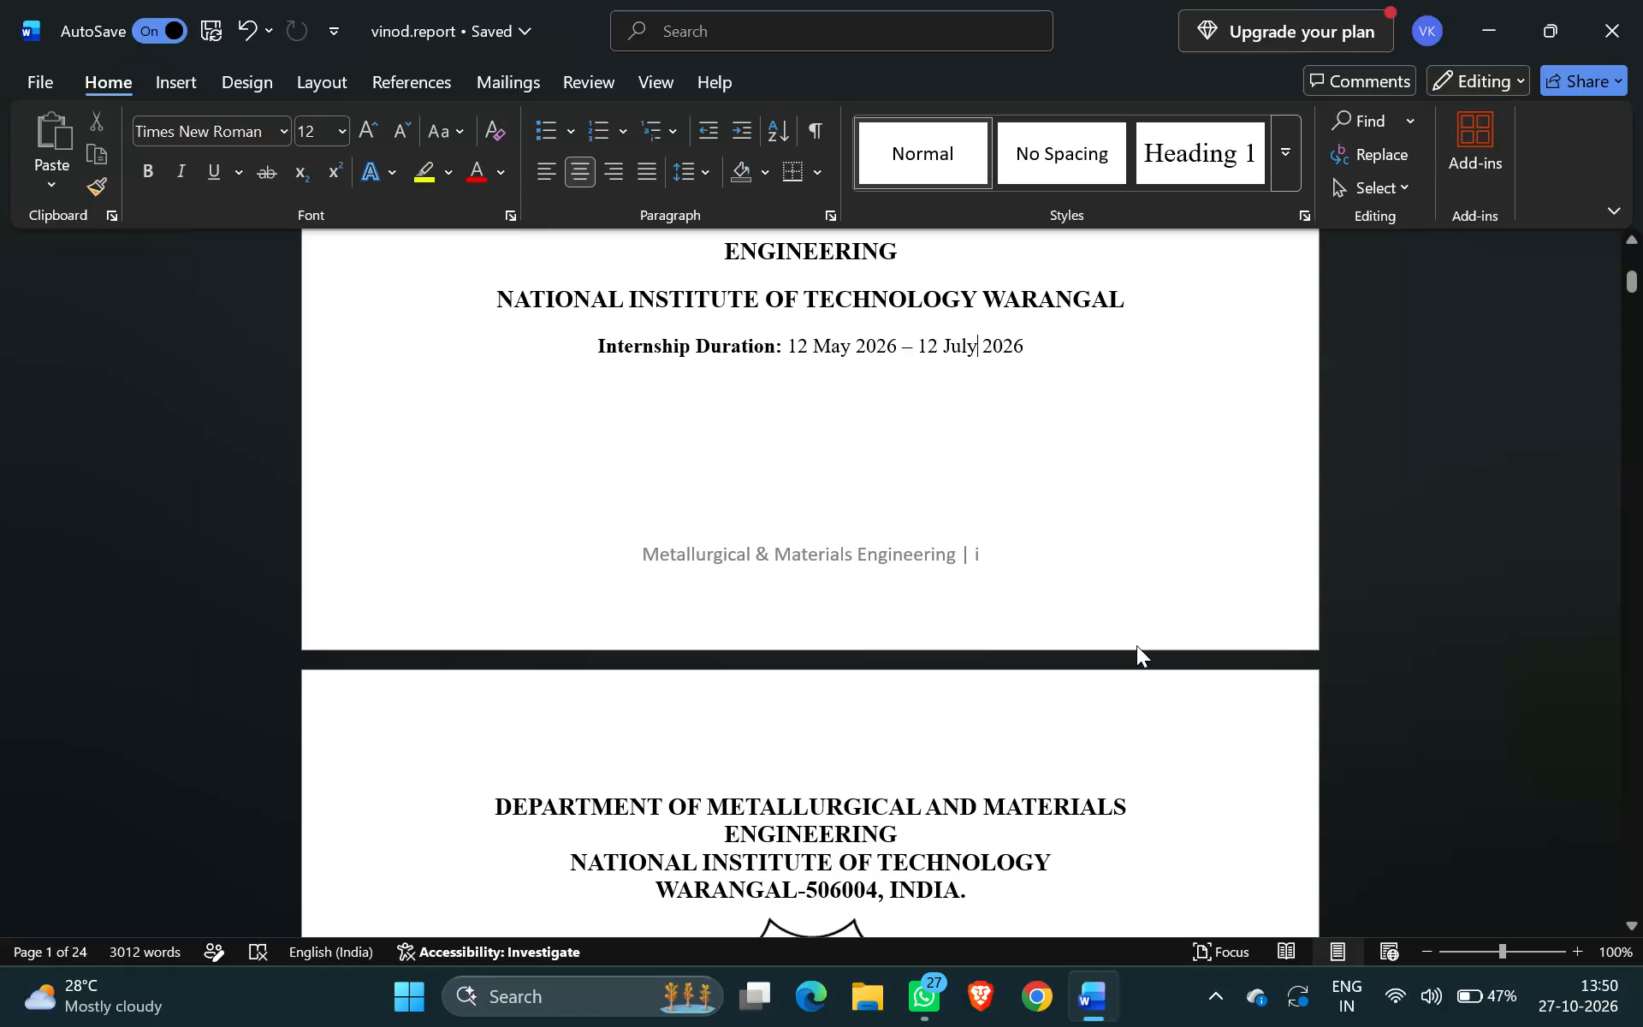
Insert three extra spaces between "July" and "2026" in the internship duration line on the first page.
key("space")
key("space")
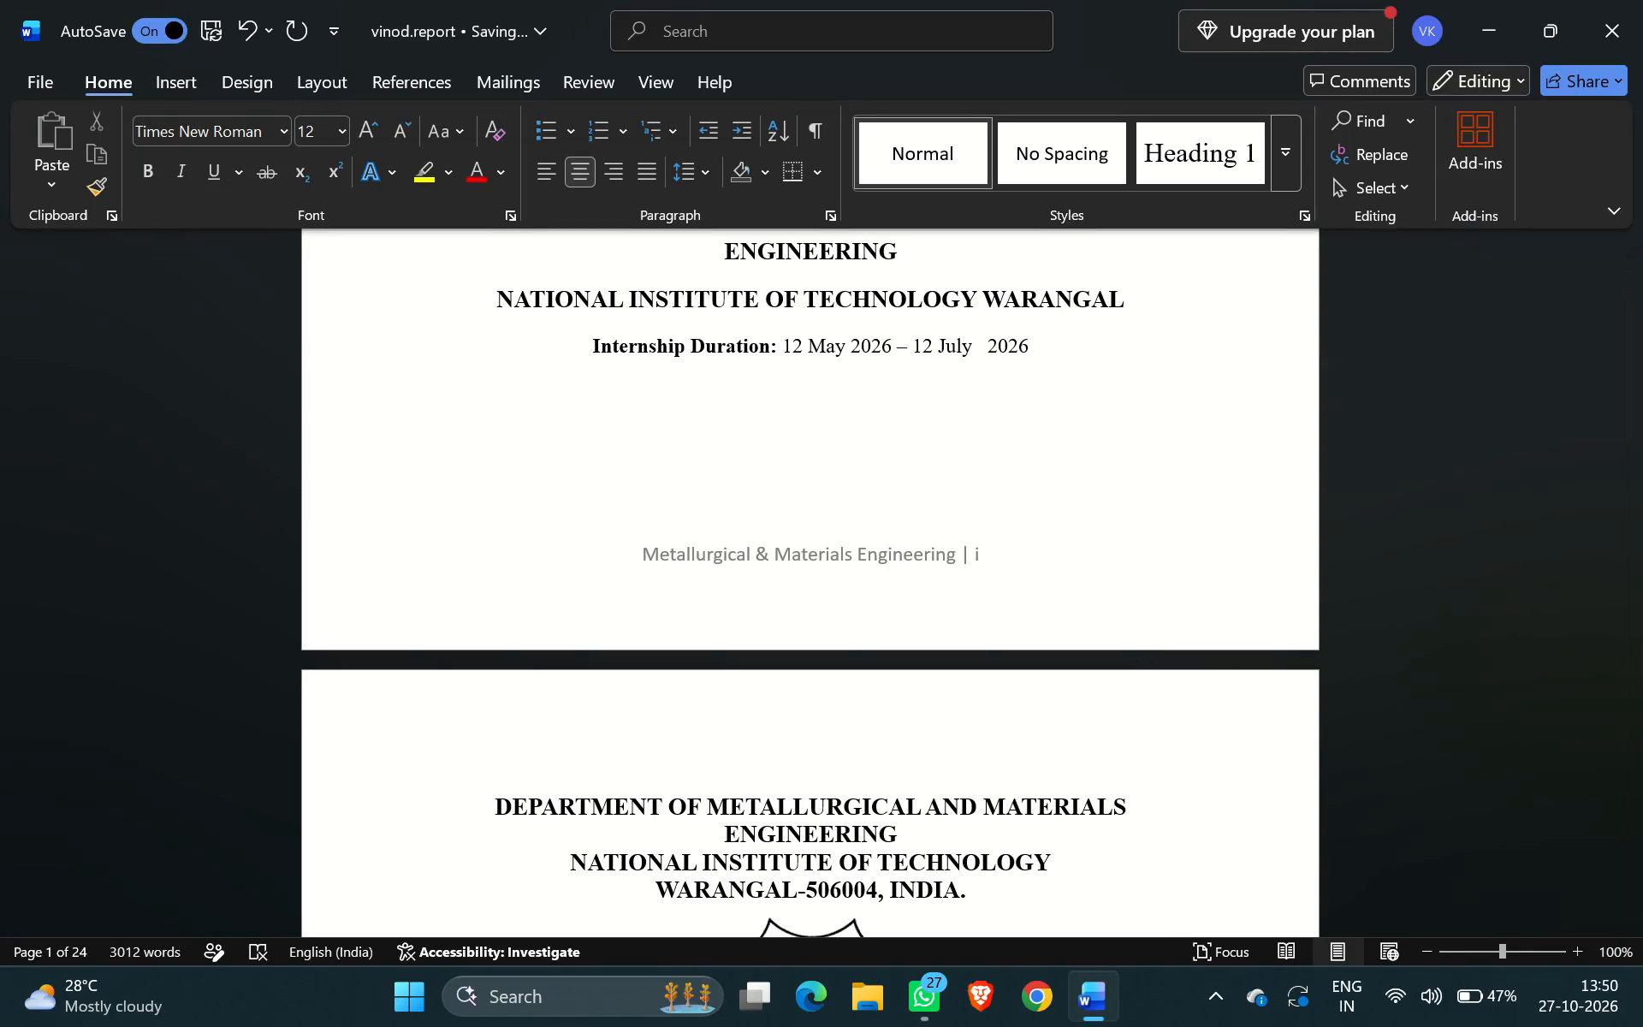
key("space")
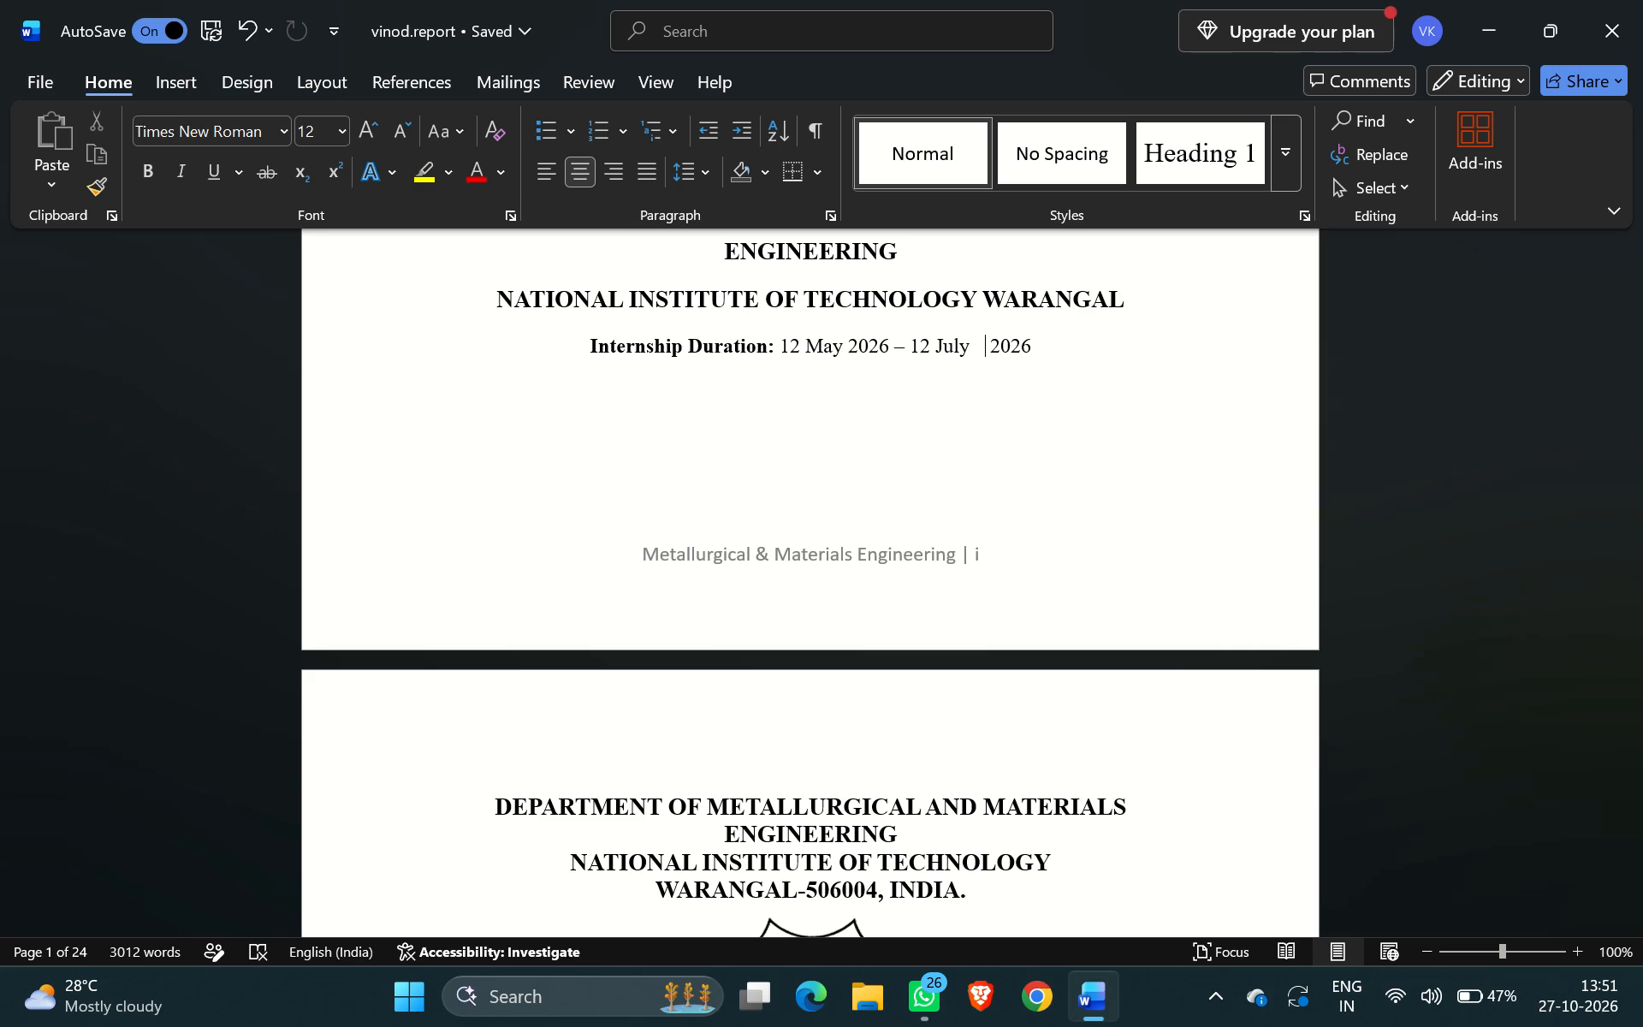
Change the month in the certificate page's date to July so it reads 12 July 2026.
scroll(1140, 687, "right", 4)
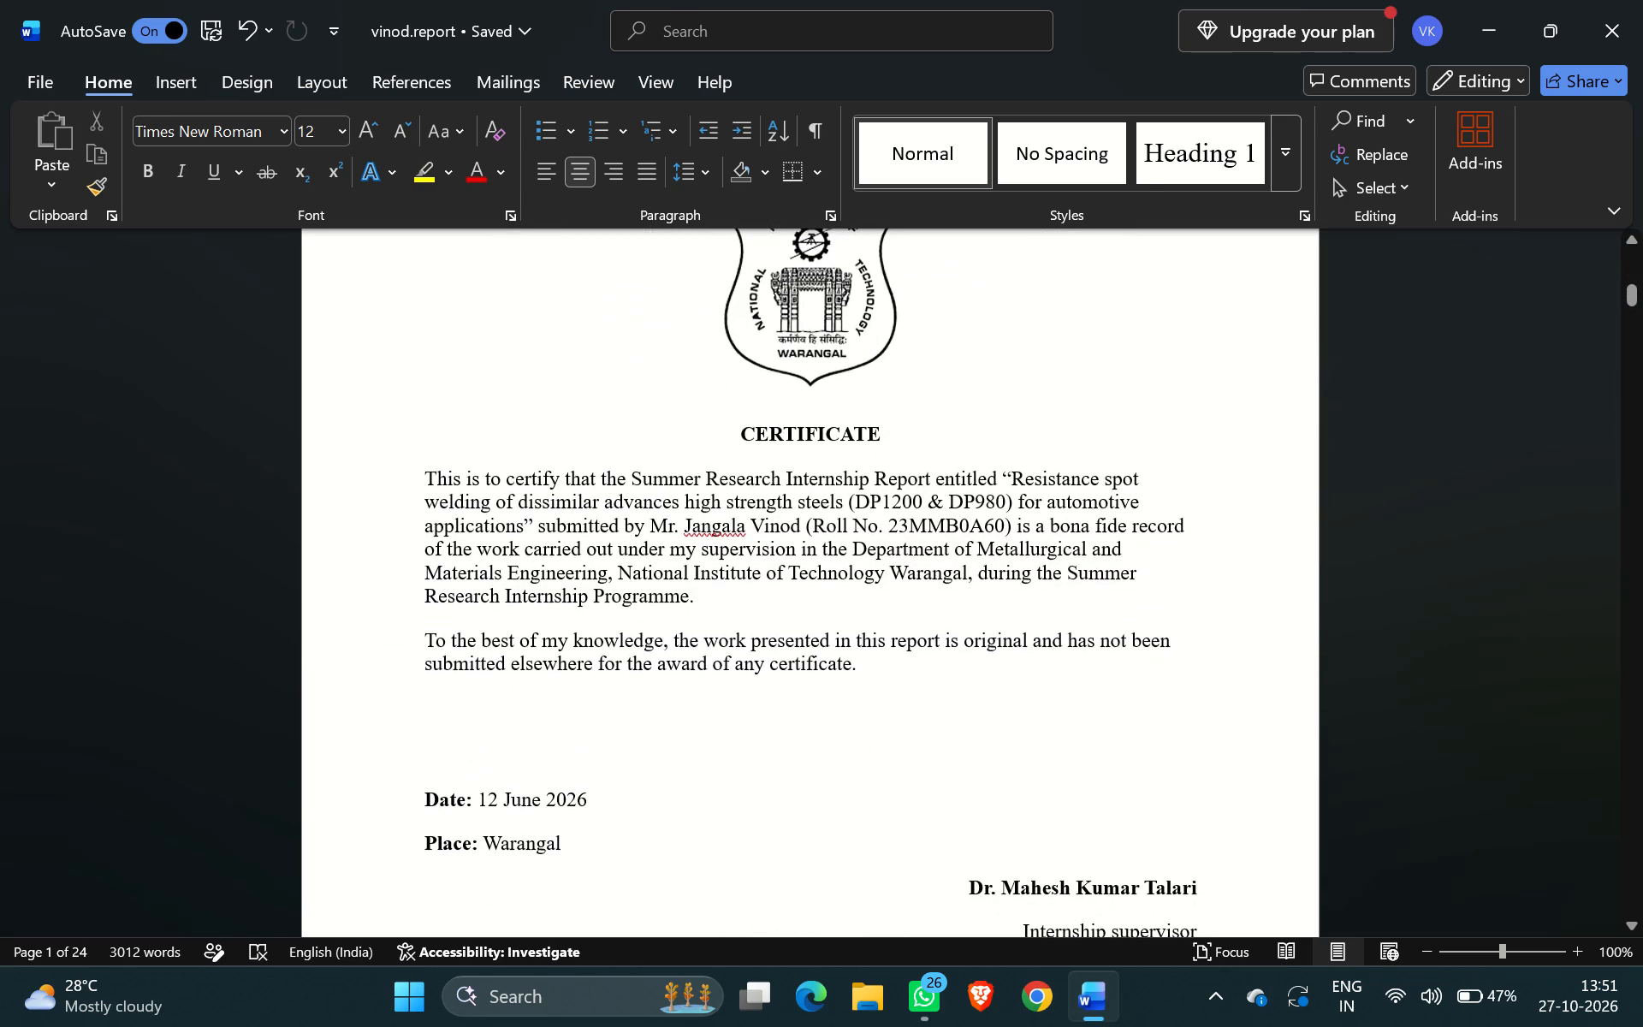
scroll(1140, 687, "right", 1)
scroll(1140, 687, "down", 3)
scroll(1140, 687, "right", 3)
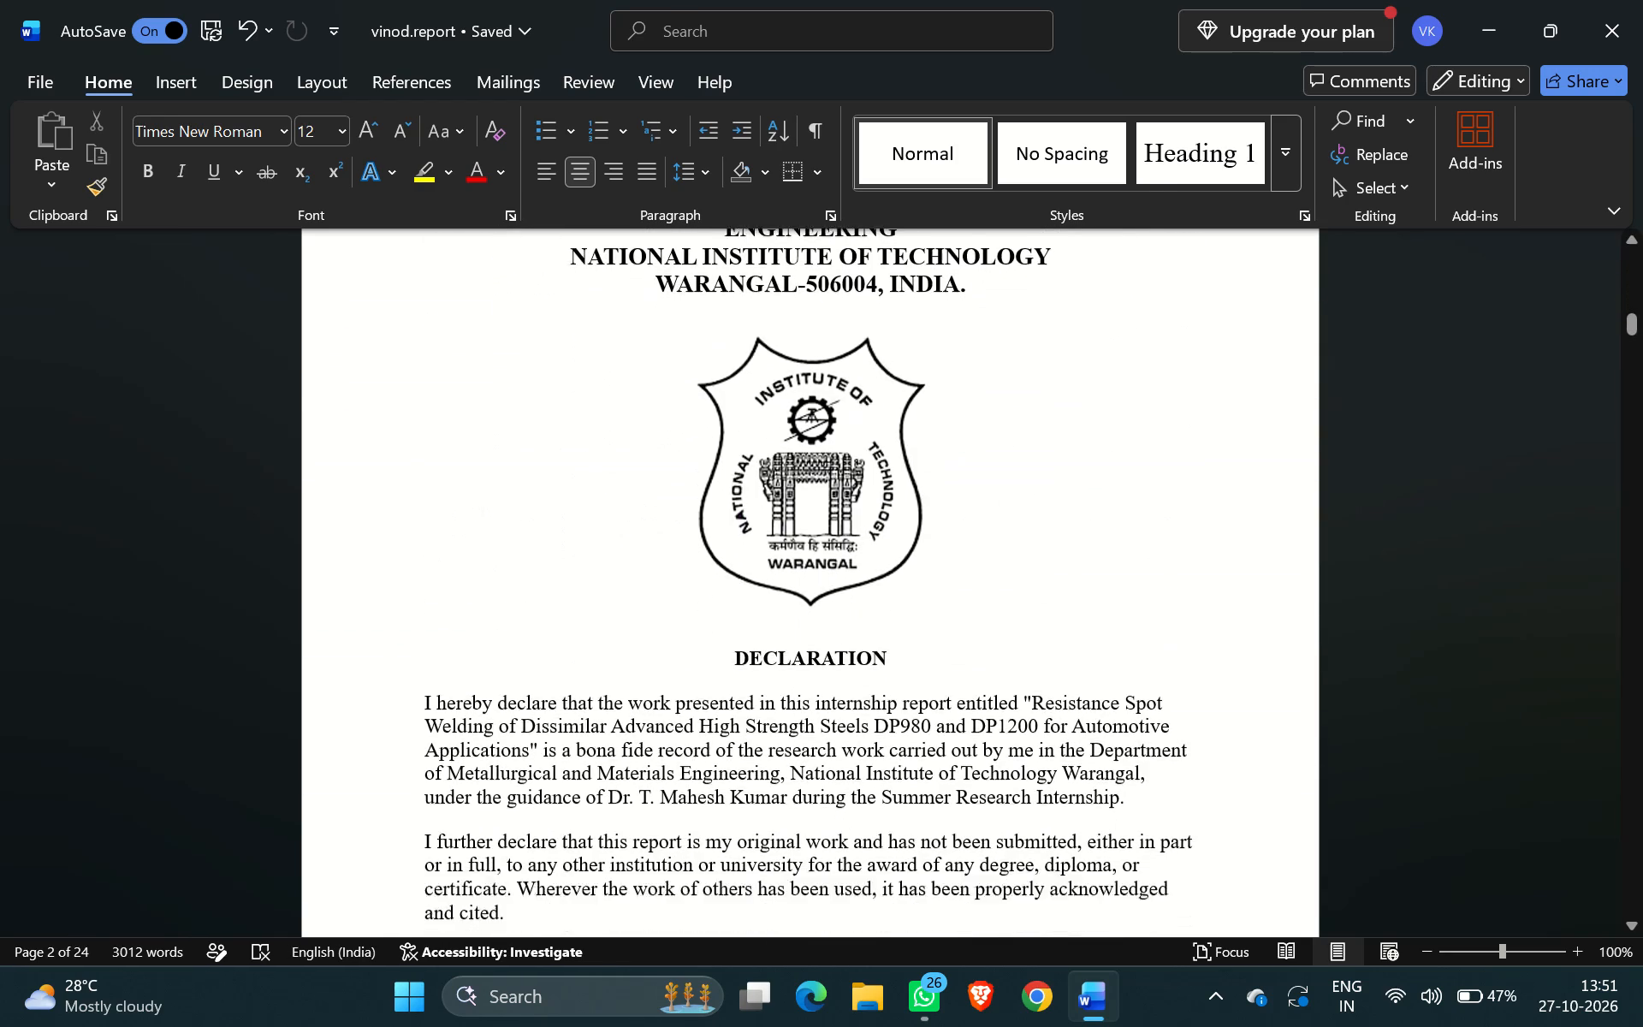
scroll(1140, 687, "up", 6)
scroll(1140, 687, "right", 3)
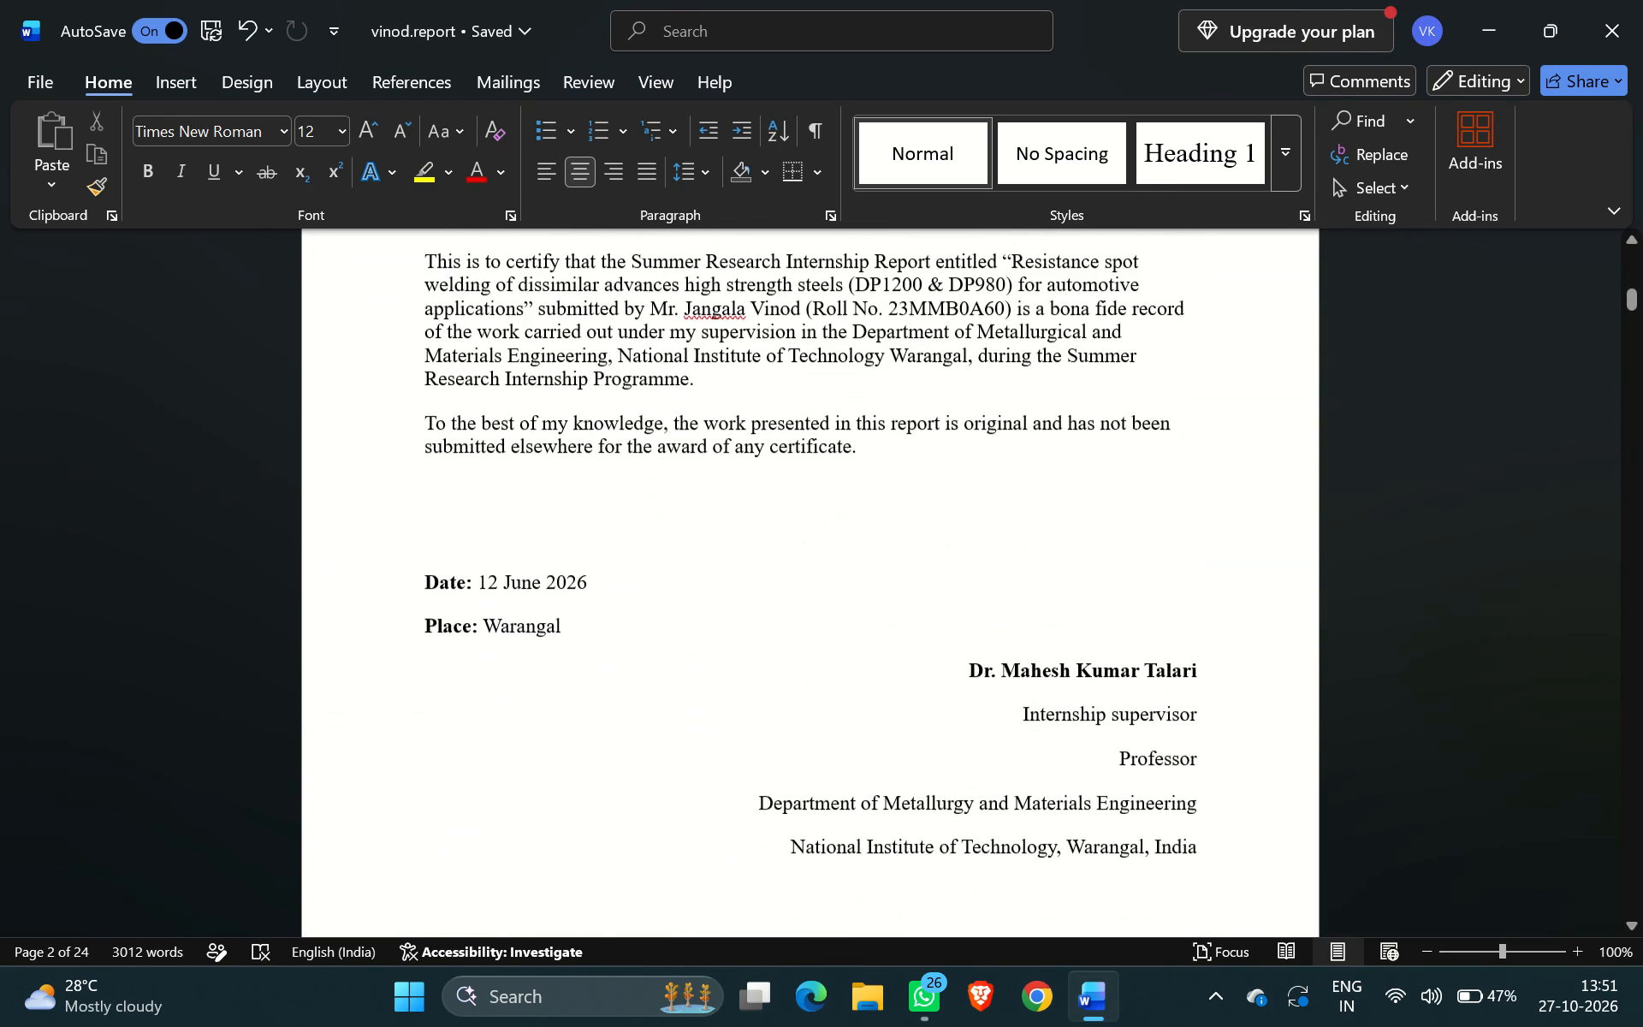
scroll(1140, 687, "right", 1)
scroll(1140, 687, "down", 1)
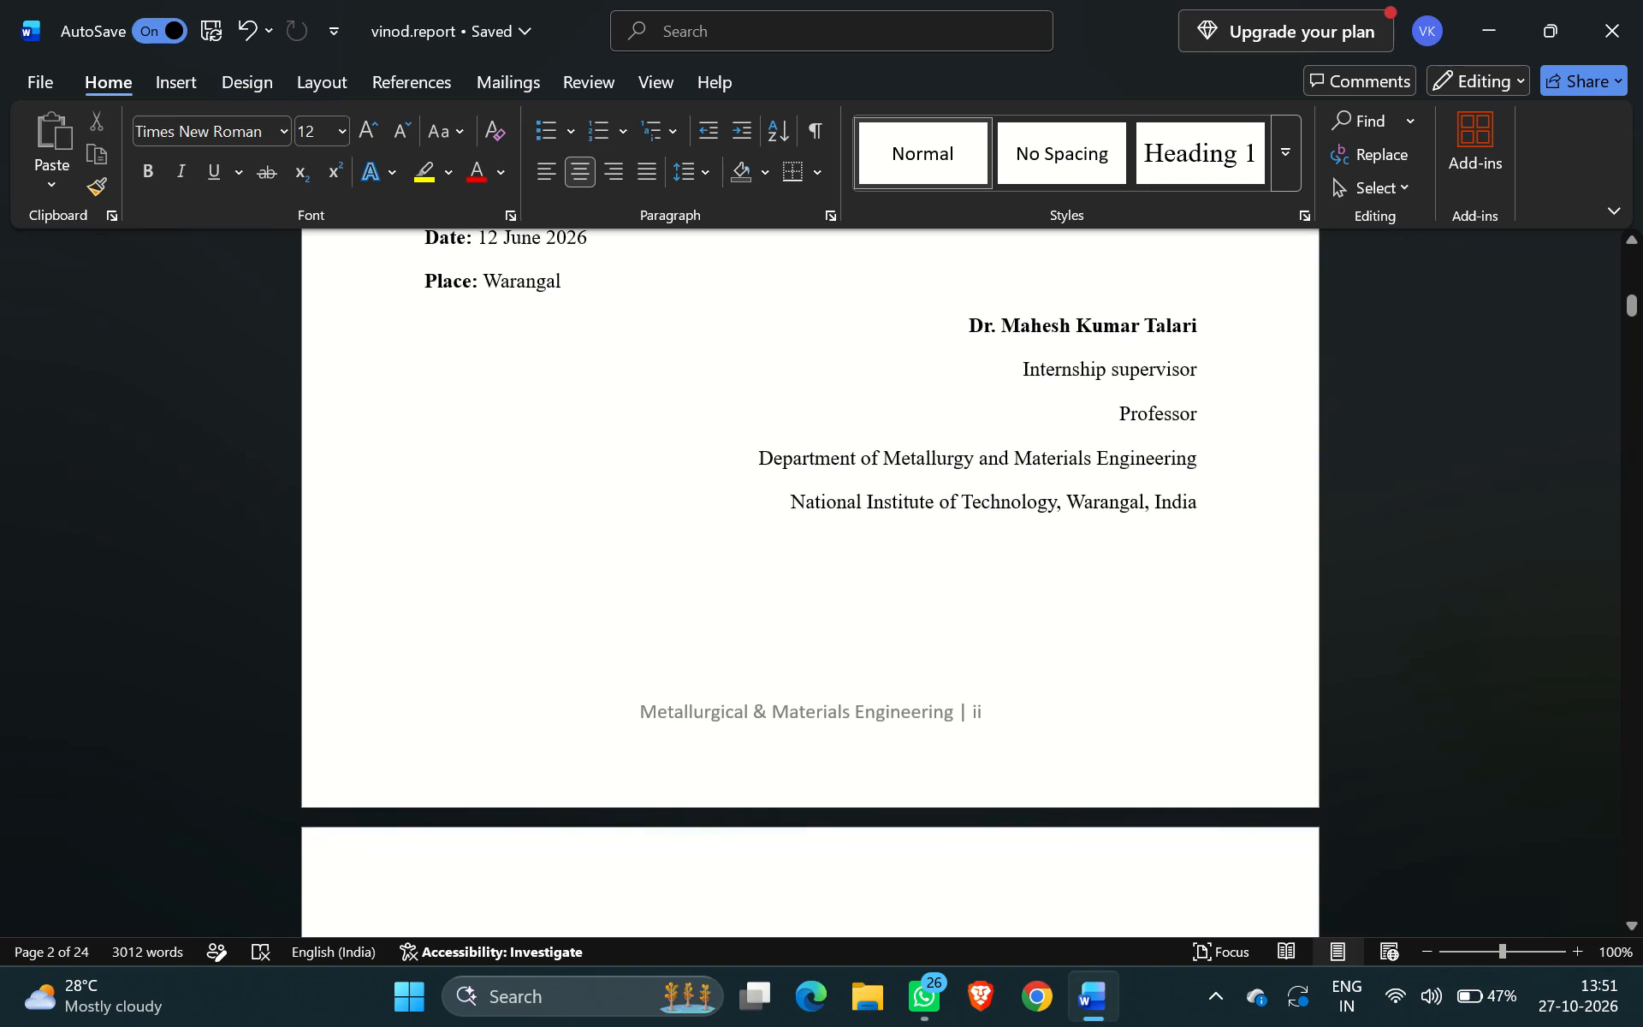
scroll(1140, 687, "up", 1)
left_click(548, 386)
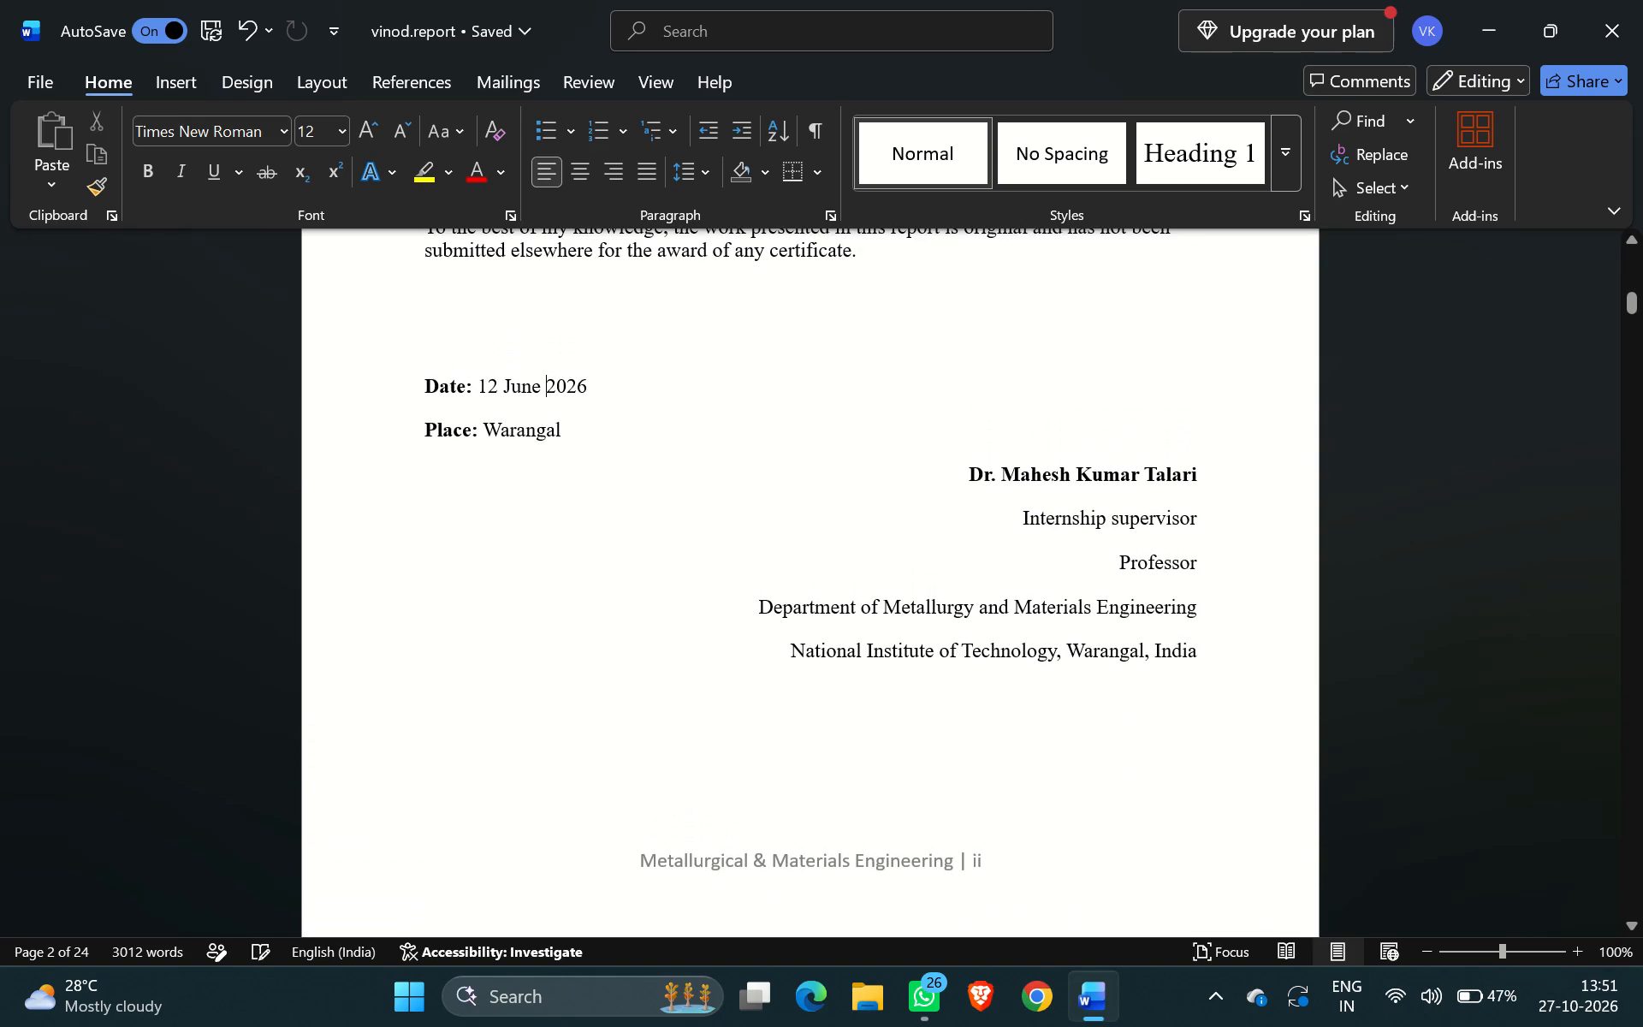
left_click(538, 385)
key("BackSpace")
key("BackSpace")
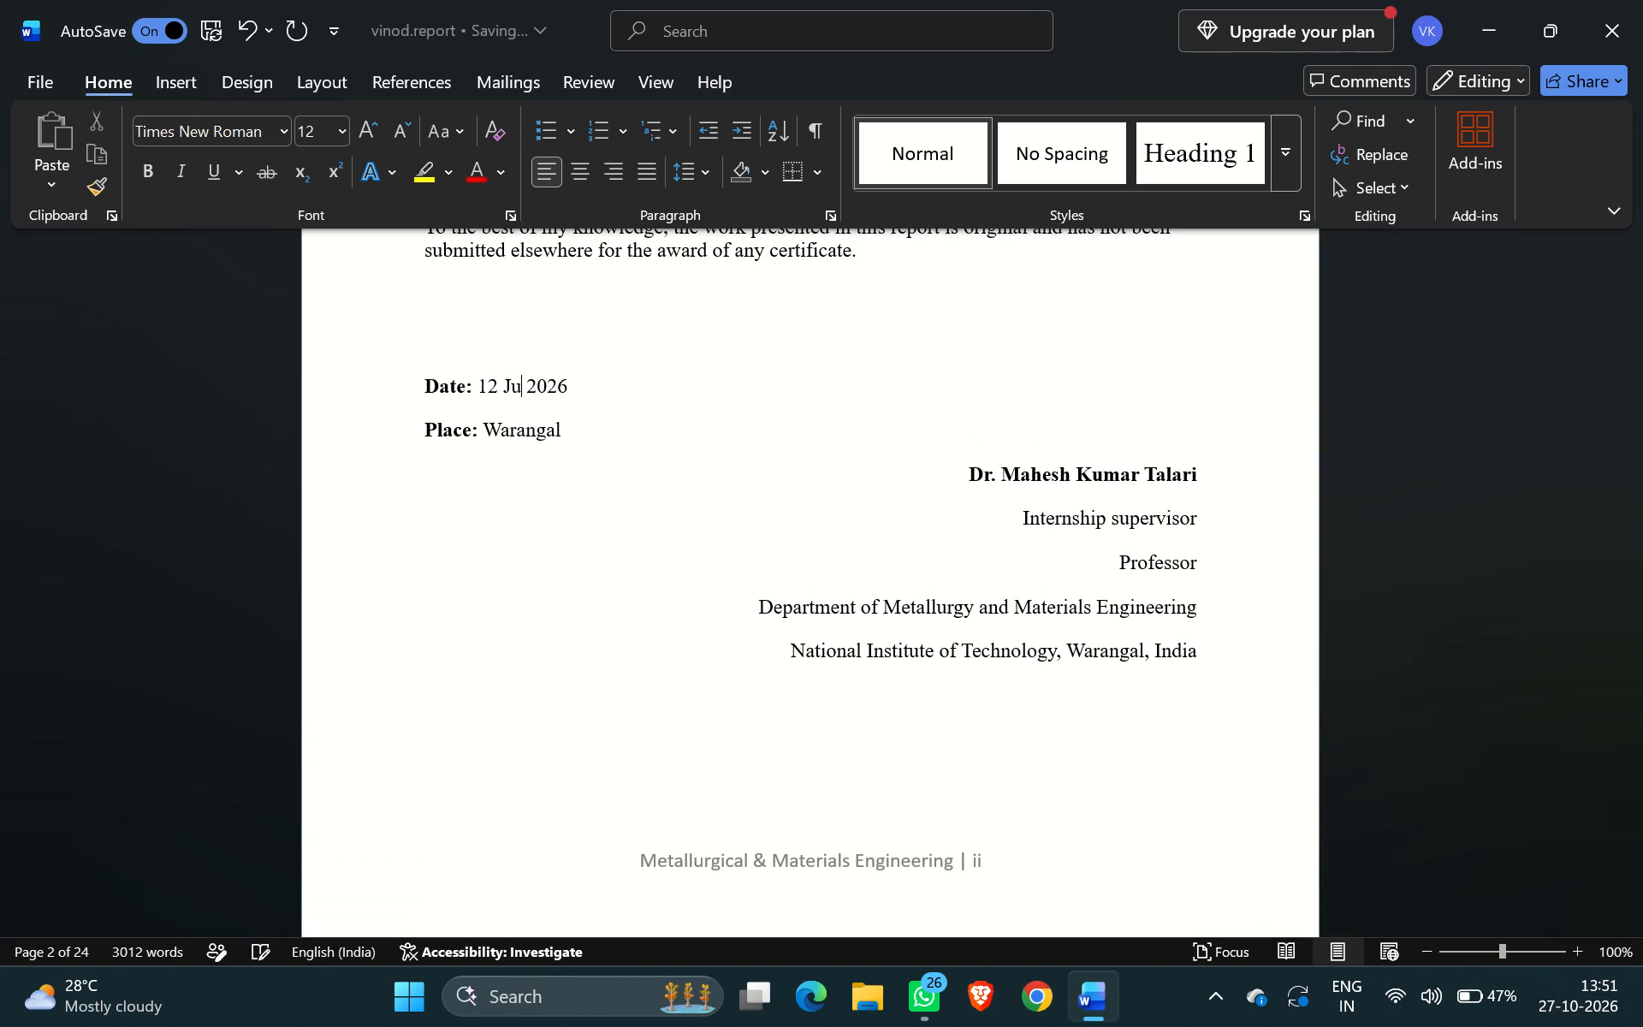
type("ly")
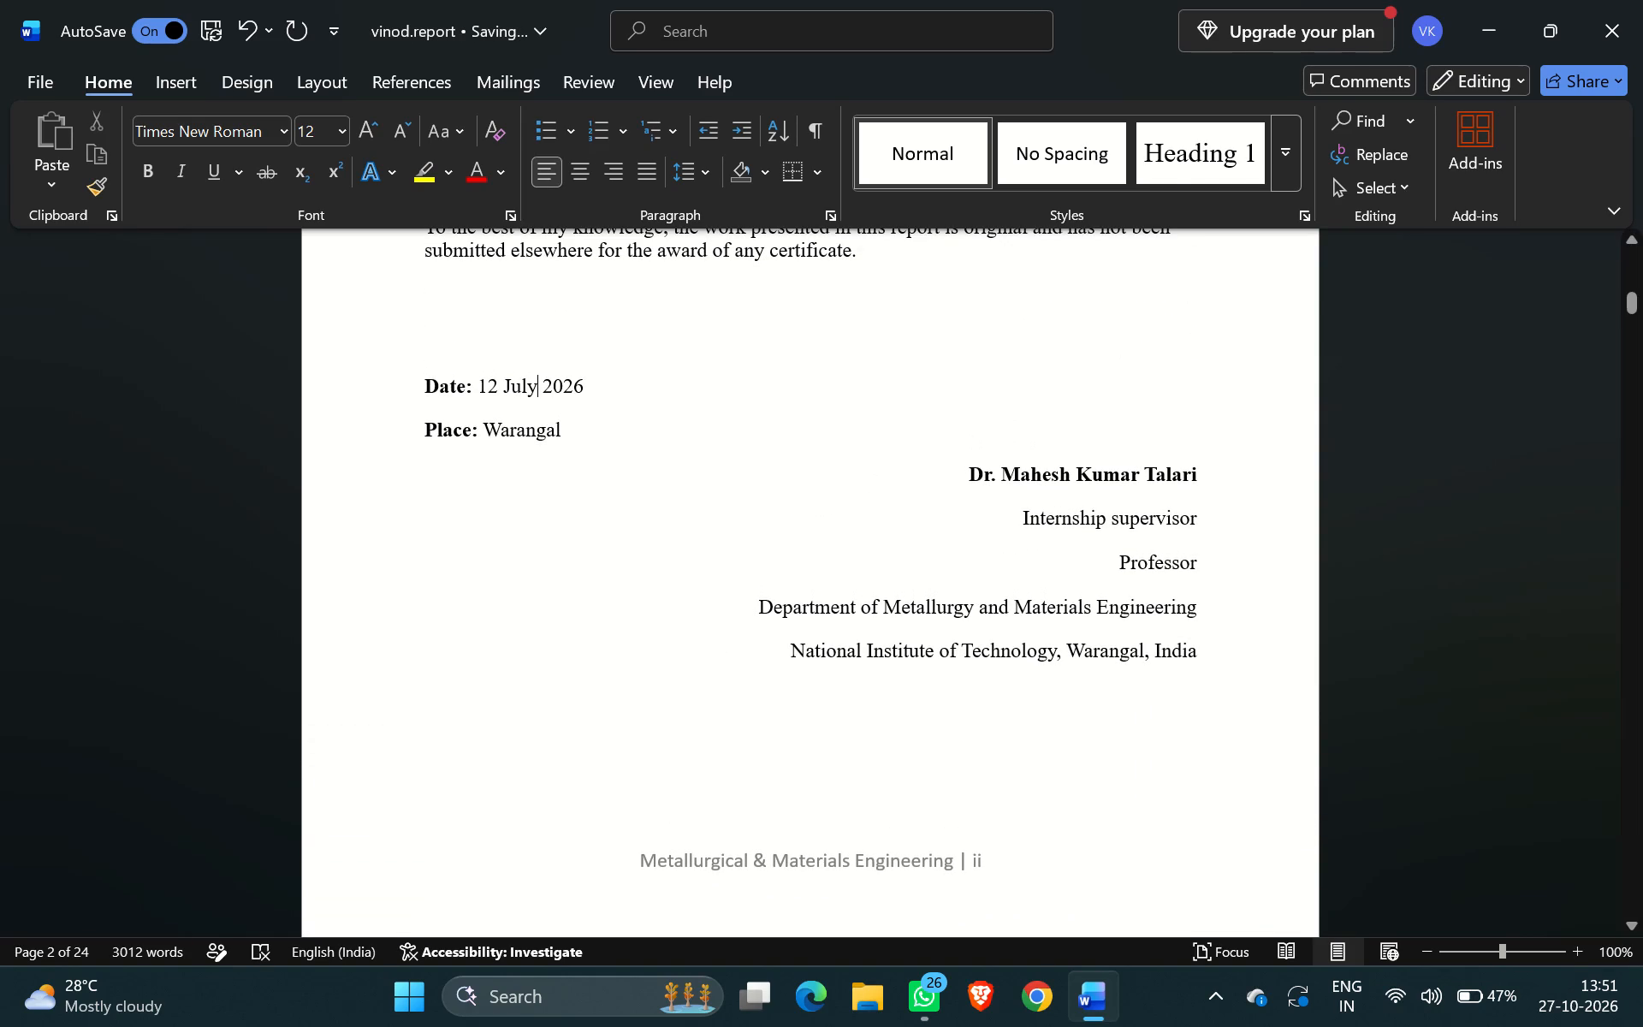
Look through the declaration, acknowledgments and abstract pages of the report.
scroll(770, 619, "right", 2)
scroll(770, 619, "down", 1)
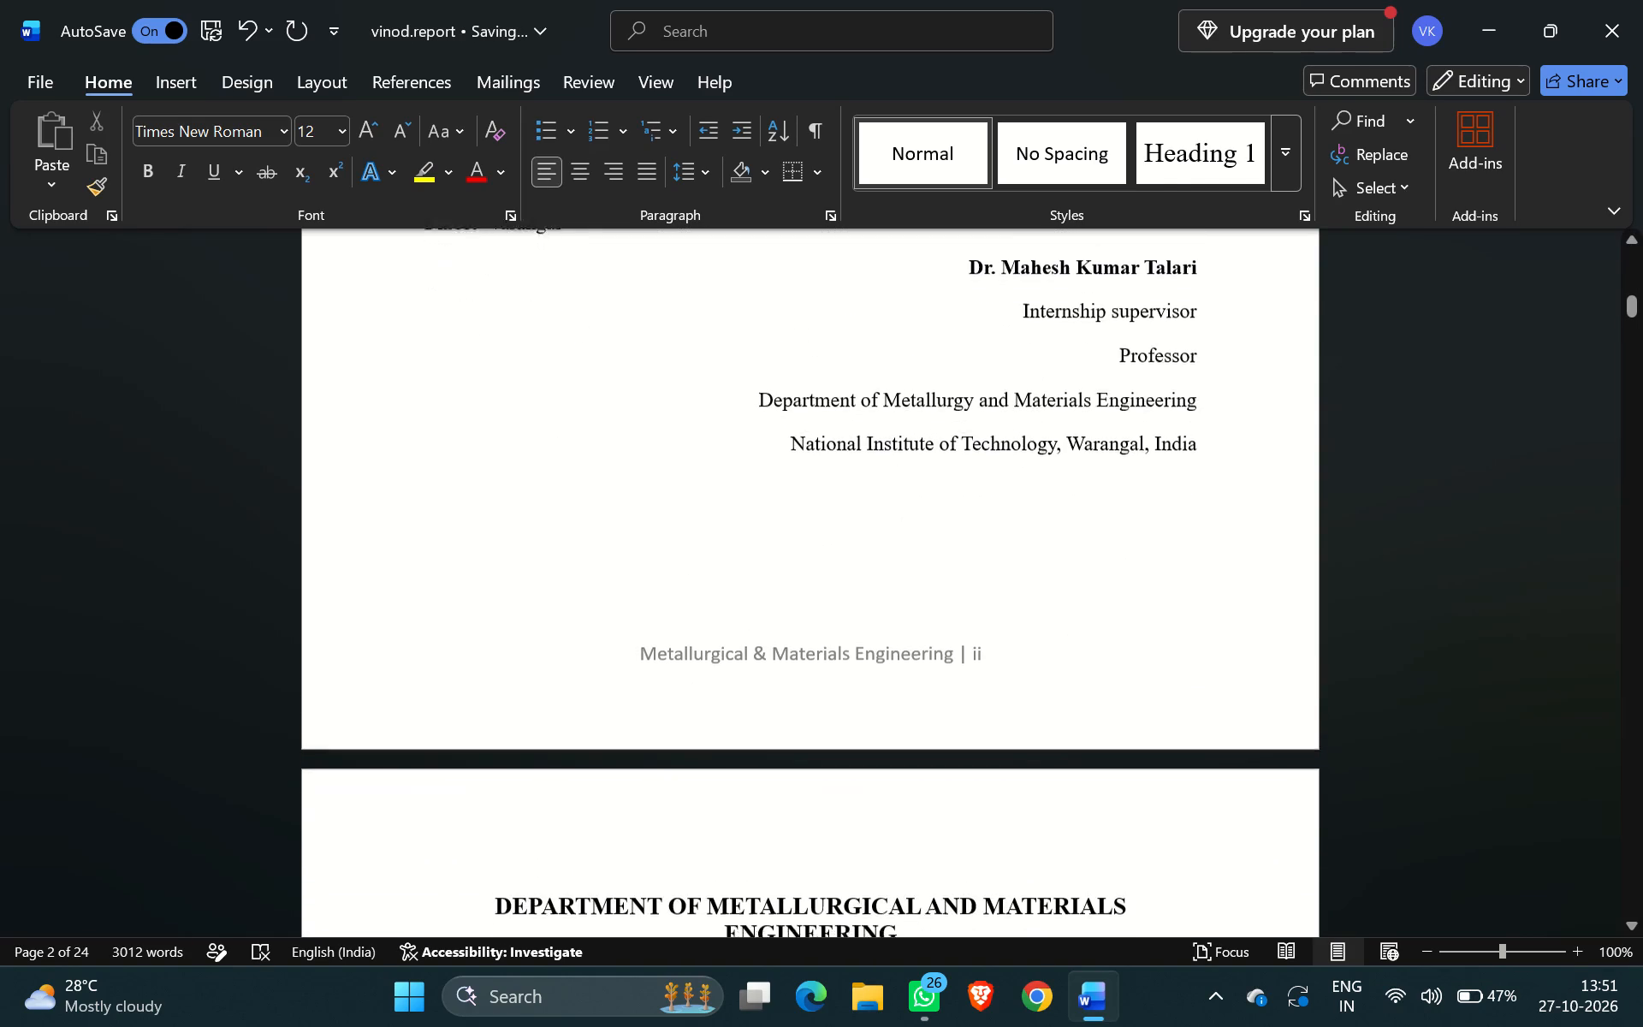
scroll(770, 619, "down", 1)
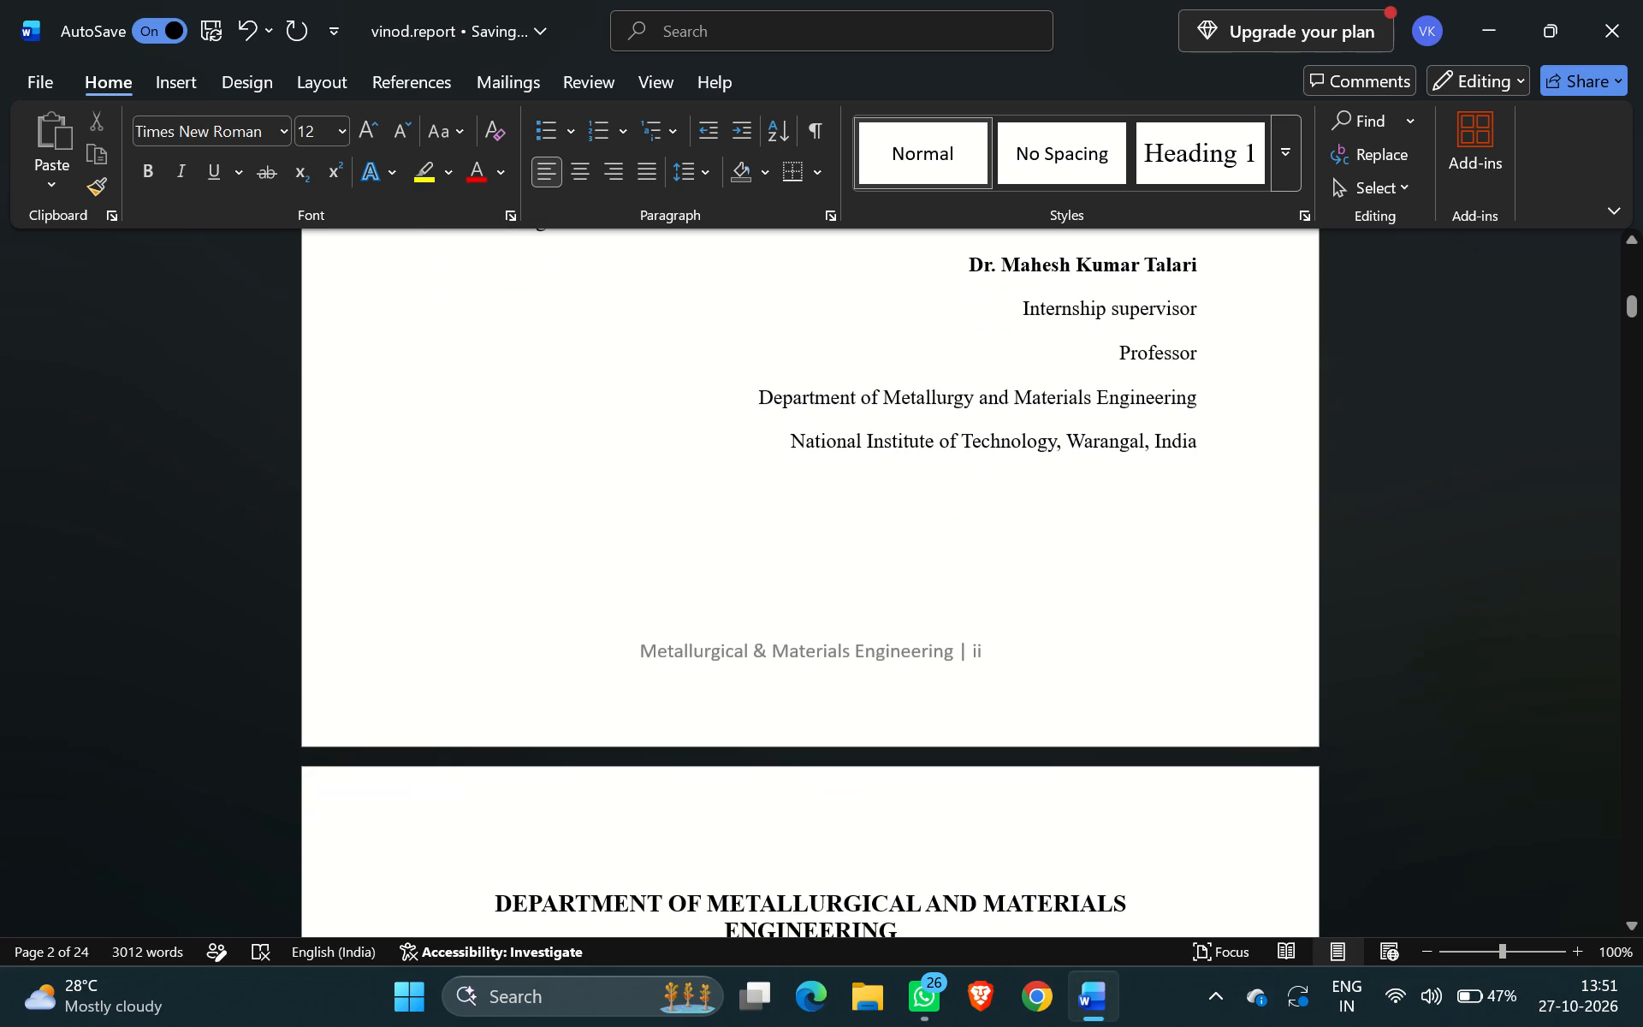
scroll(770, 619, "down", 4)
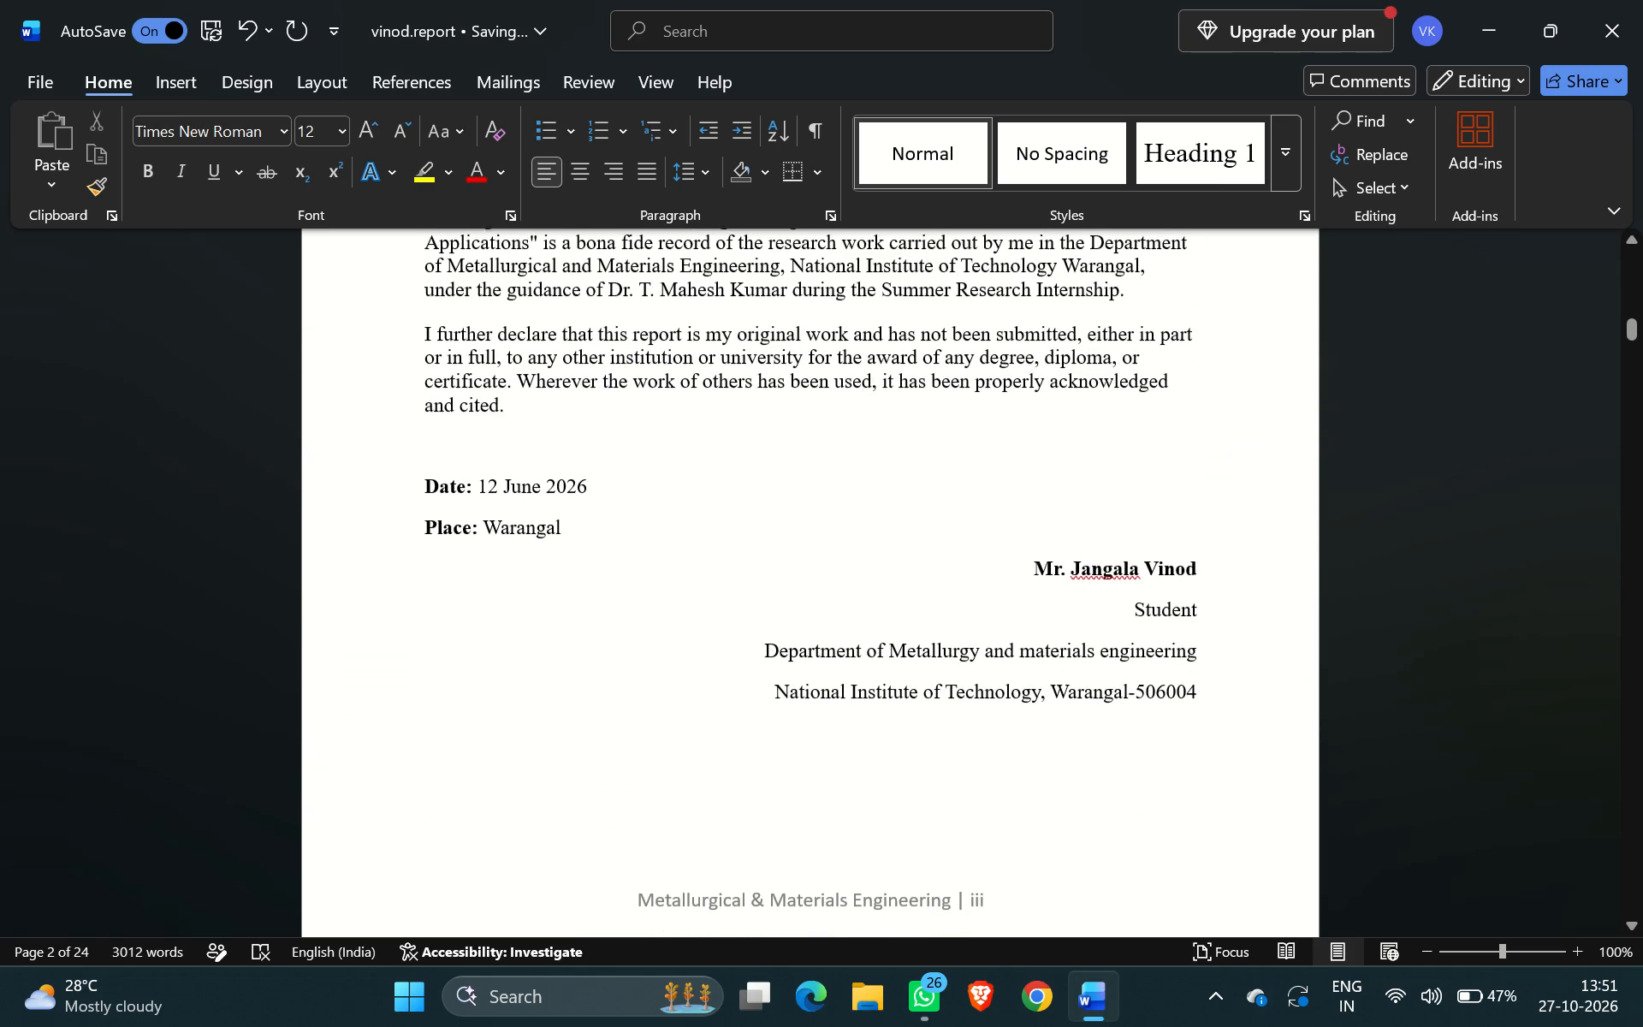
scroll(831, 555, "right", 1)
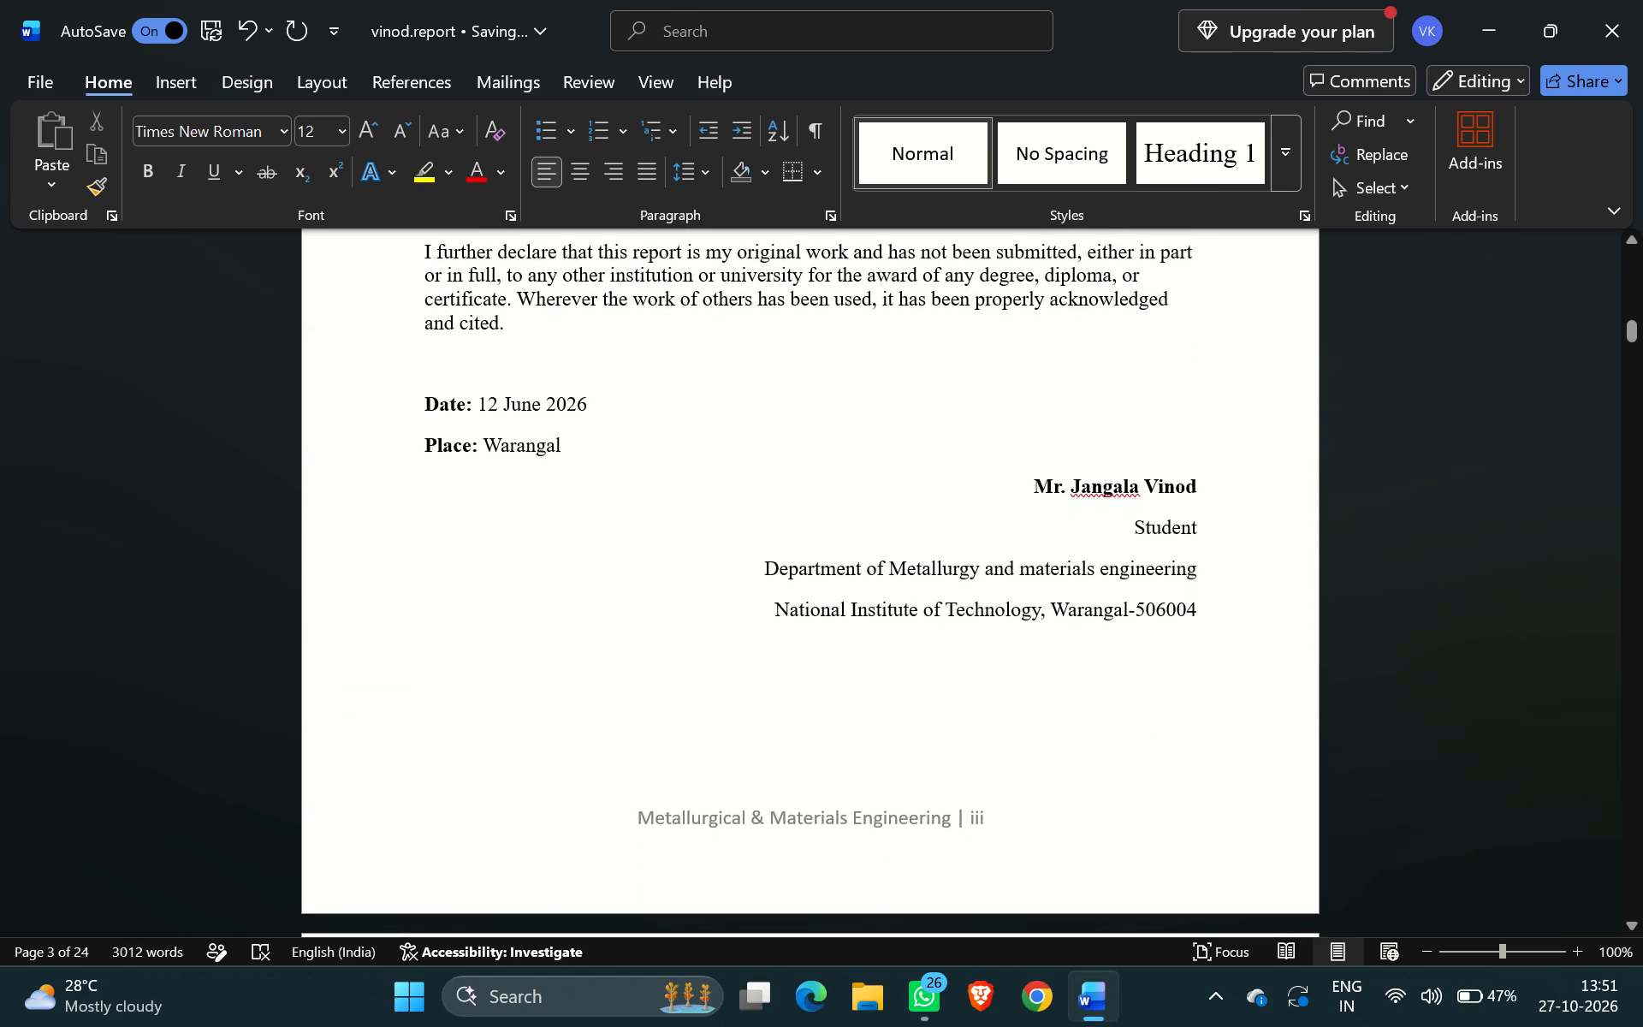
scroll(831, 555, "down", 2)
scroll(831, 555, "right", 4)
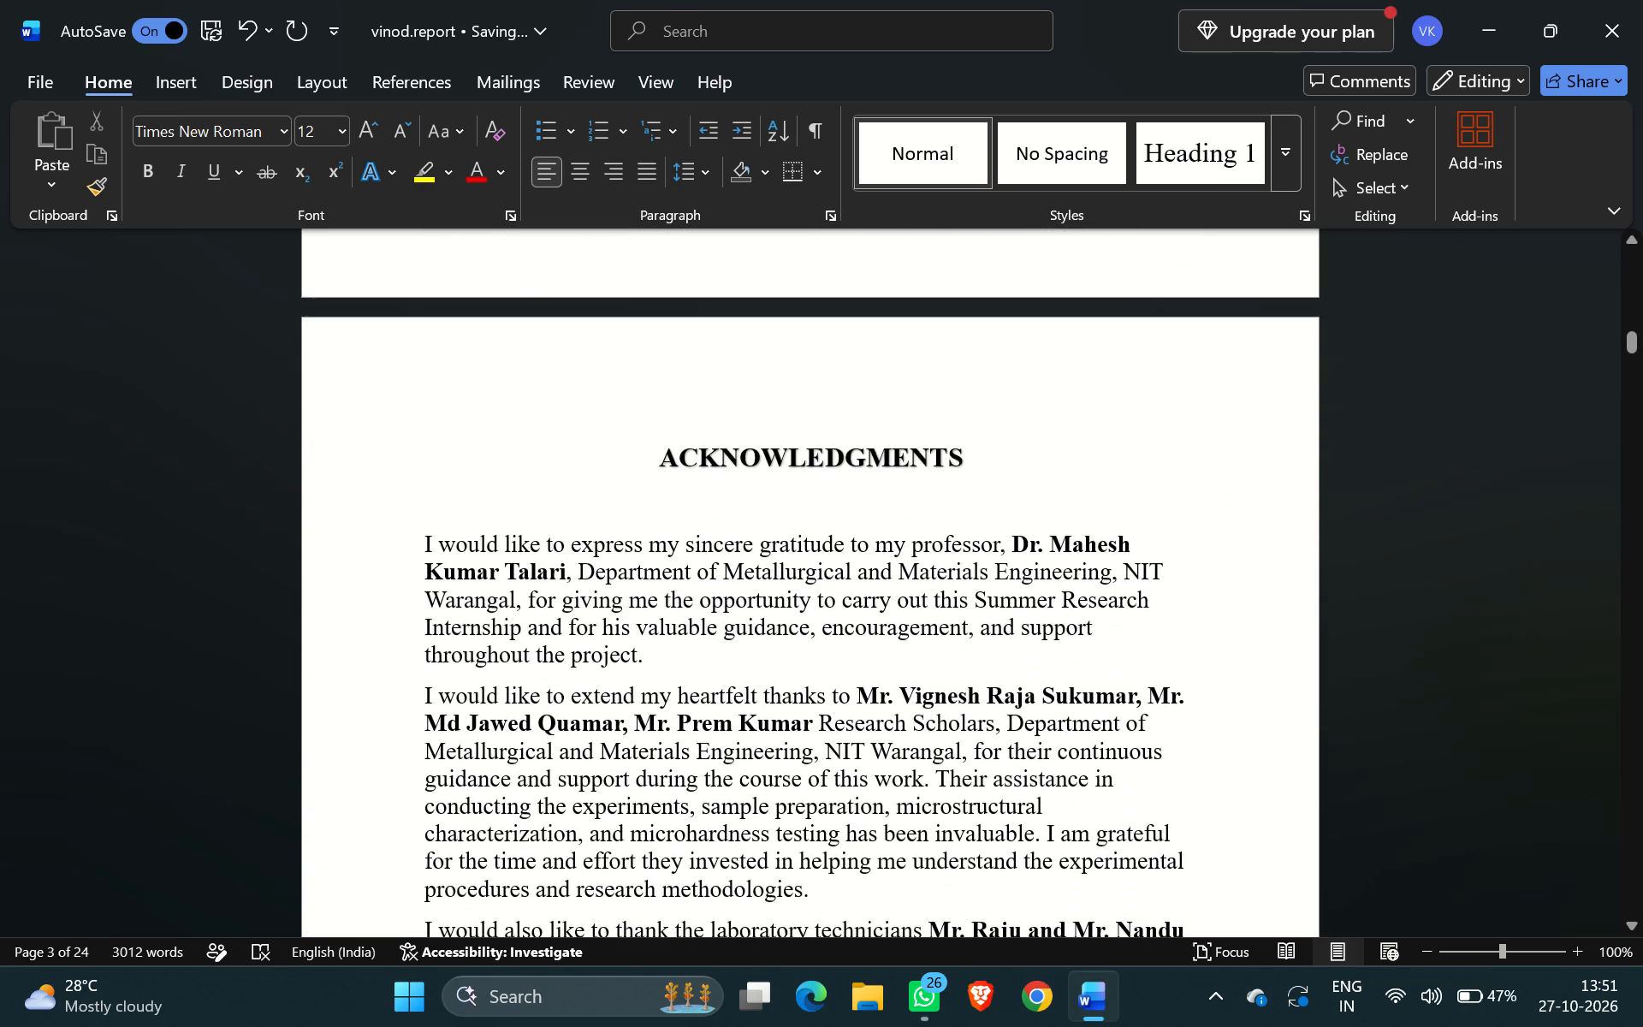
scroll(831, 555, "right", 2)
scroll(831, 555, "down", 1)
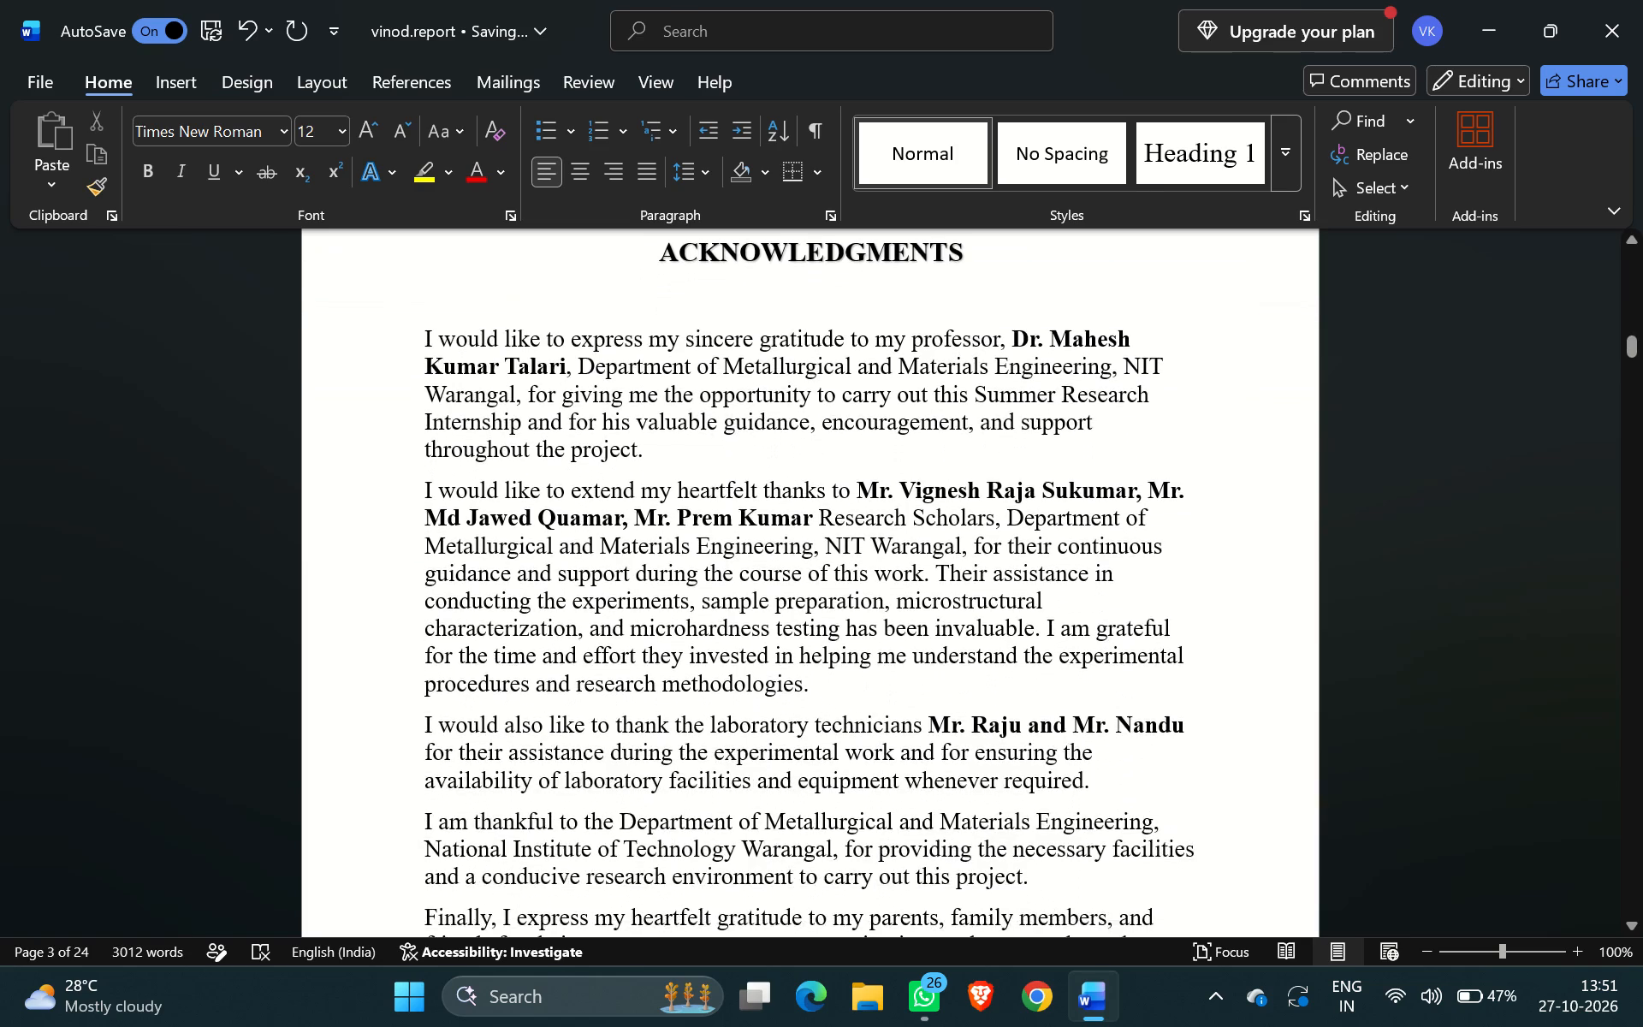
scroll(831, 555, "down", 3)
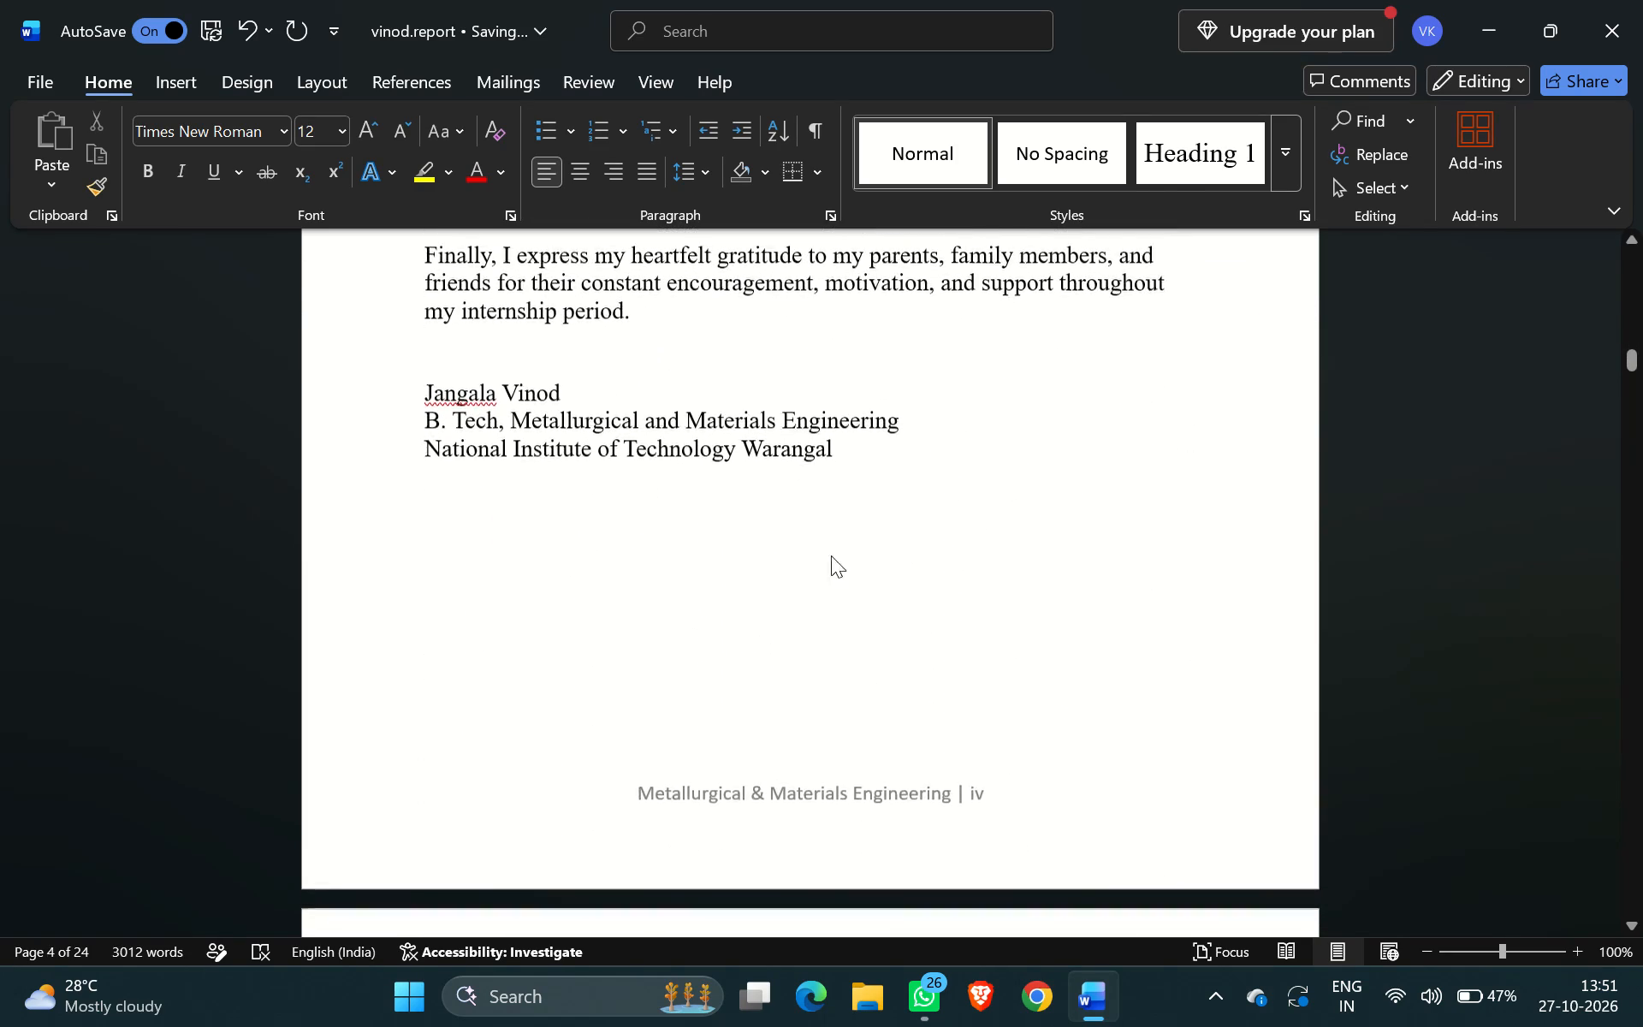
scroll(831, 555, "down", 3)
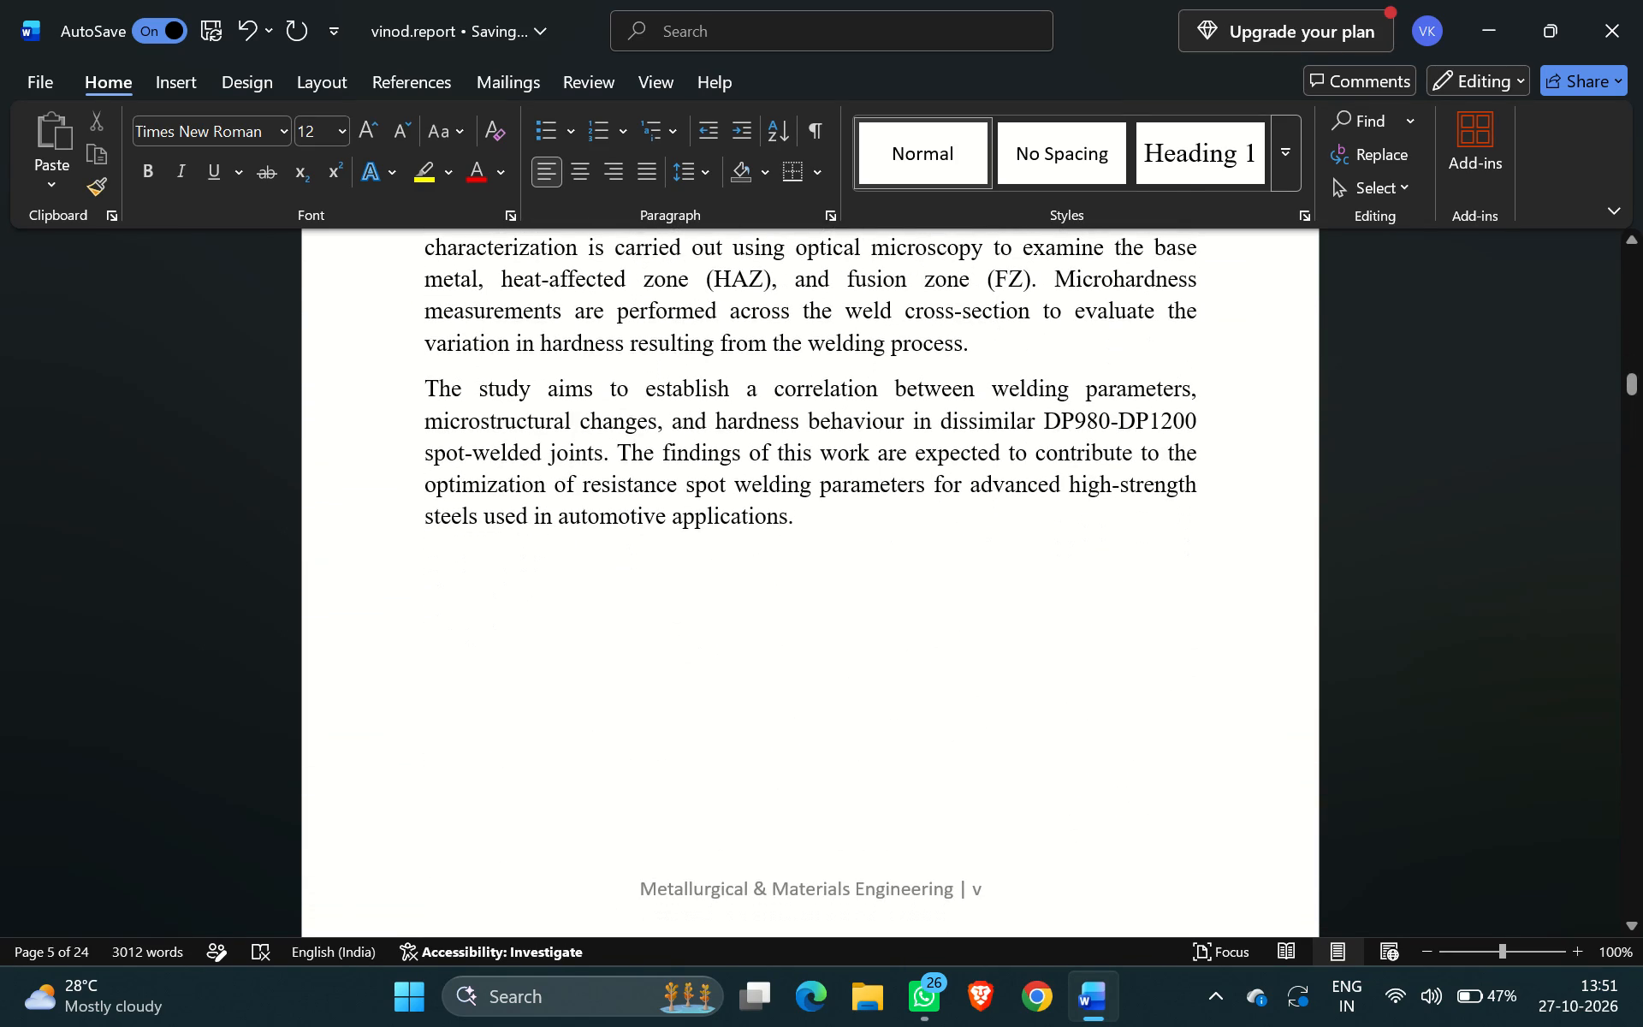
scroll(831, 555, "up", 3)
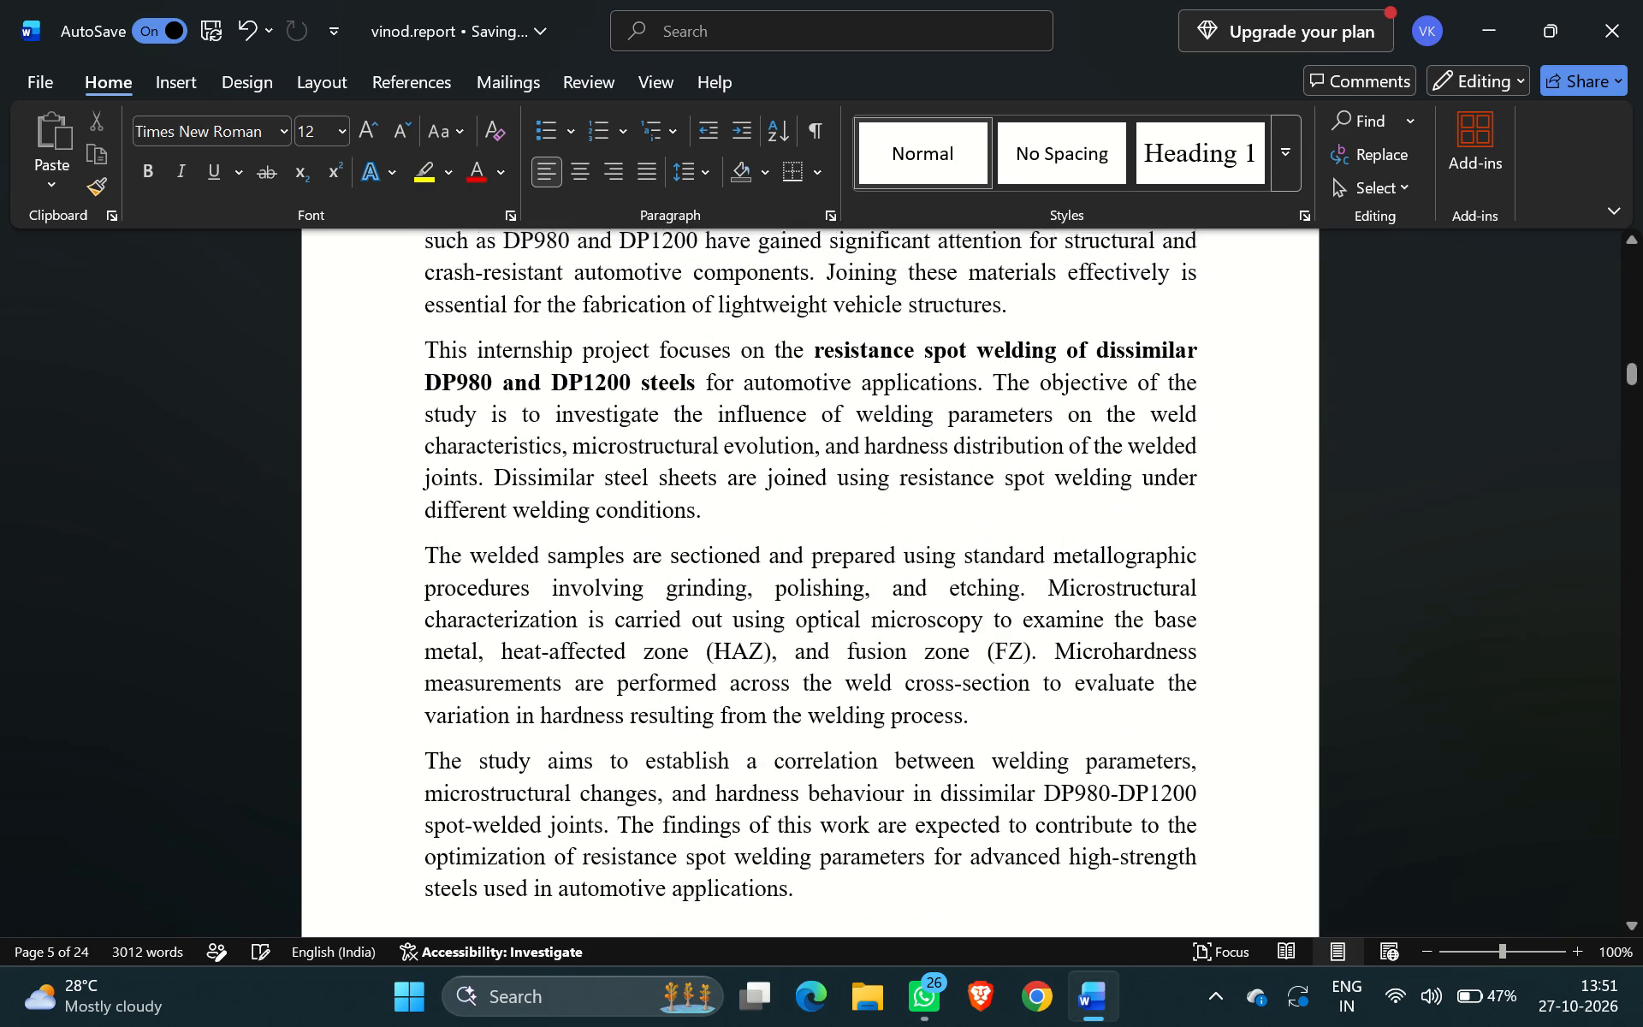
scroll(831, 555, "up", 3)
scroll(831, 555, "right", 1)
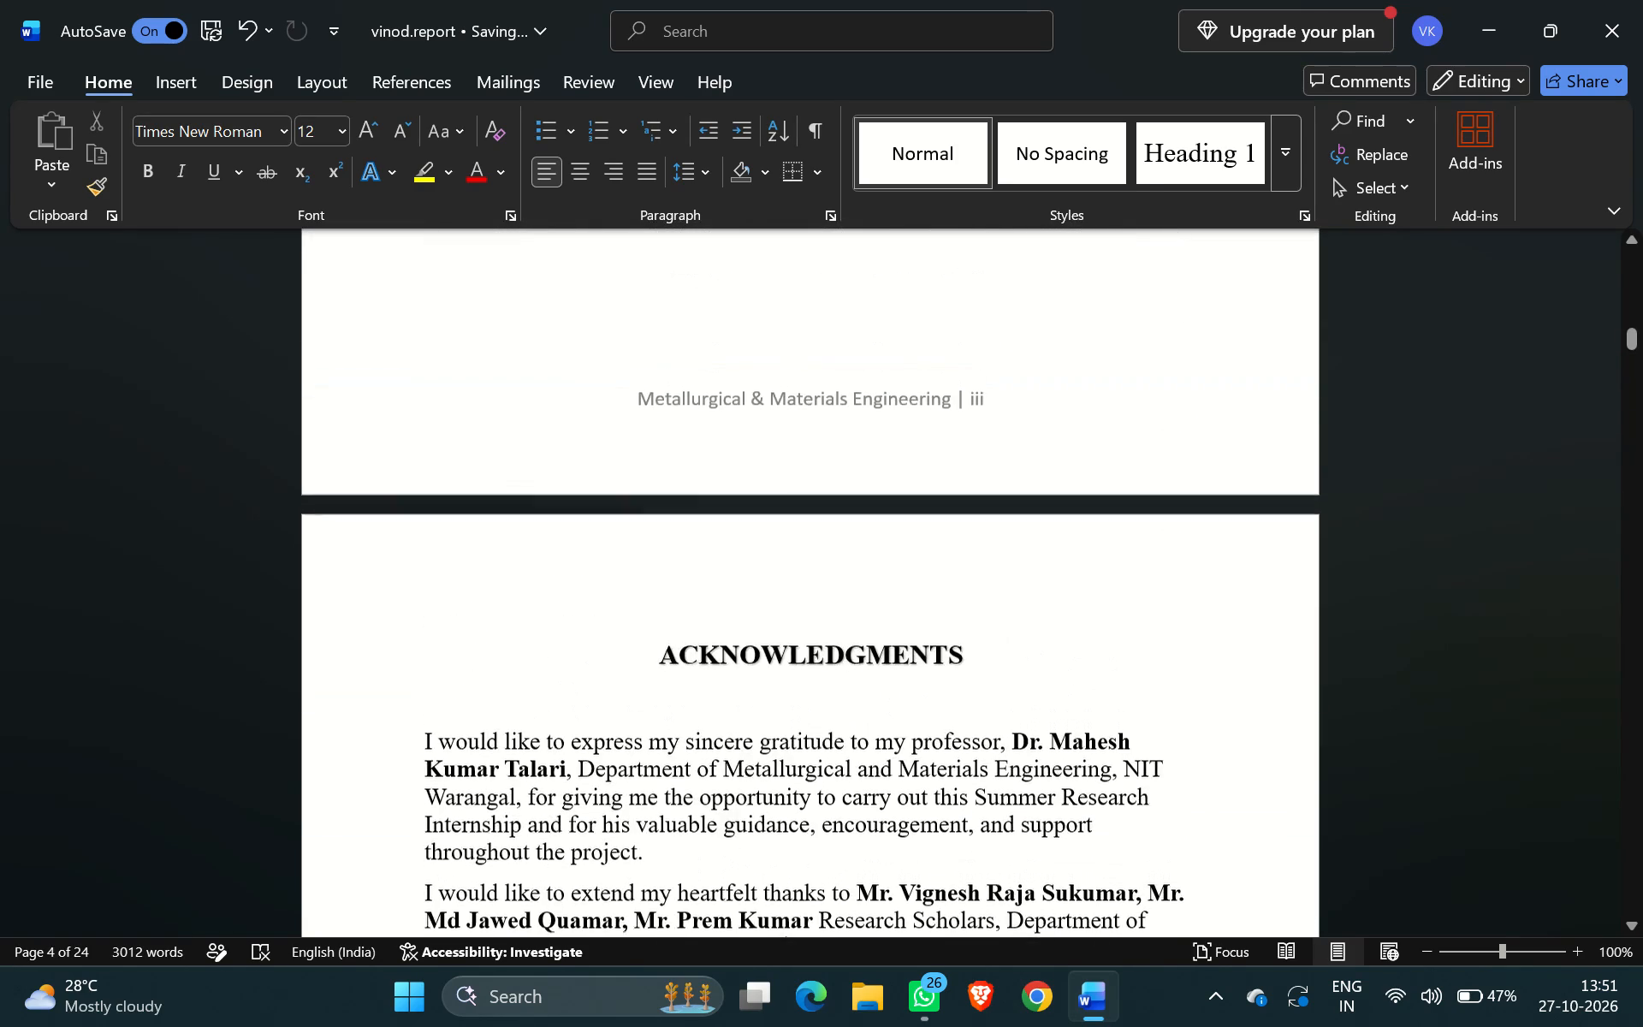
scroll(831, 555, "right", 1)
Update the List of Tables field, choosing to update the entire table.
scroll(831, 555, "down", 6)
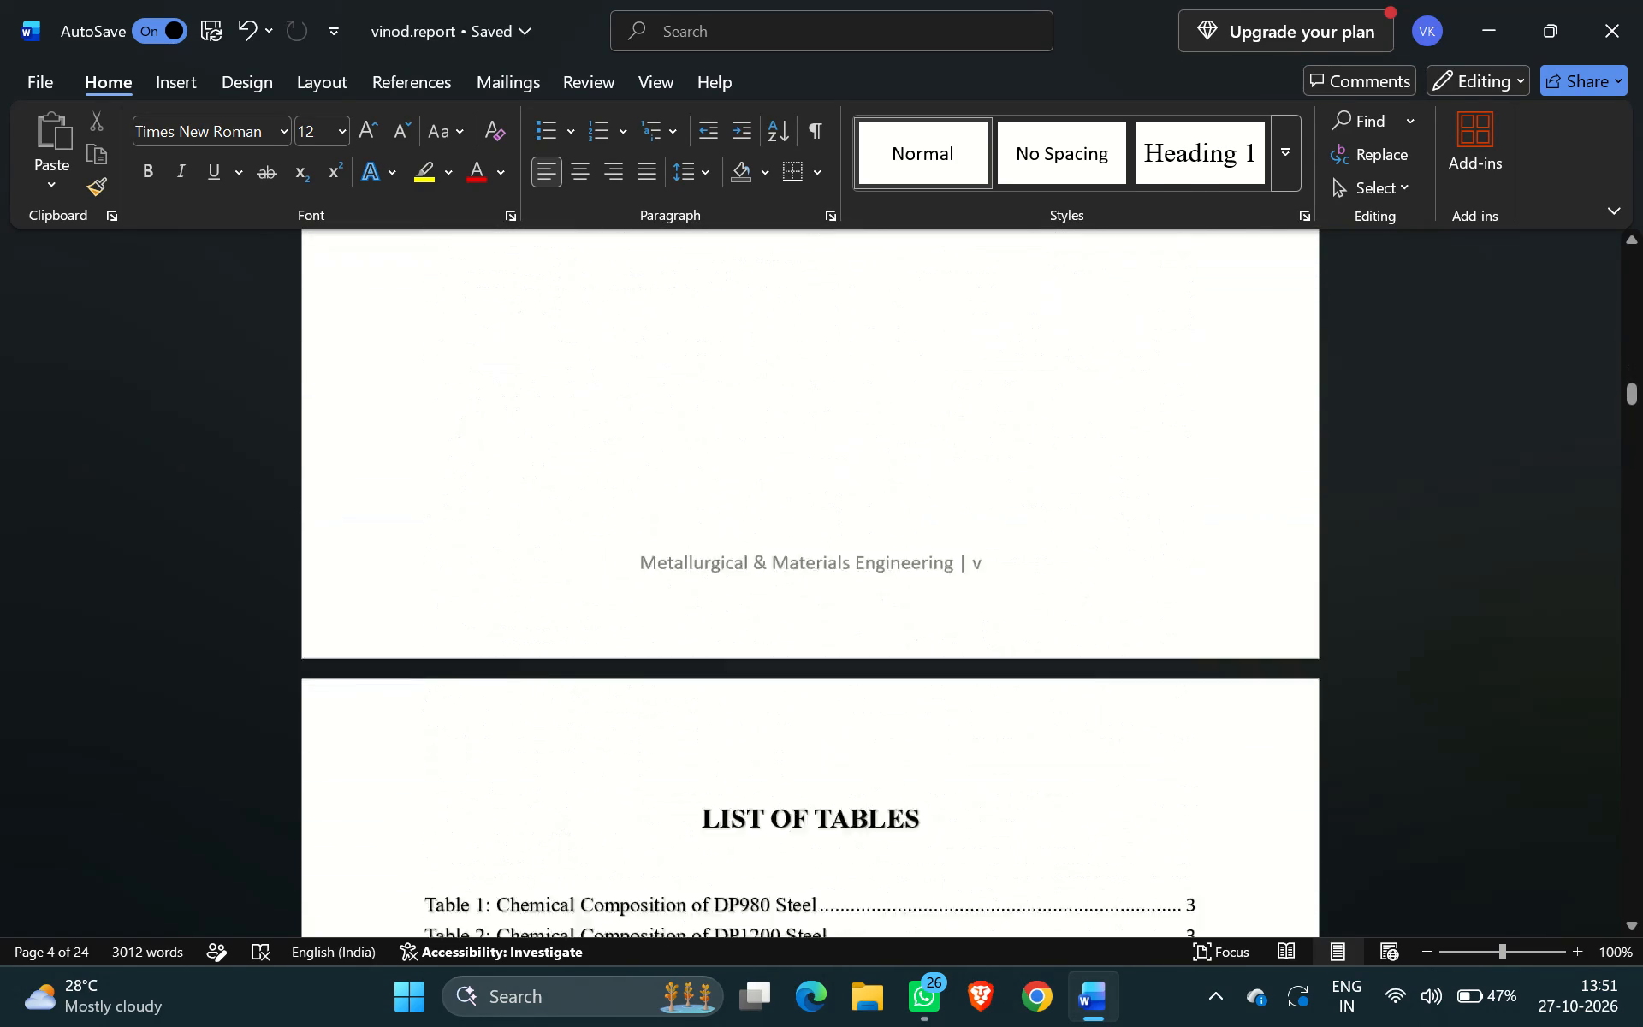
scroll(831, 555, "right", 3)
scroll(831, 555, "down", 3)
scroll(831, 555, "up", 3)
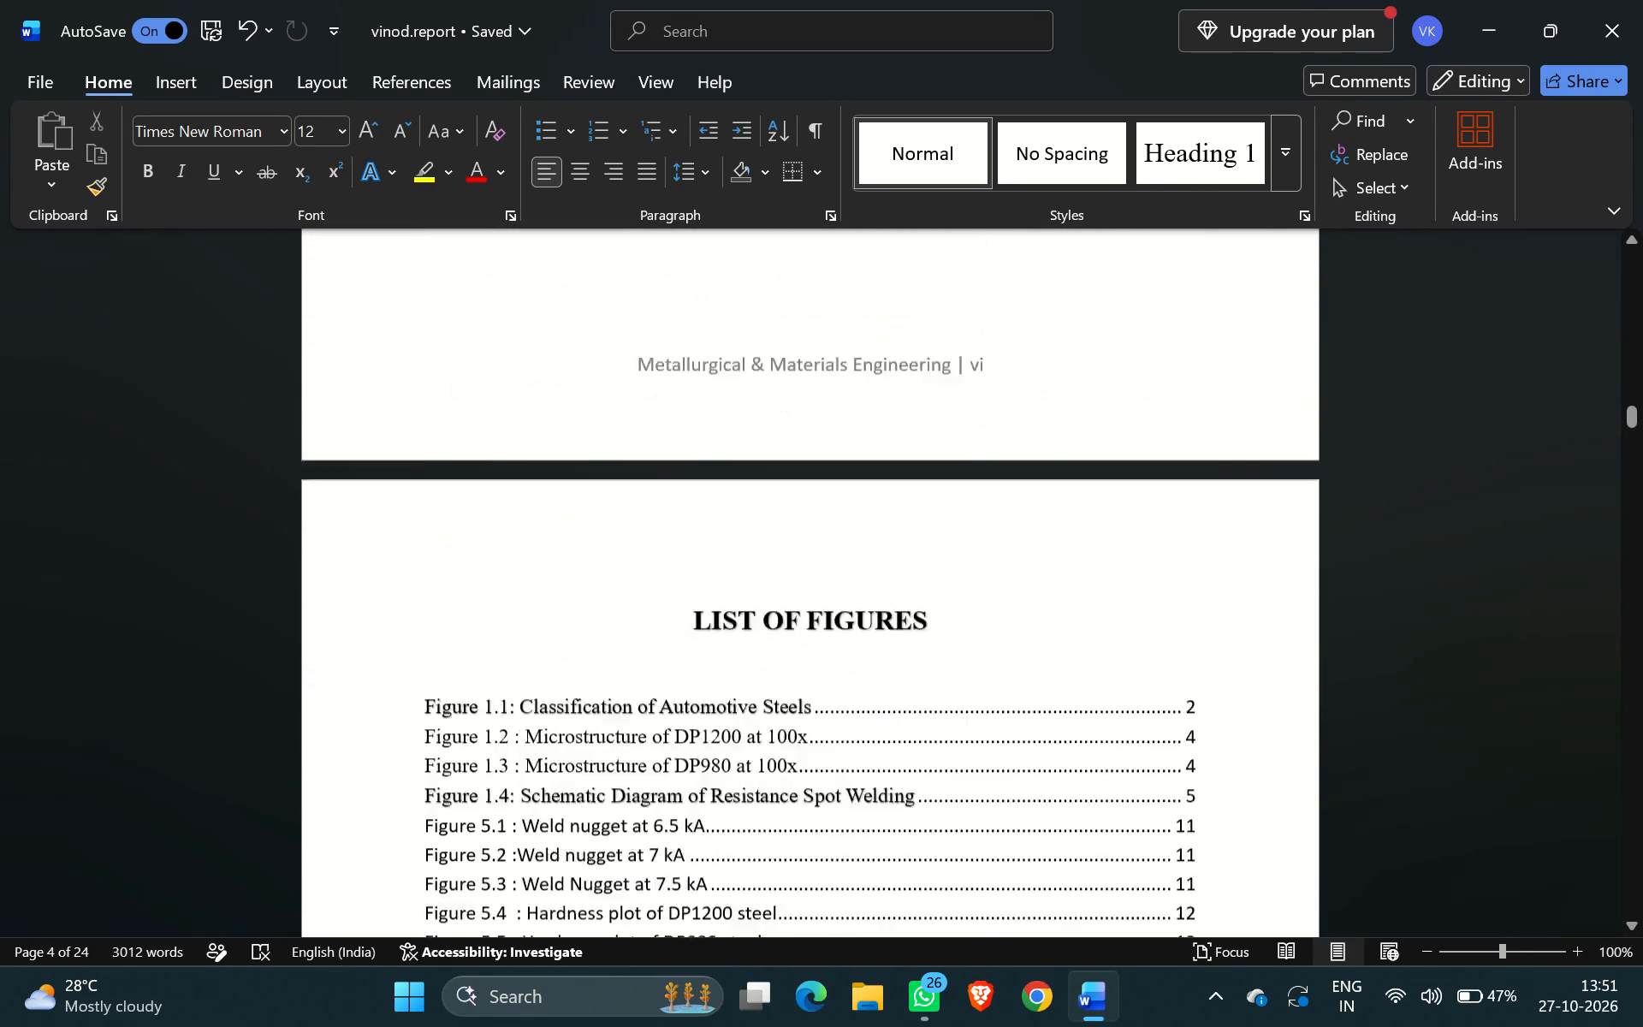
scroll(831, 555, "up", 5)
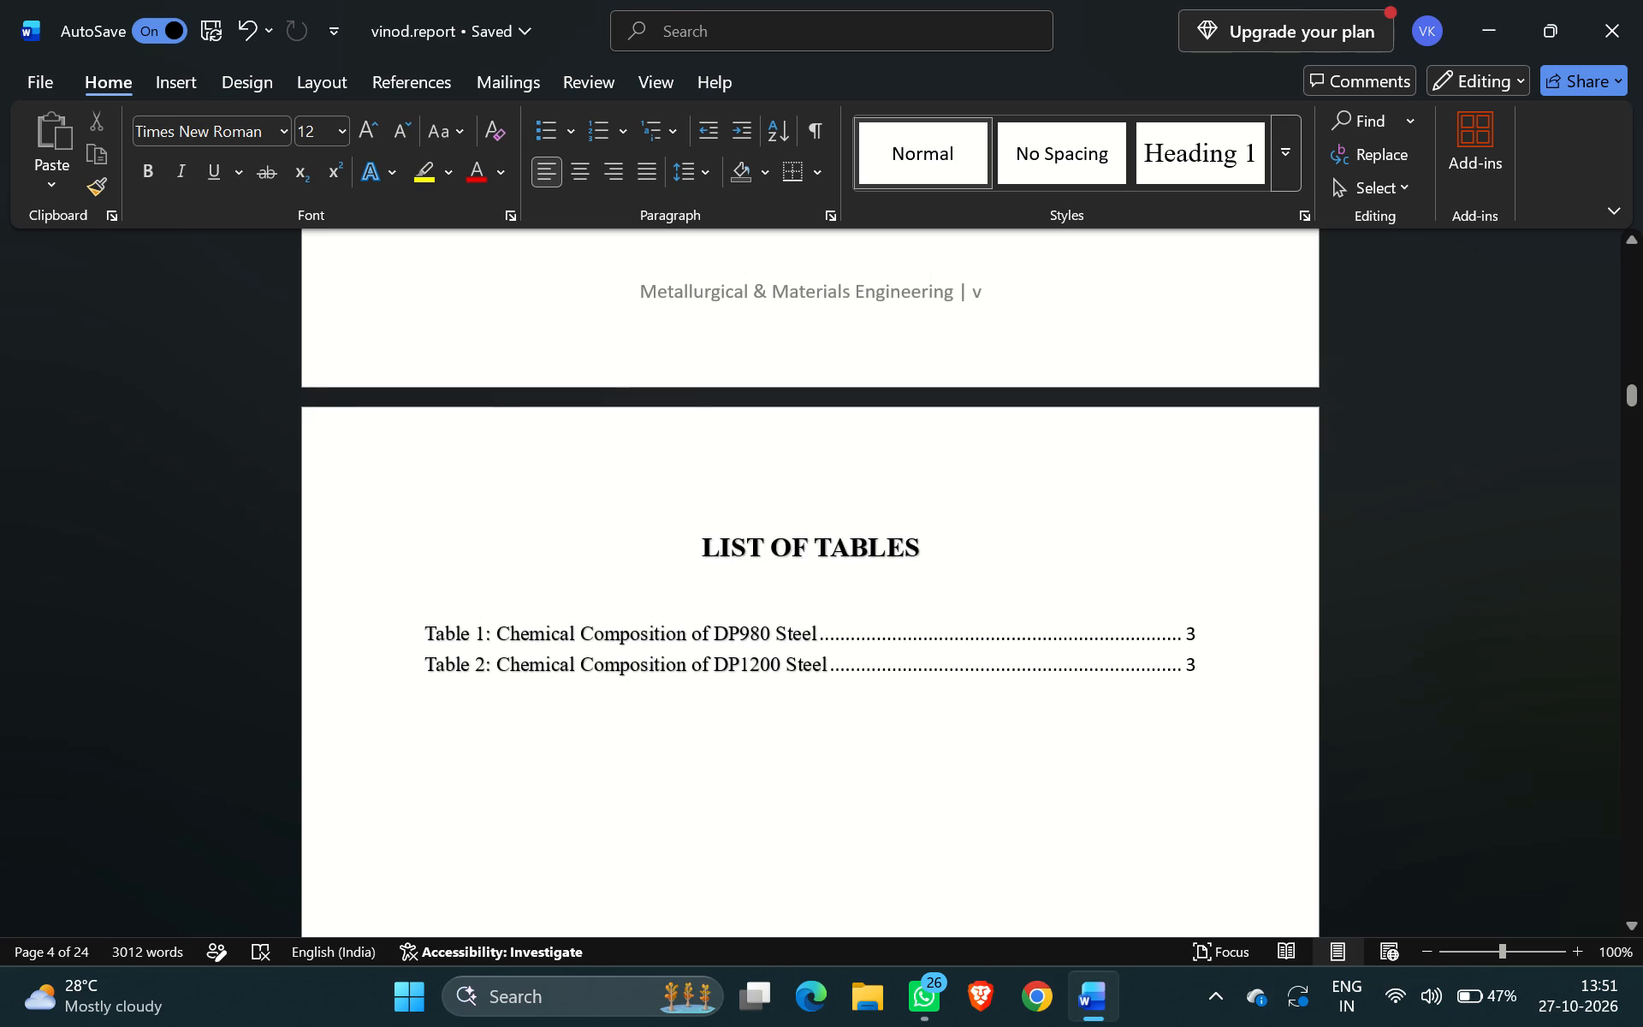
left_click(800, 568)
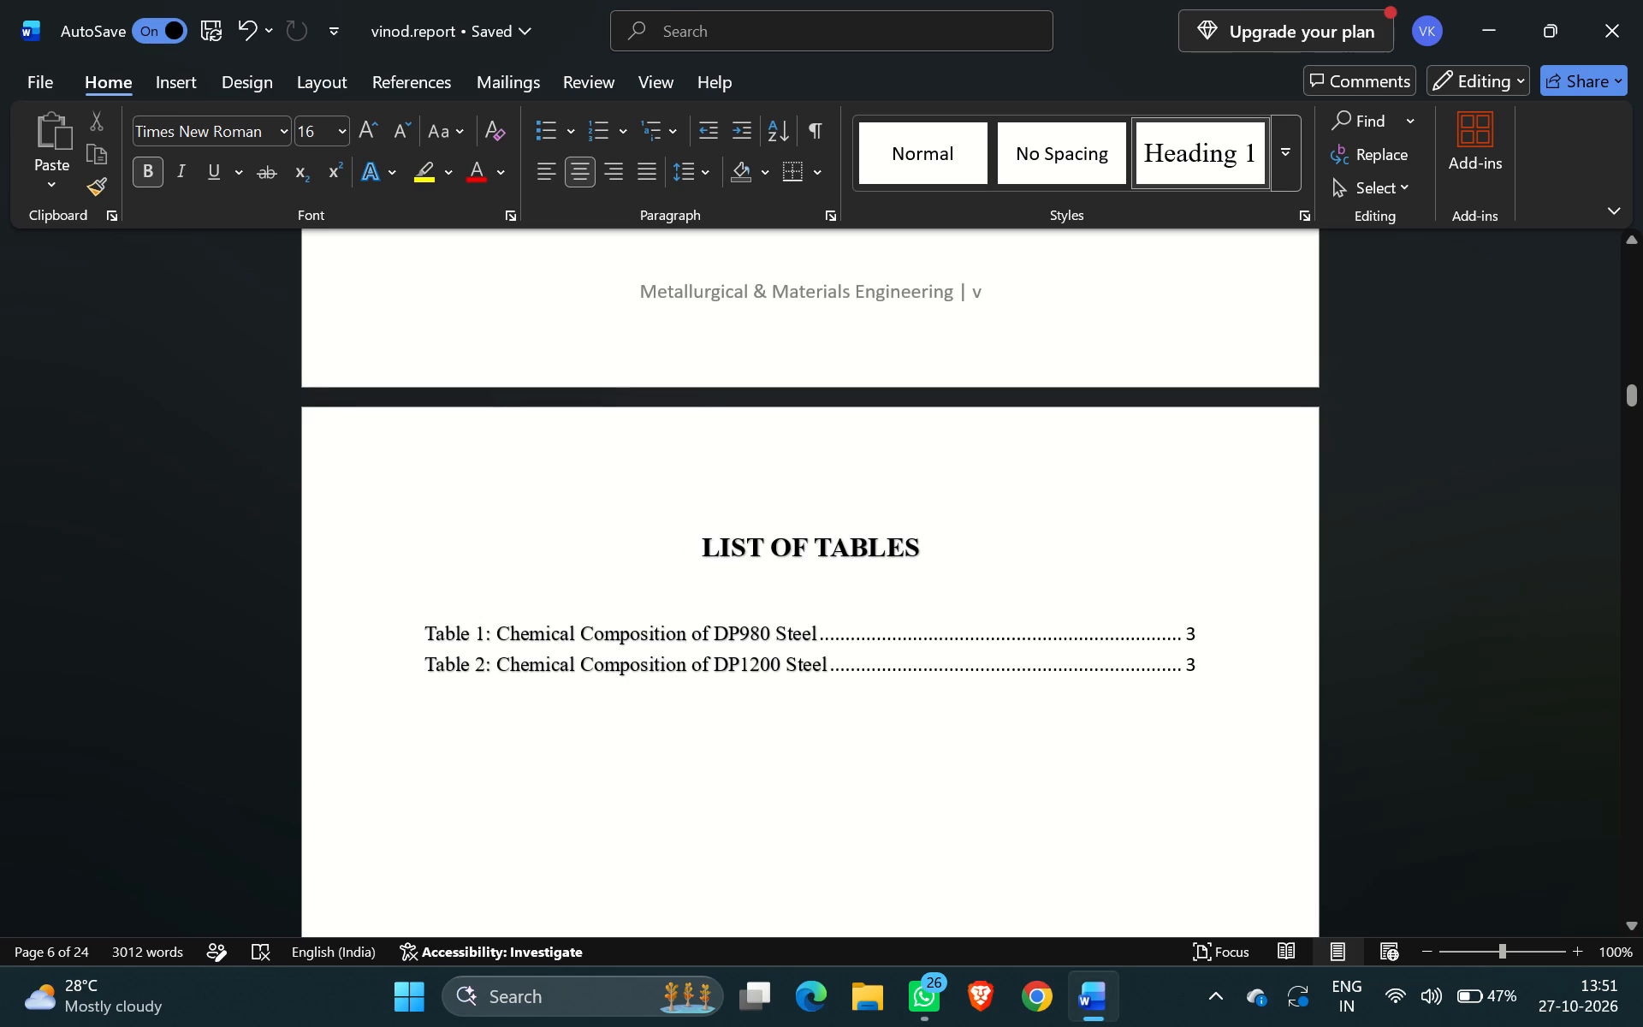
right_click(460, 625)
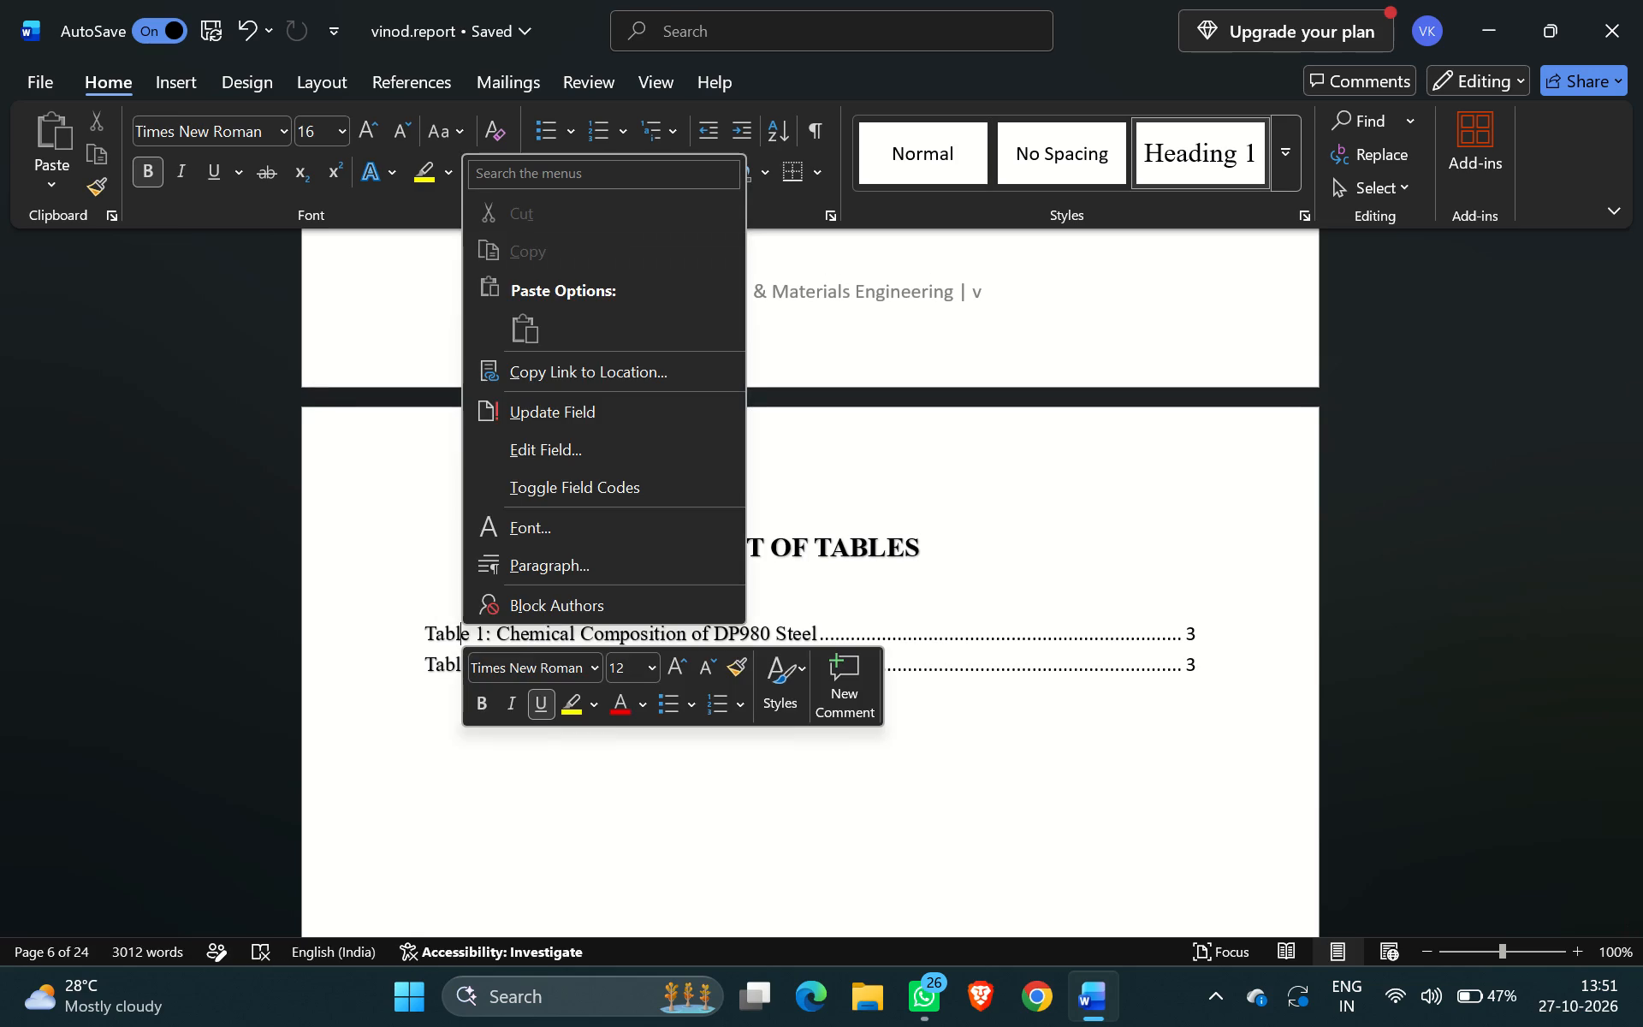
left_click(582, 413)
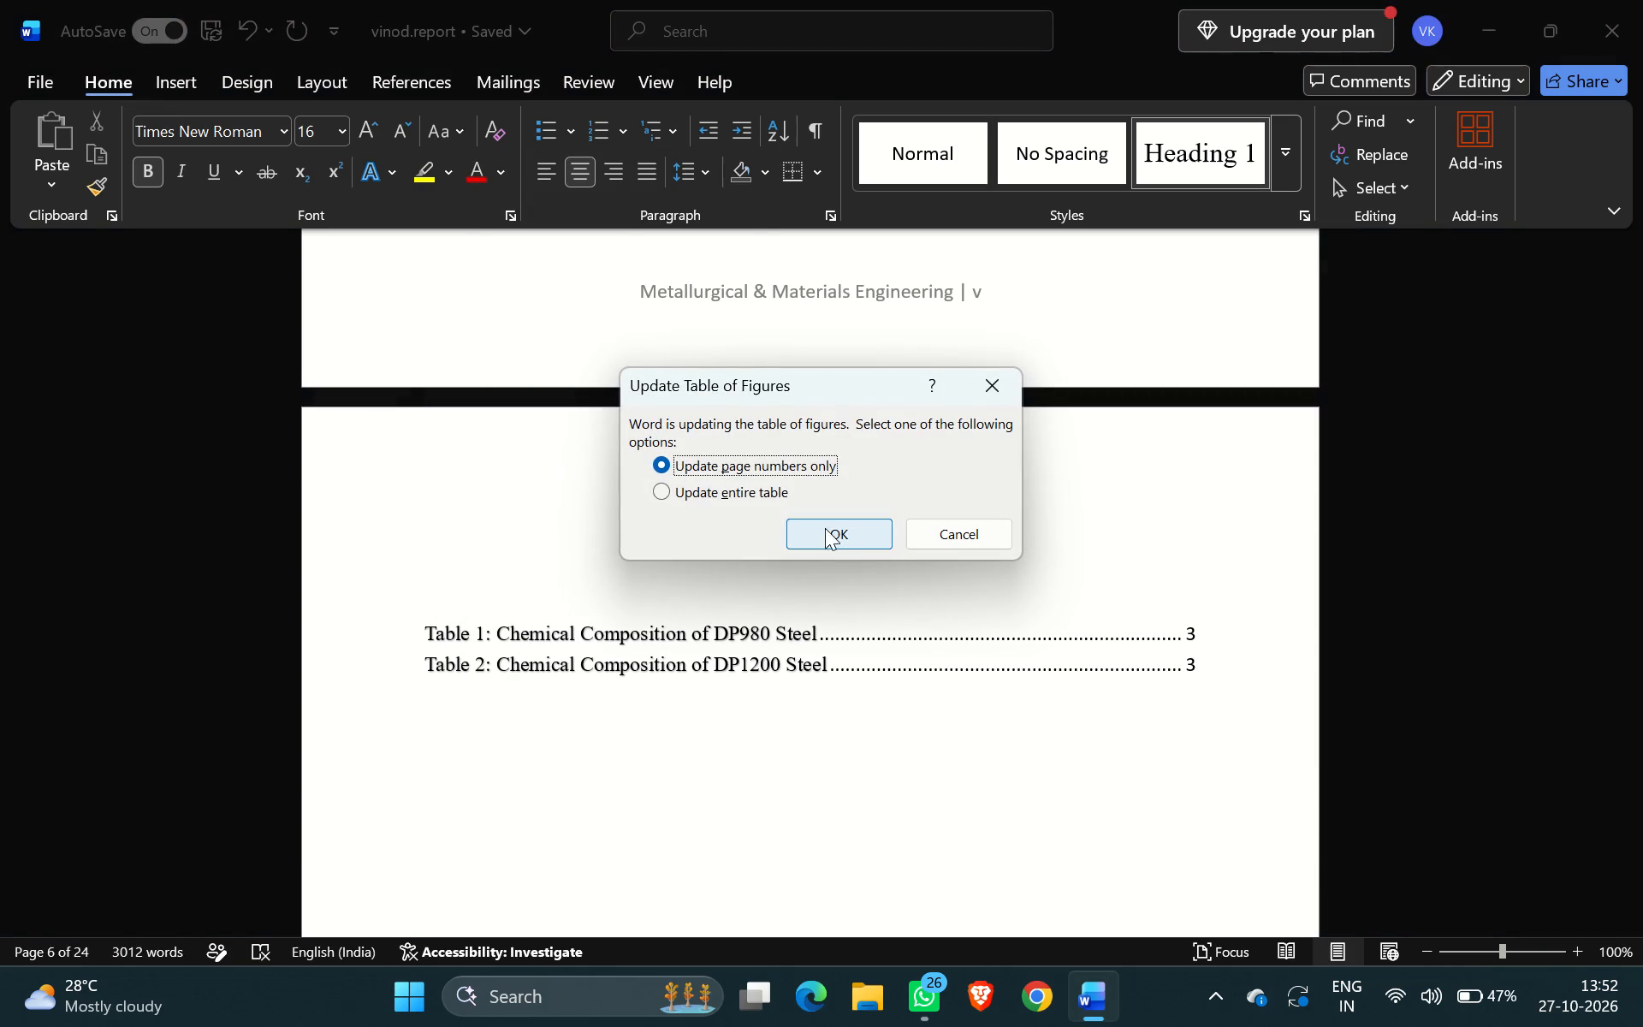
left_click_drag(721, 497, 853, 549)
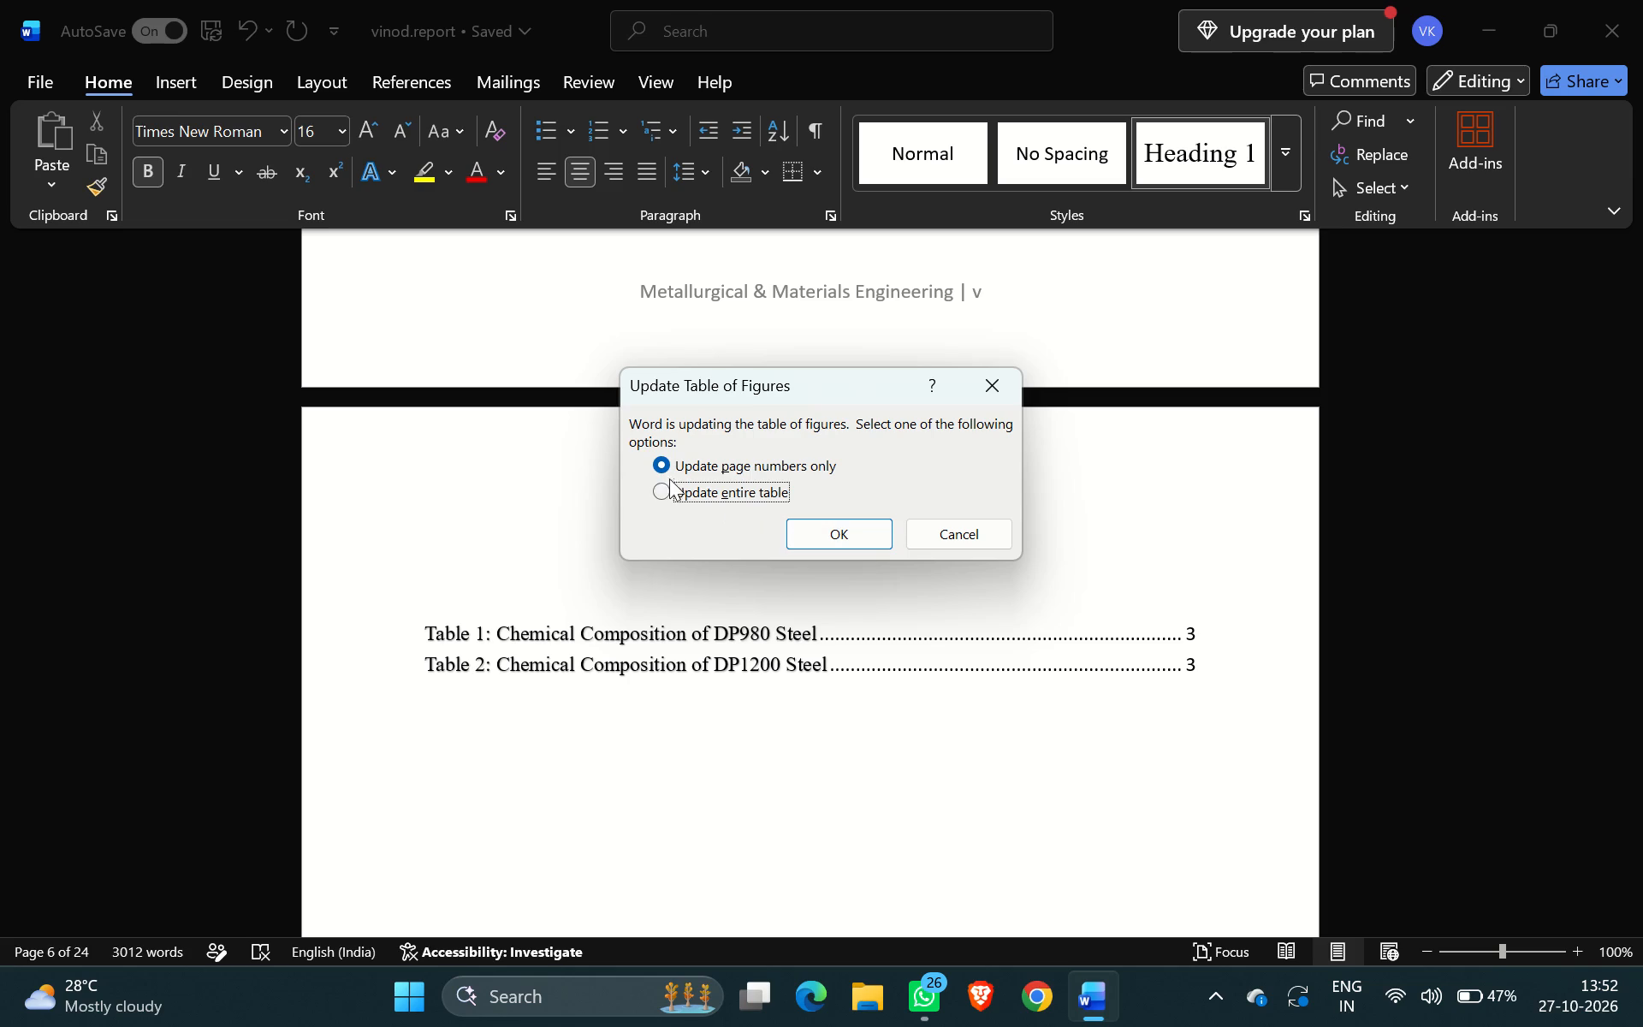
left_click(655, 491)
left_click(848, 536)
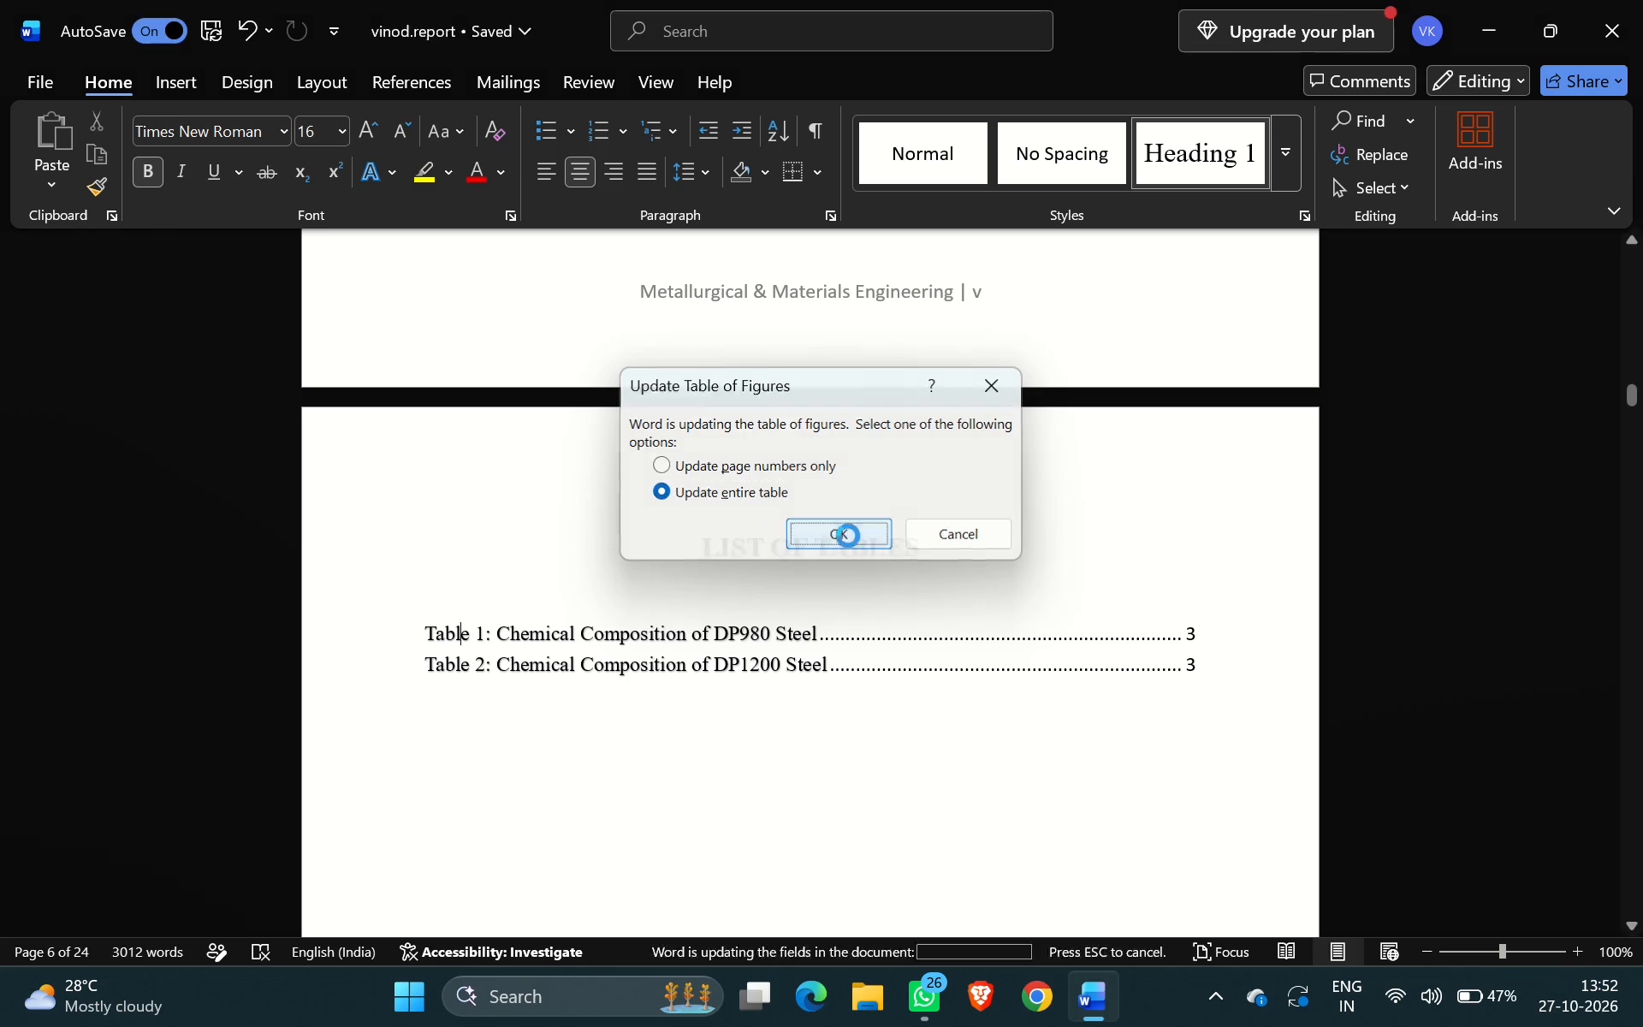
left_click(792, 761)
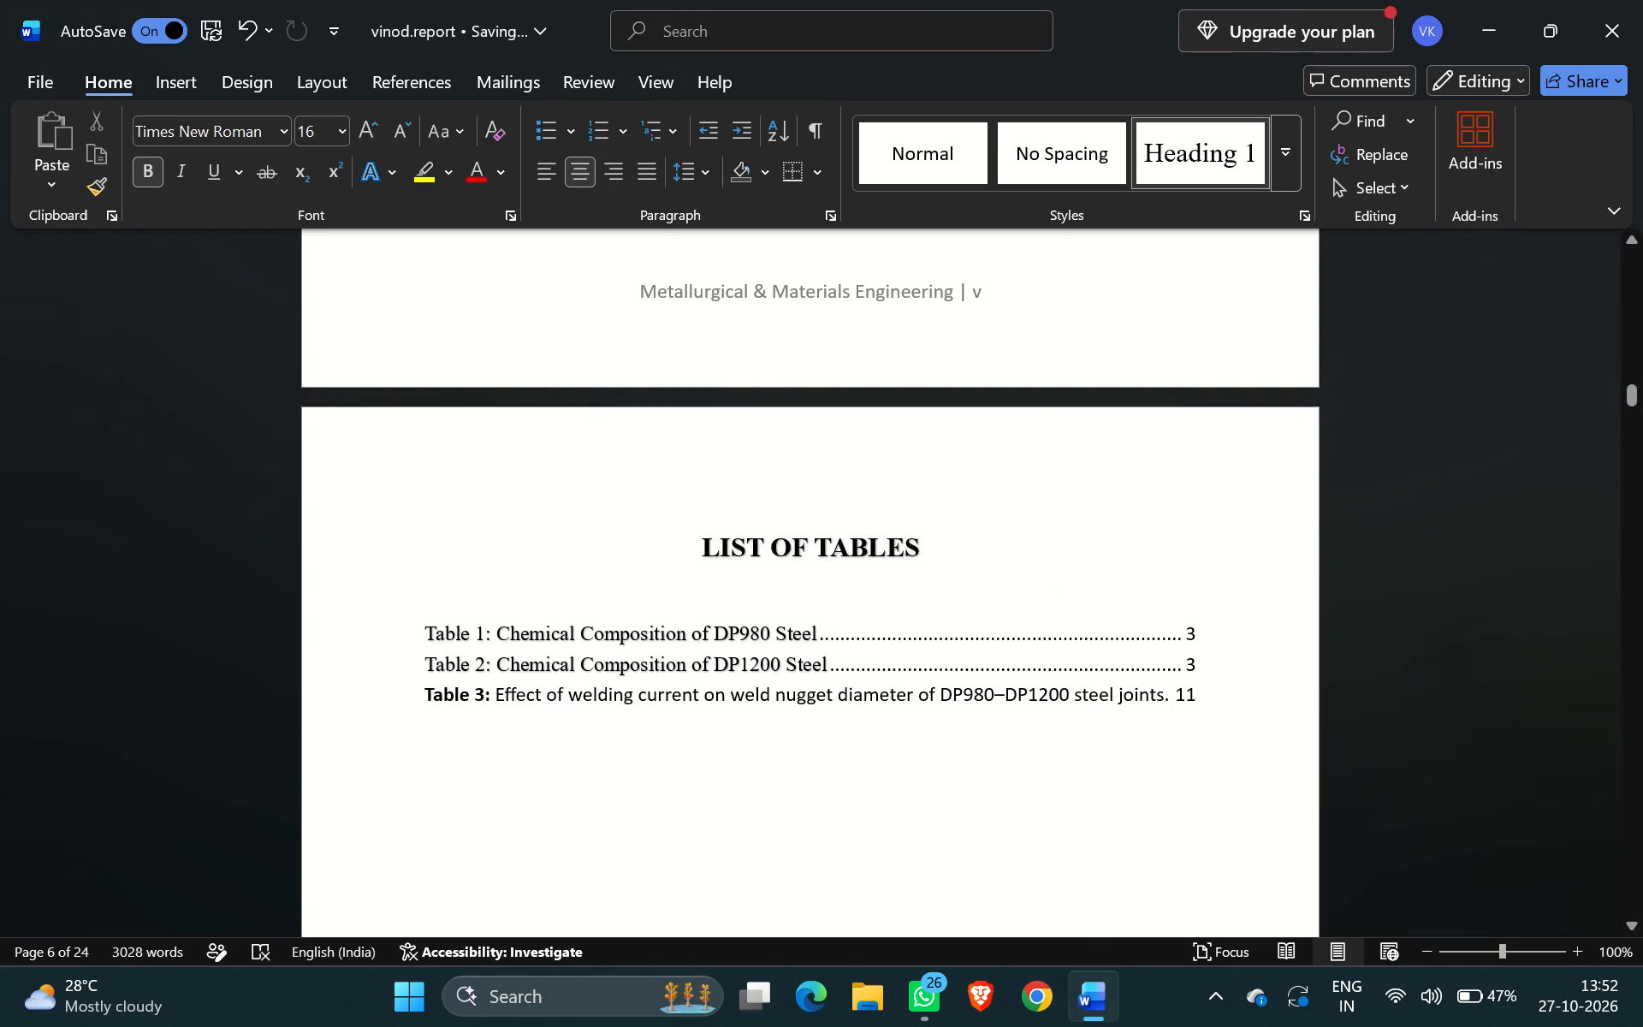
Review the List of Tables entries, the key words page and the table of contents.
double_click(505, 641)
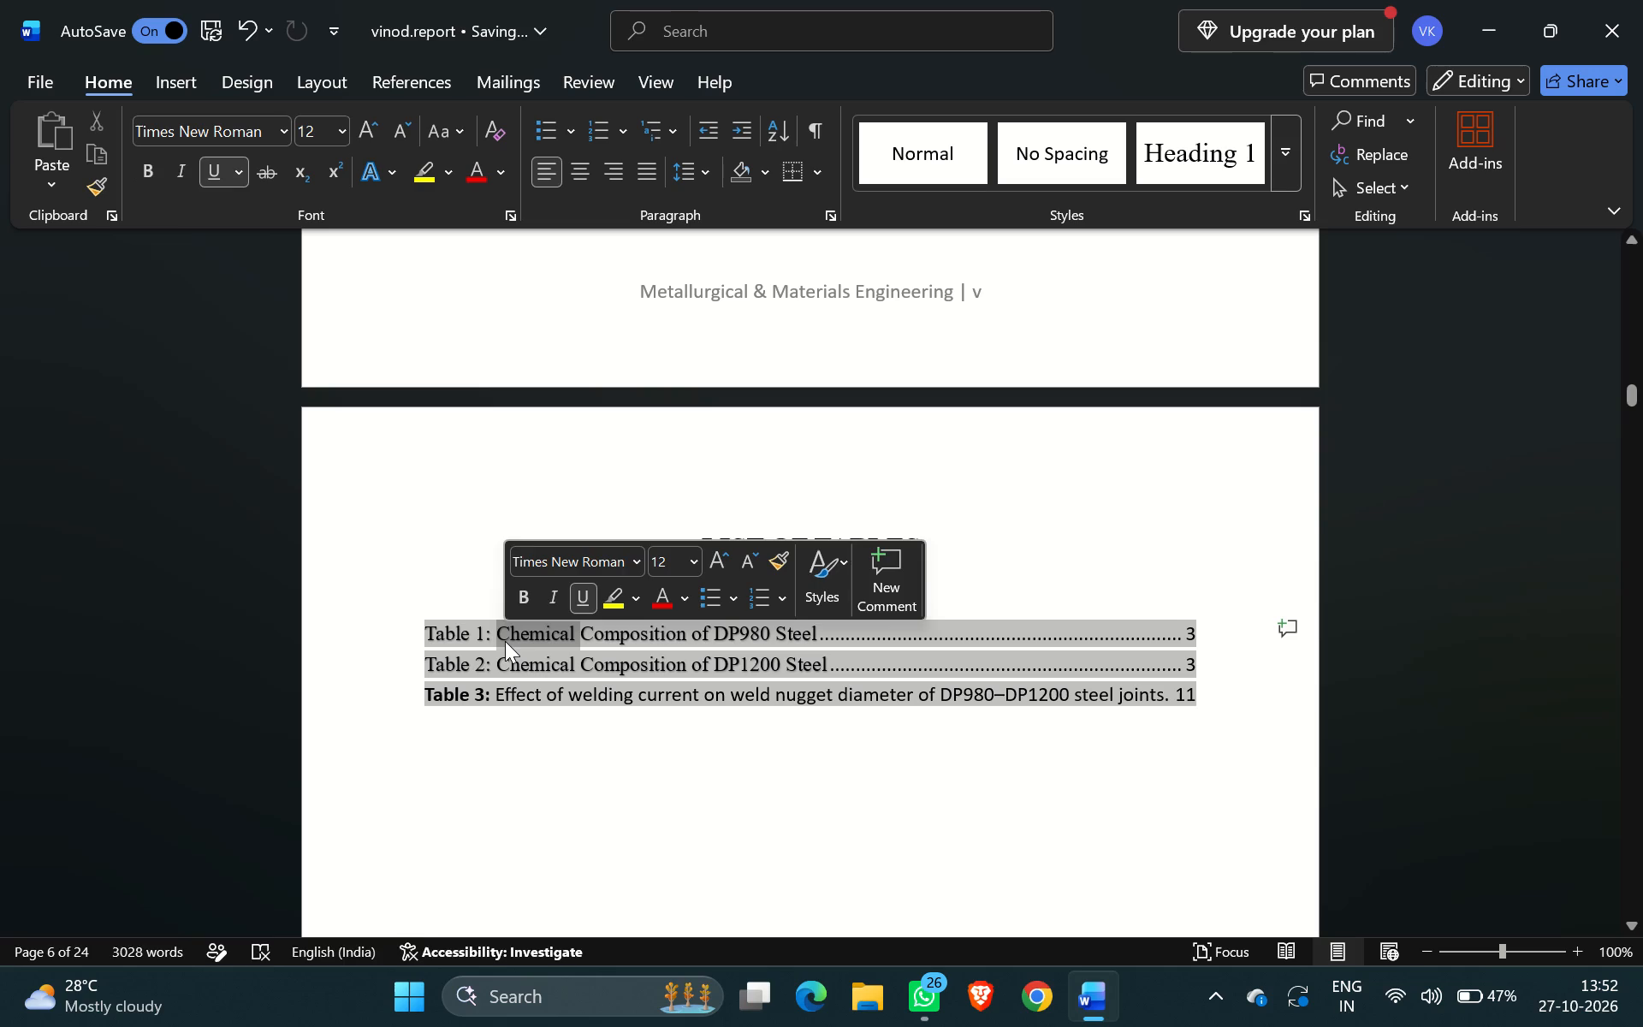
left_click(632, 723)
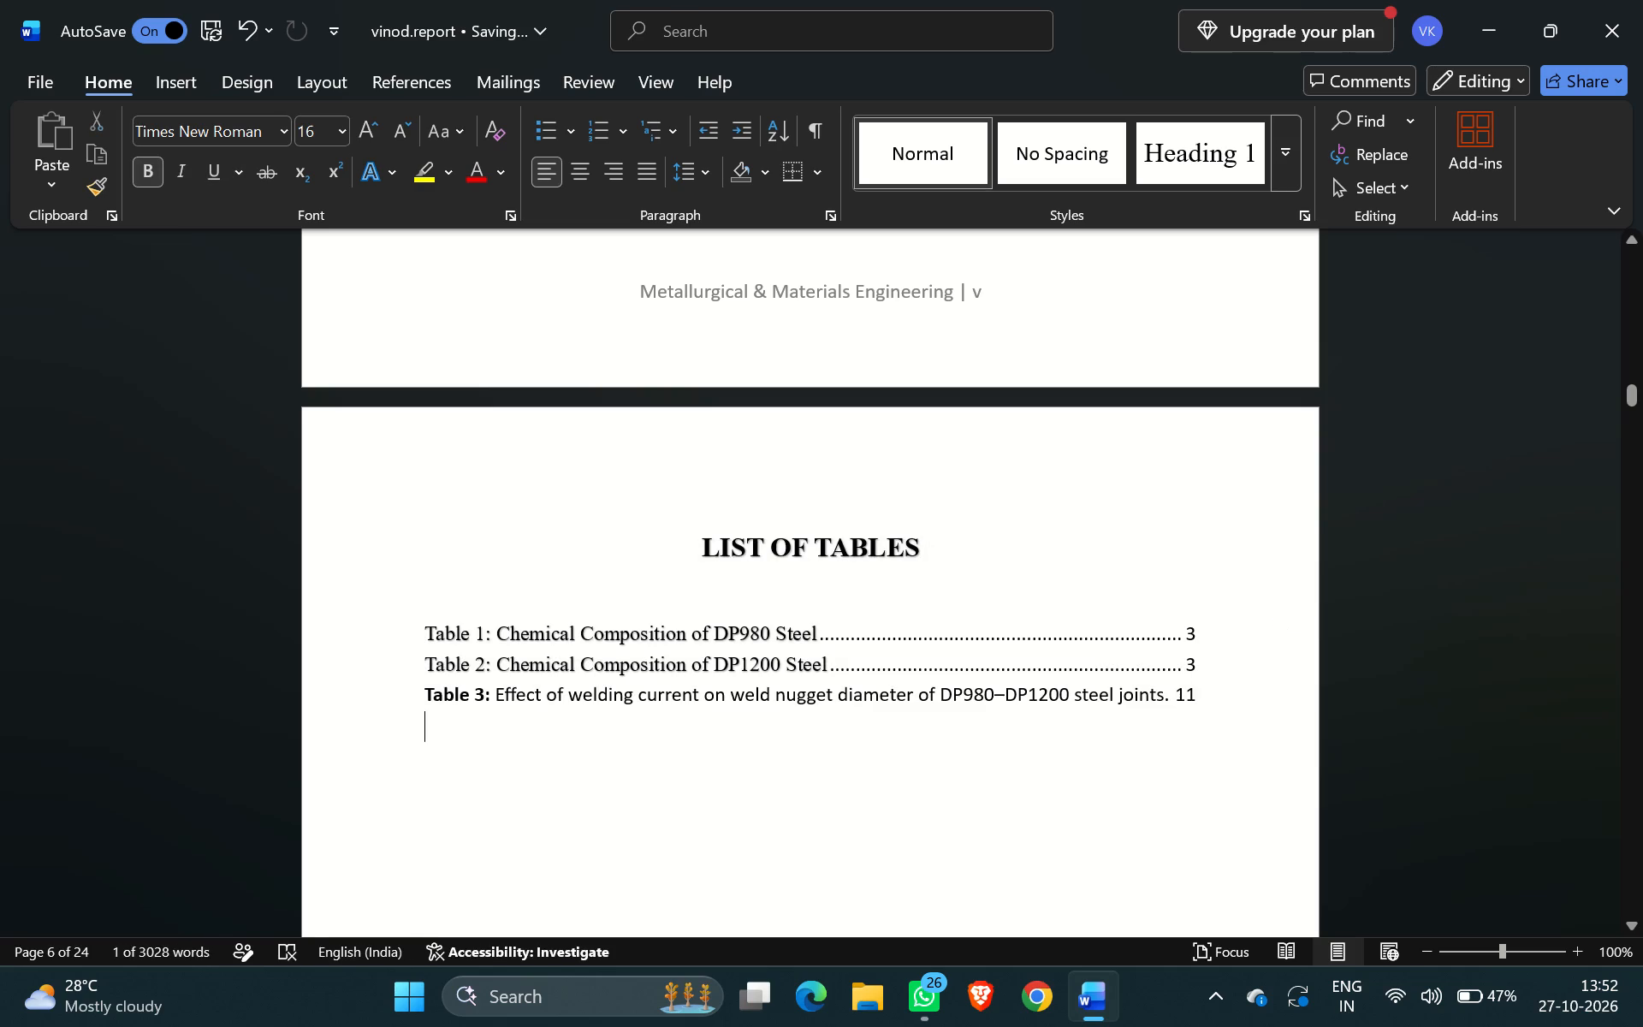
scroll(632, 723, "down", 1)
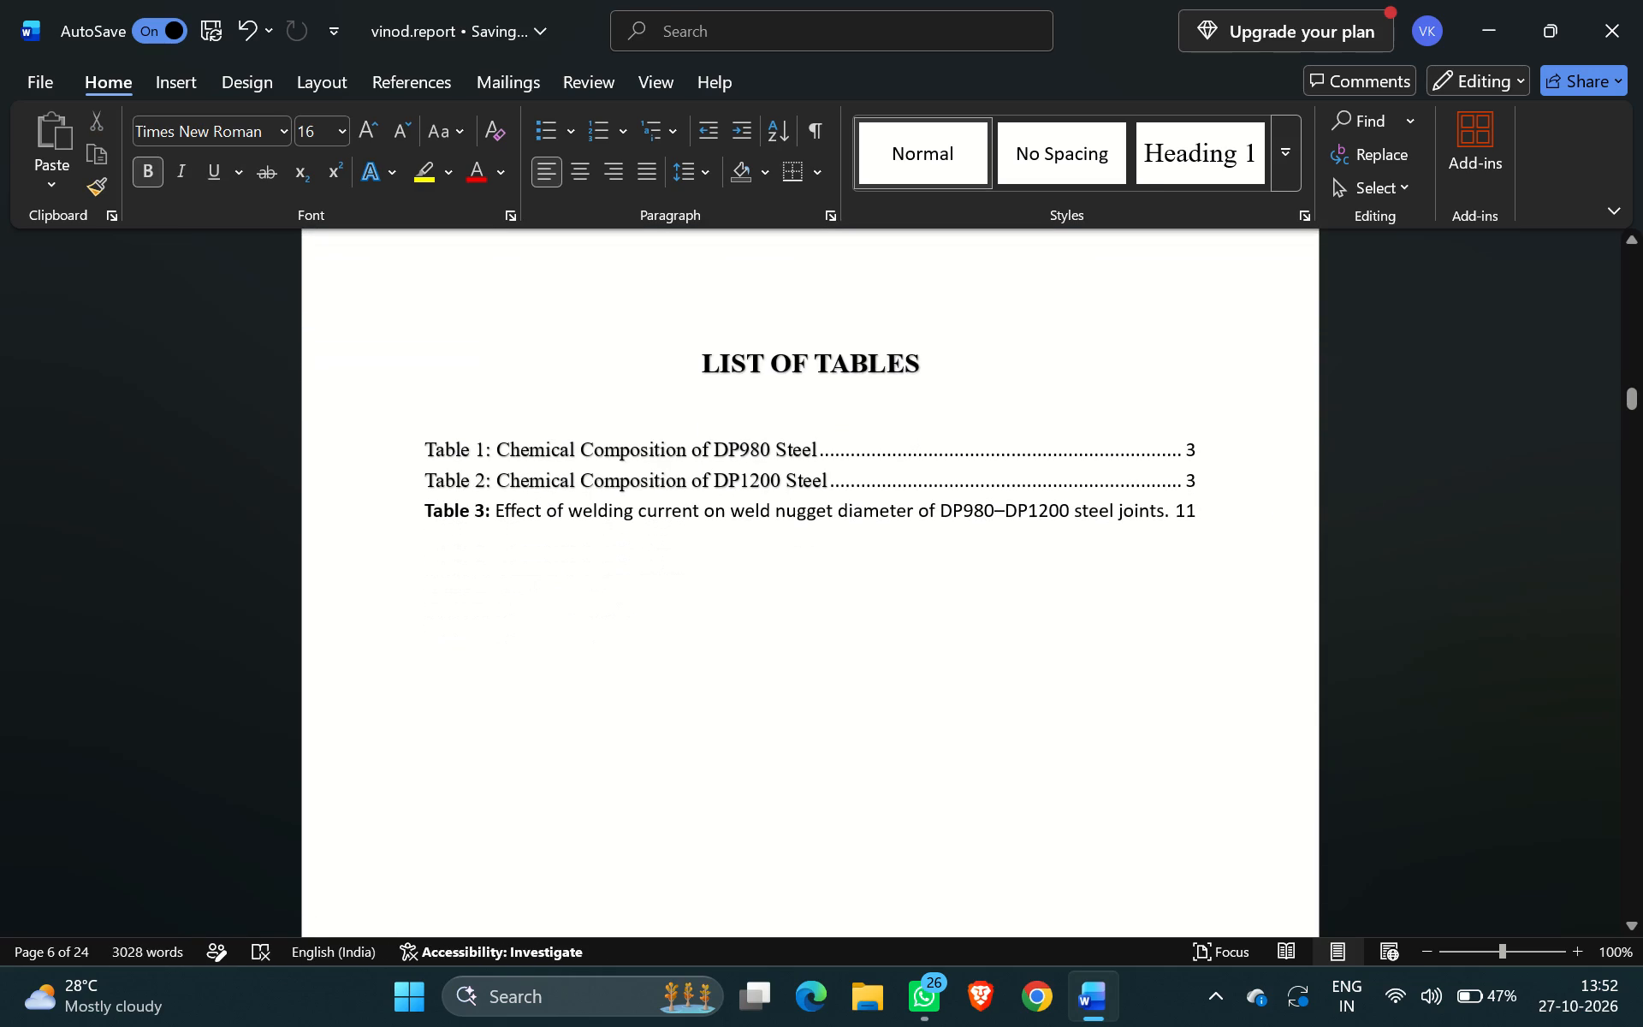
double_click(541, 449)
scroll(541, 449, "down", 9)
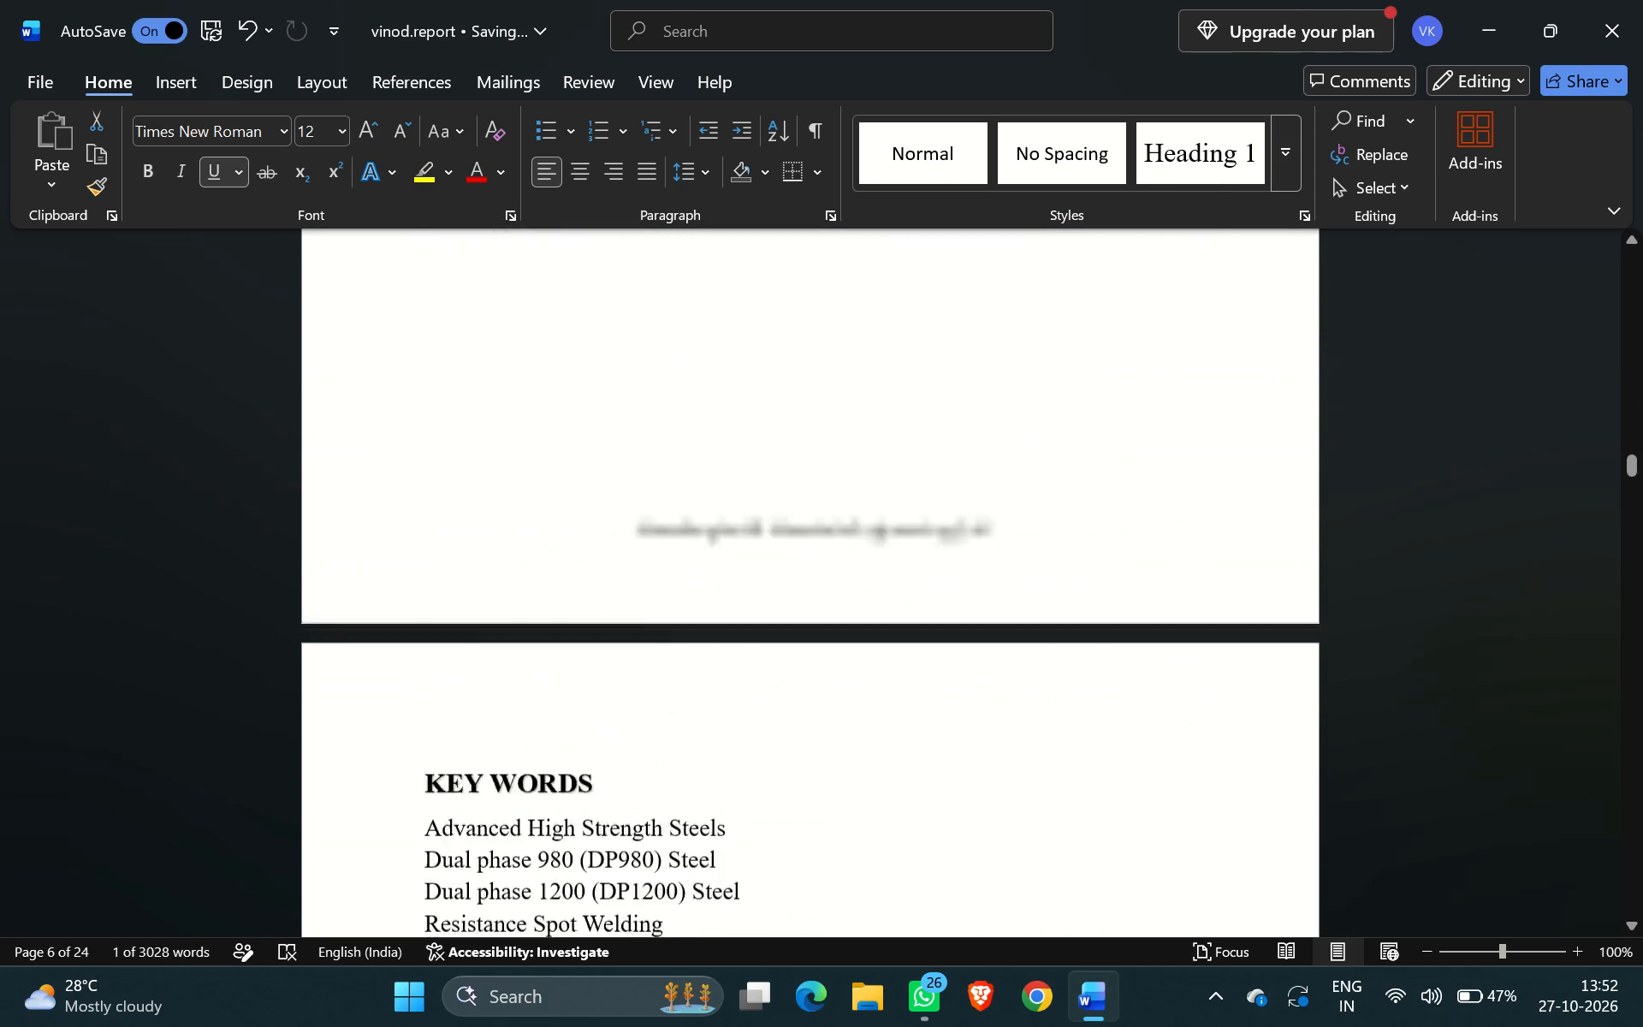
scroll(541, 449, "up", 5)
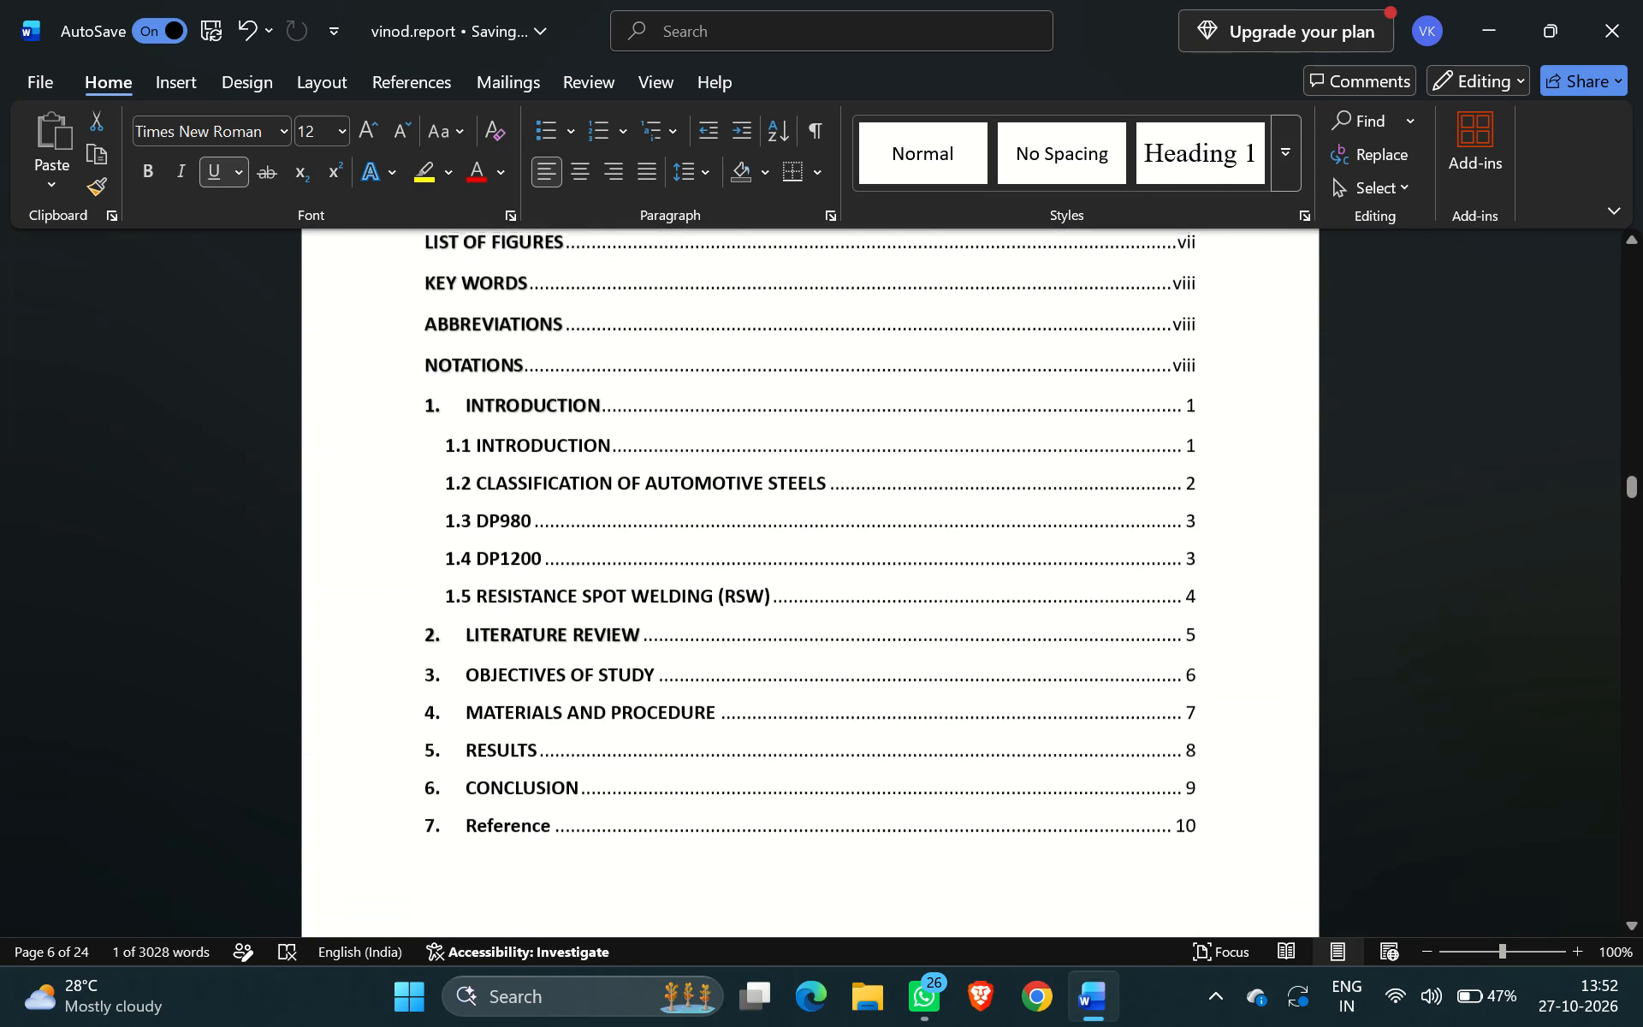
scroll(541, 449, "right", 2)
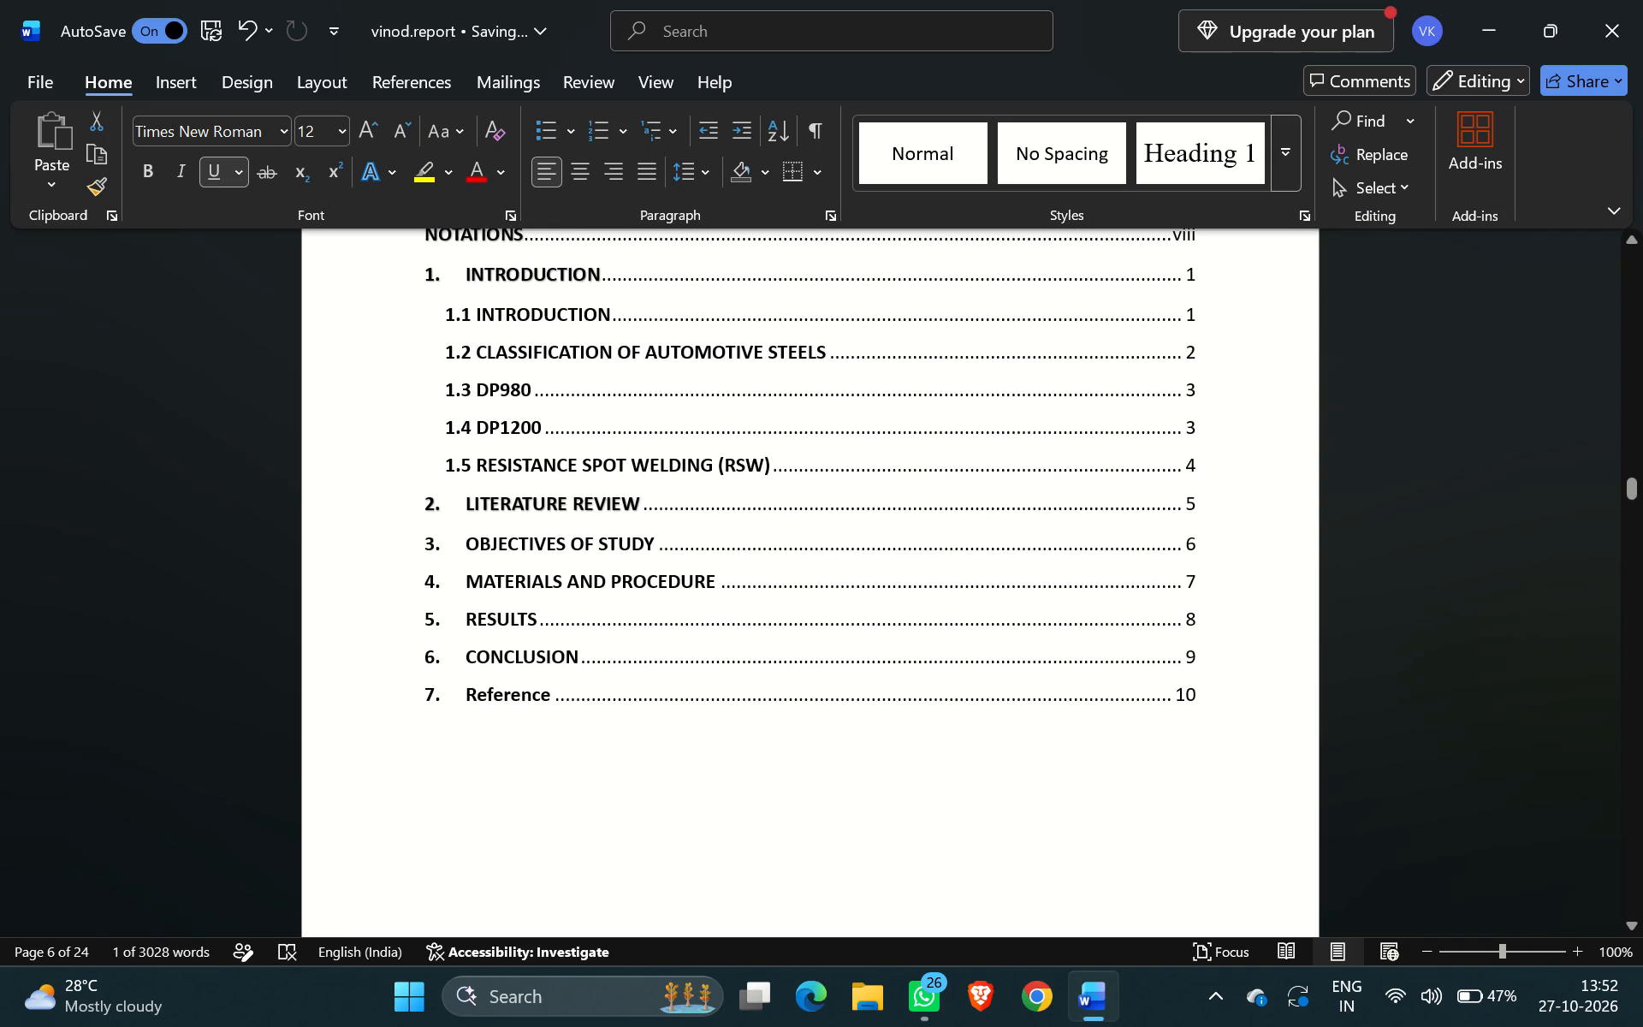
scroll(541, 449, "right", 1)
scroll(541, 449, "down", 1)
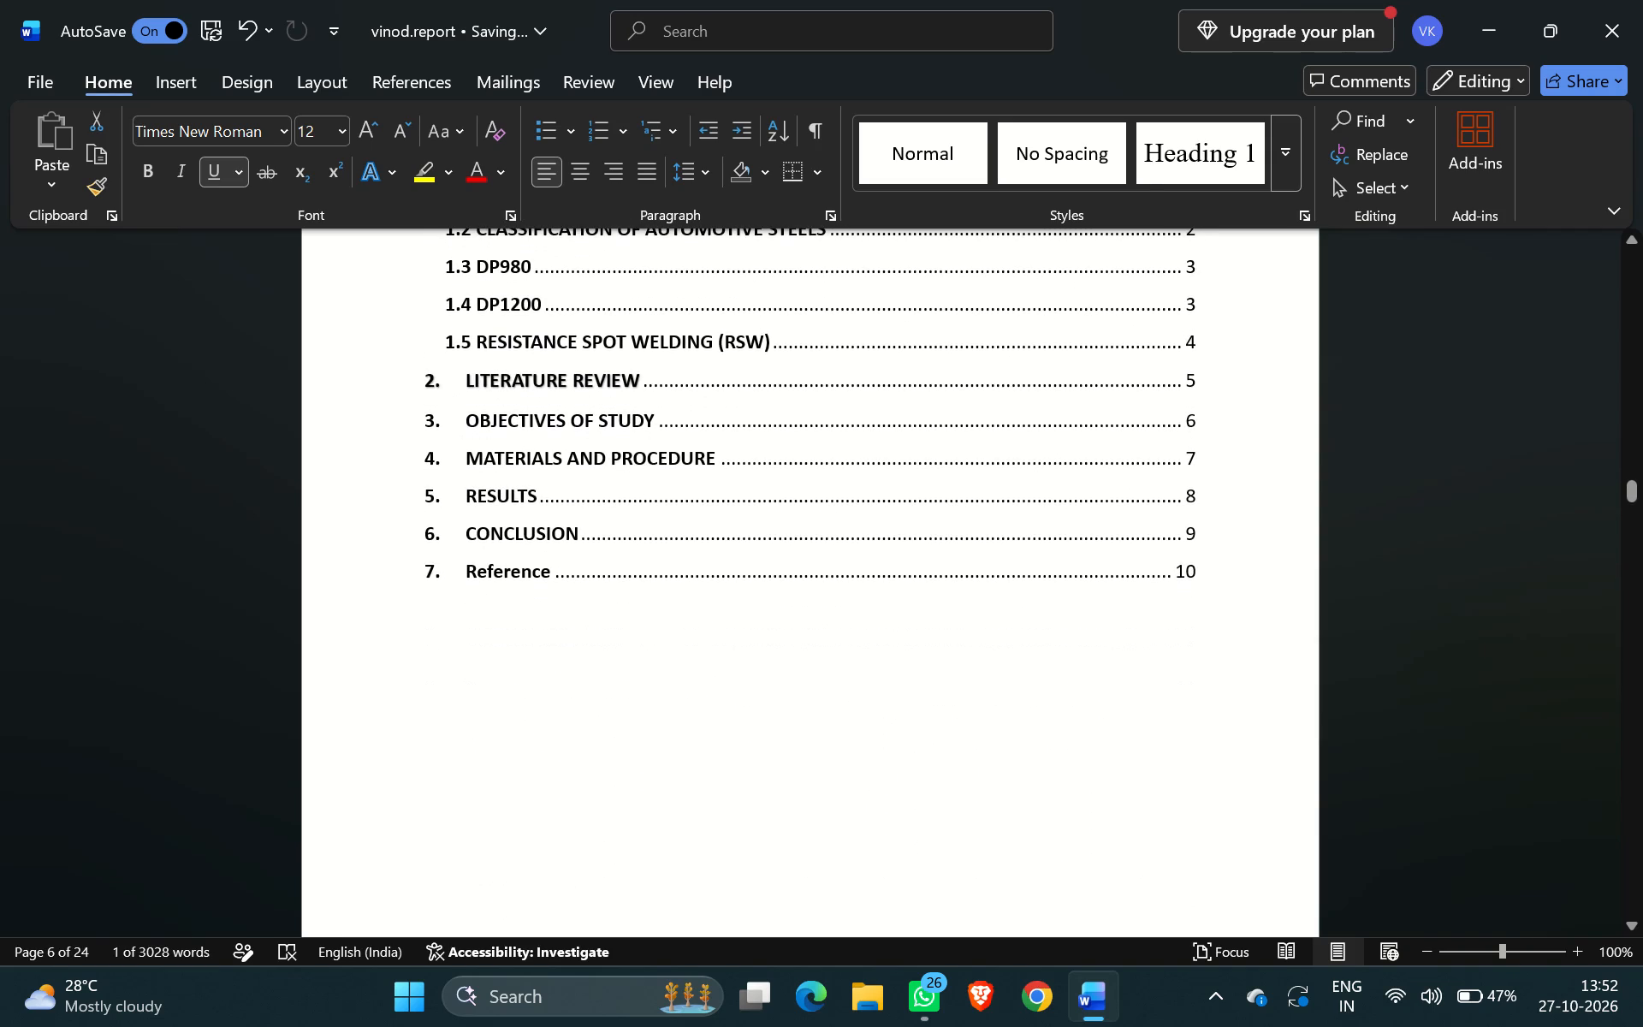
scroll(541, 449, "up", 2)
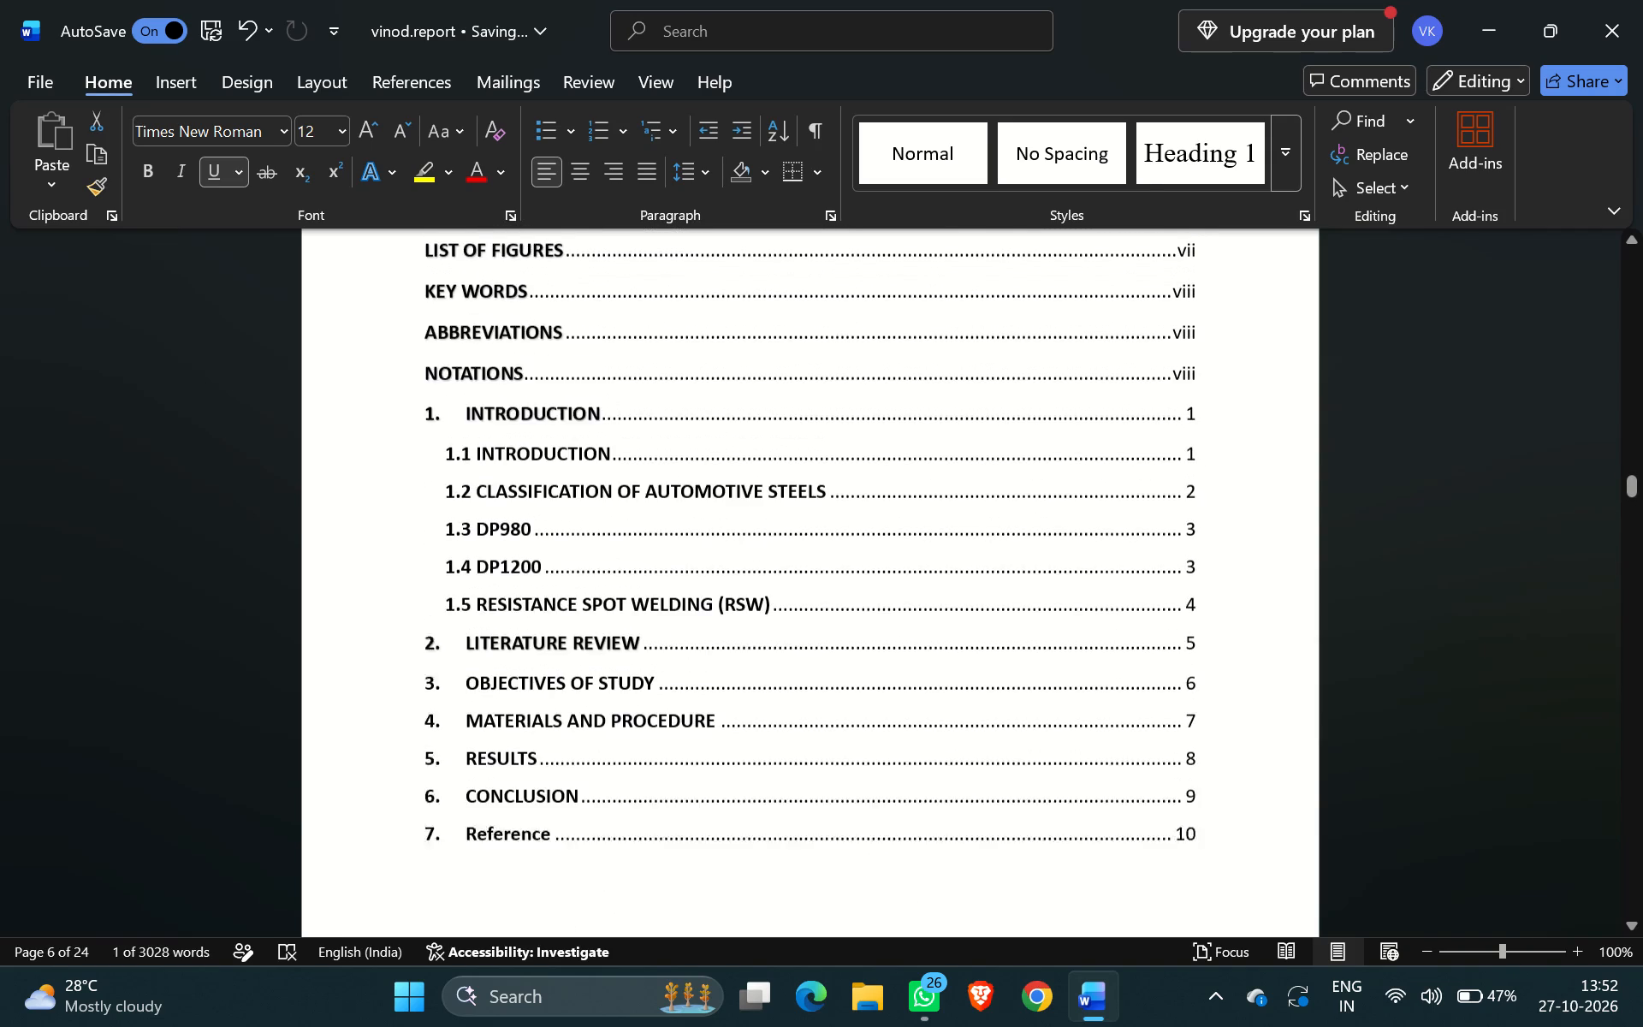
scroll(541, 449, "up", 3)
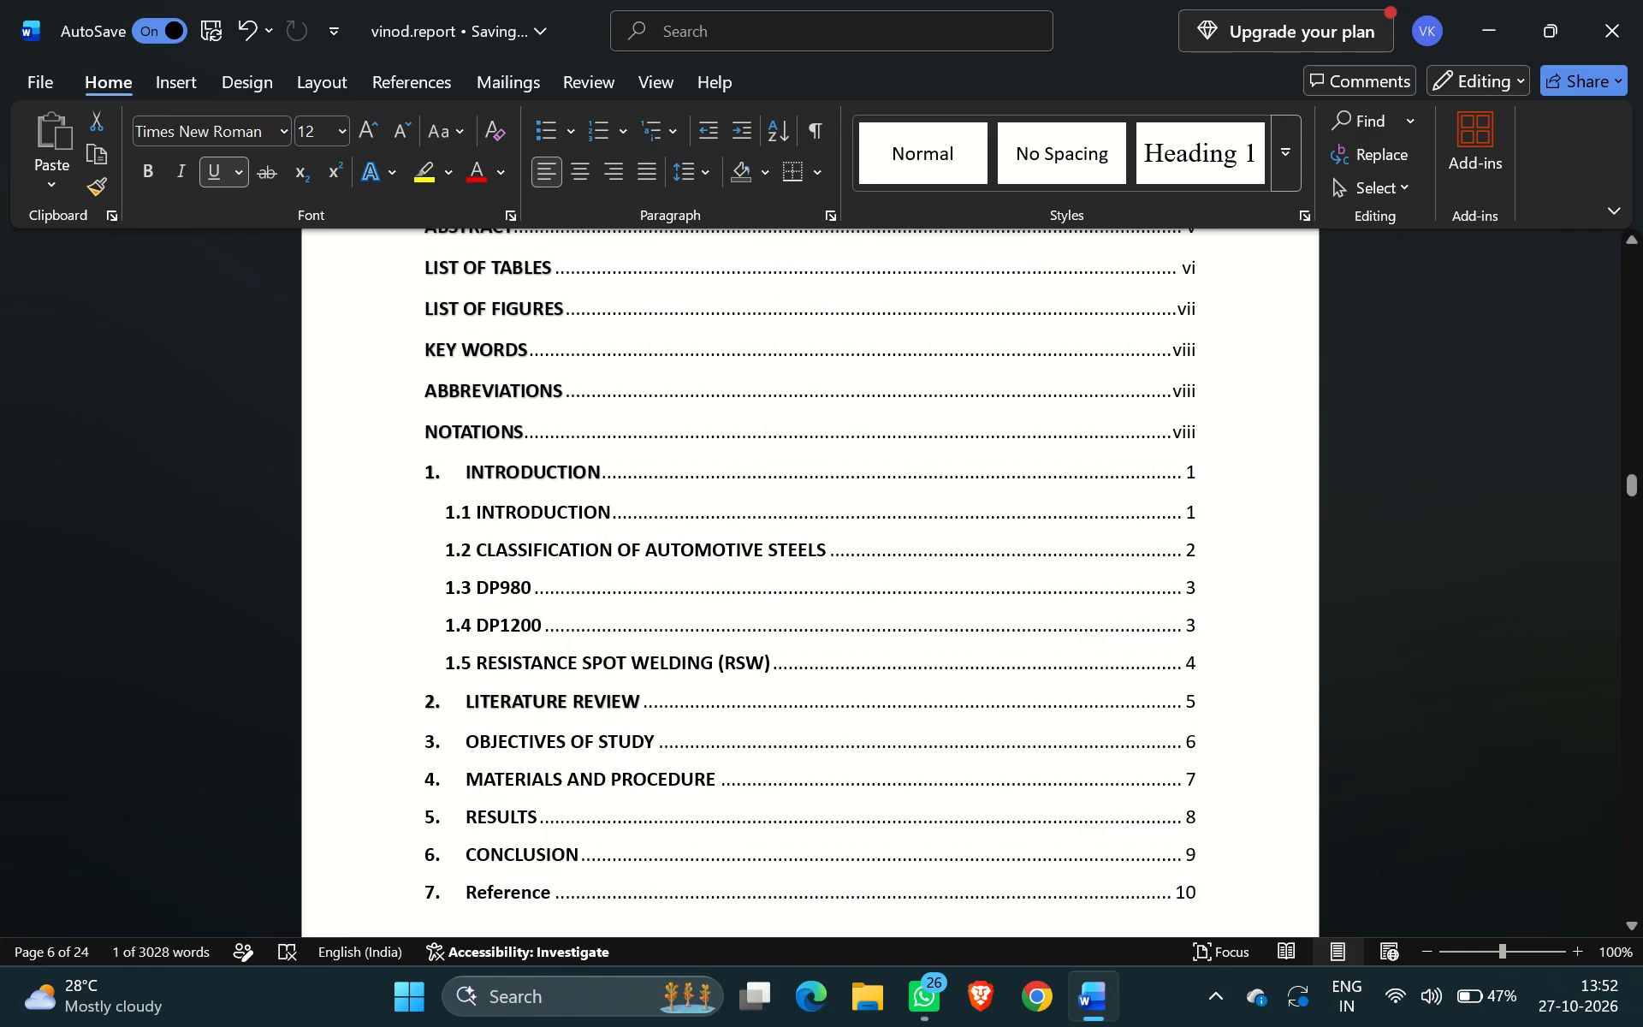
scroll(541, 449, "right", 5)
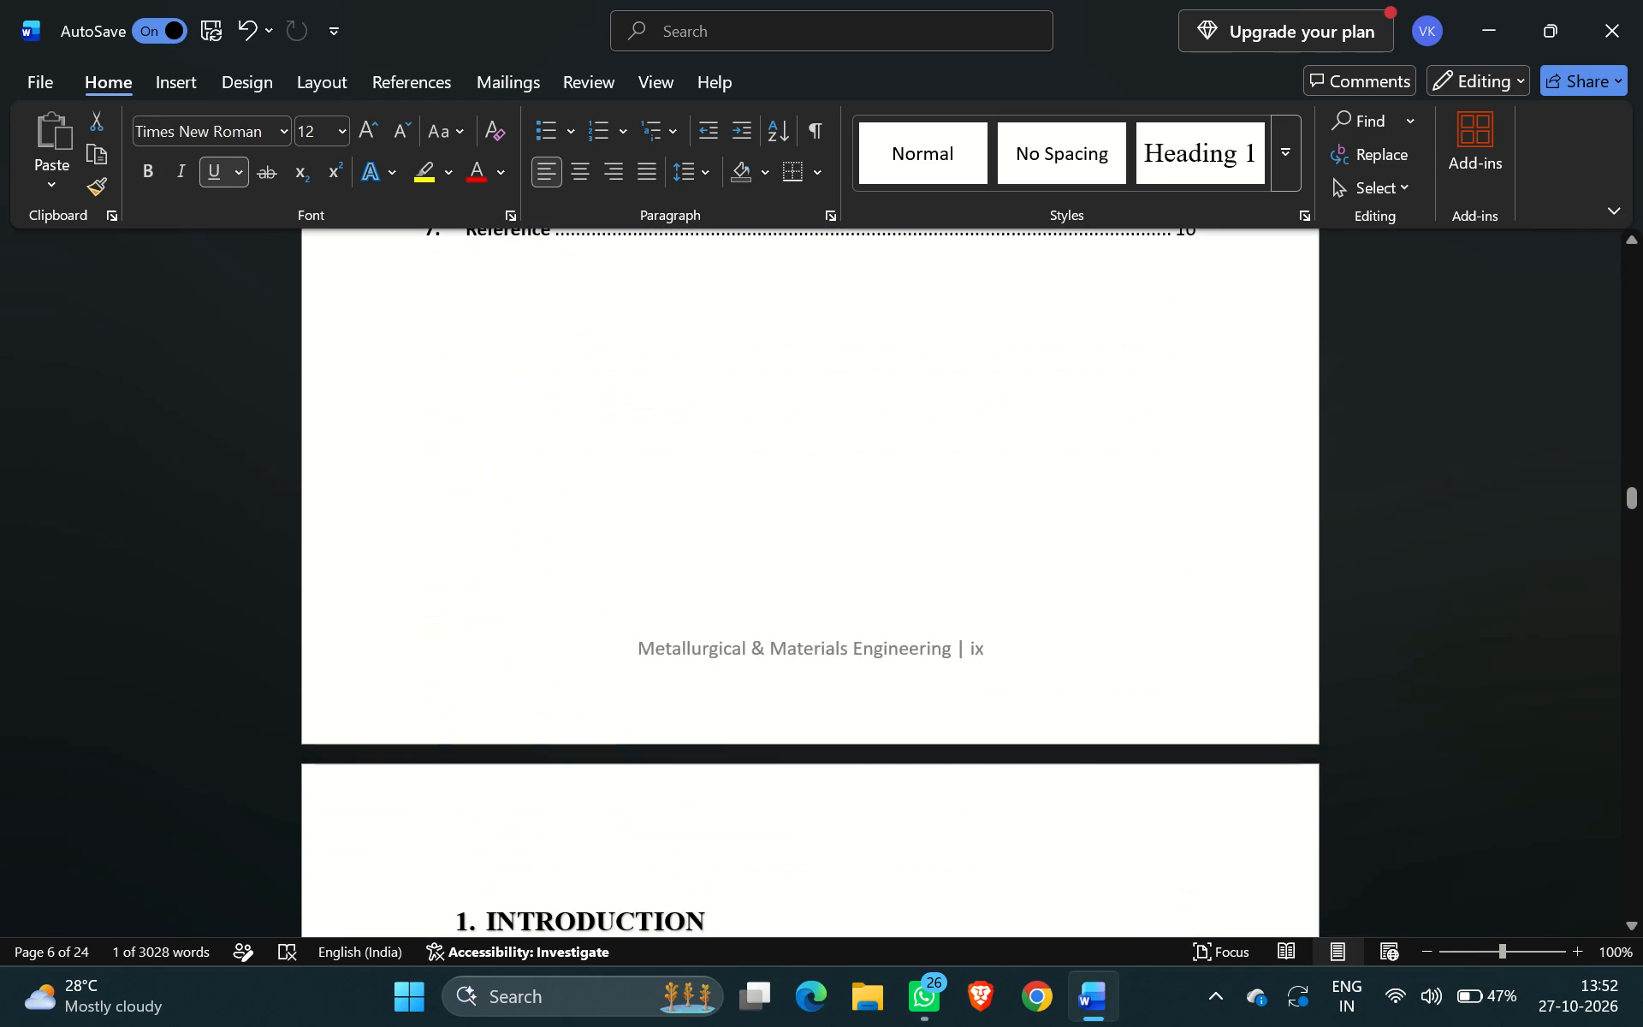
Look through the introduction chapter from its opening text to the DP980 and DP1200 composition tables, examining the table captions.
scroll(541, 449, "down", 2)
scroll(541, 449, "right", 4)
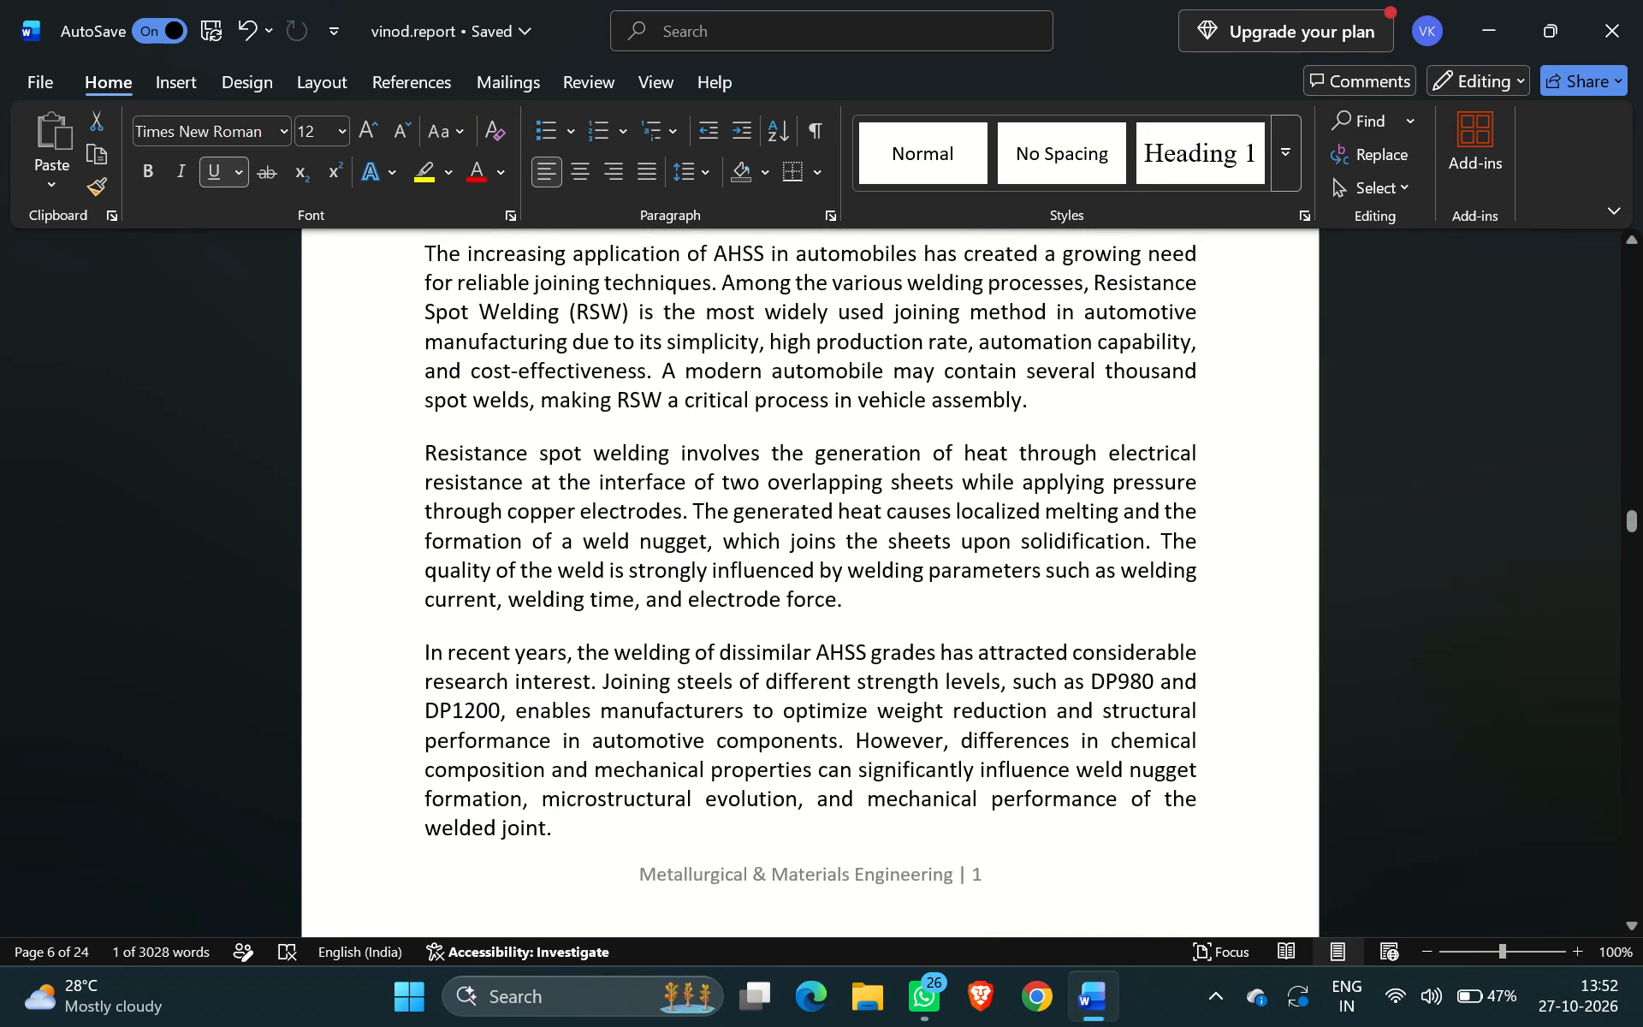
scroll(541, 449, "right", 6)
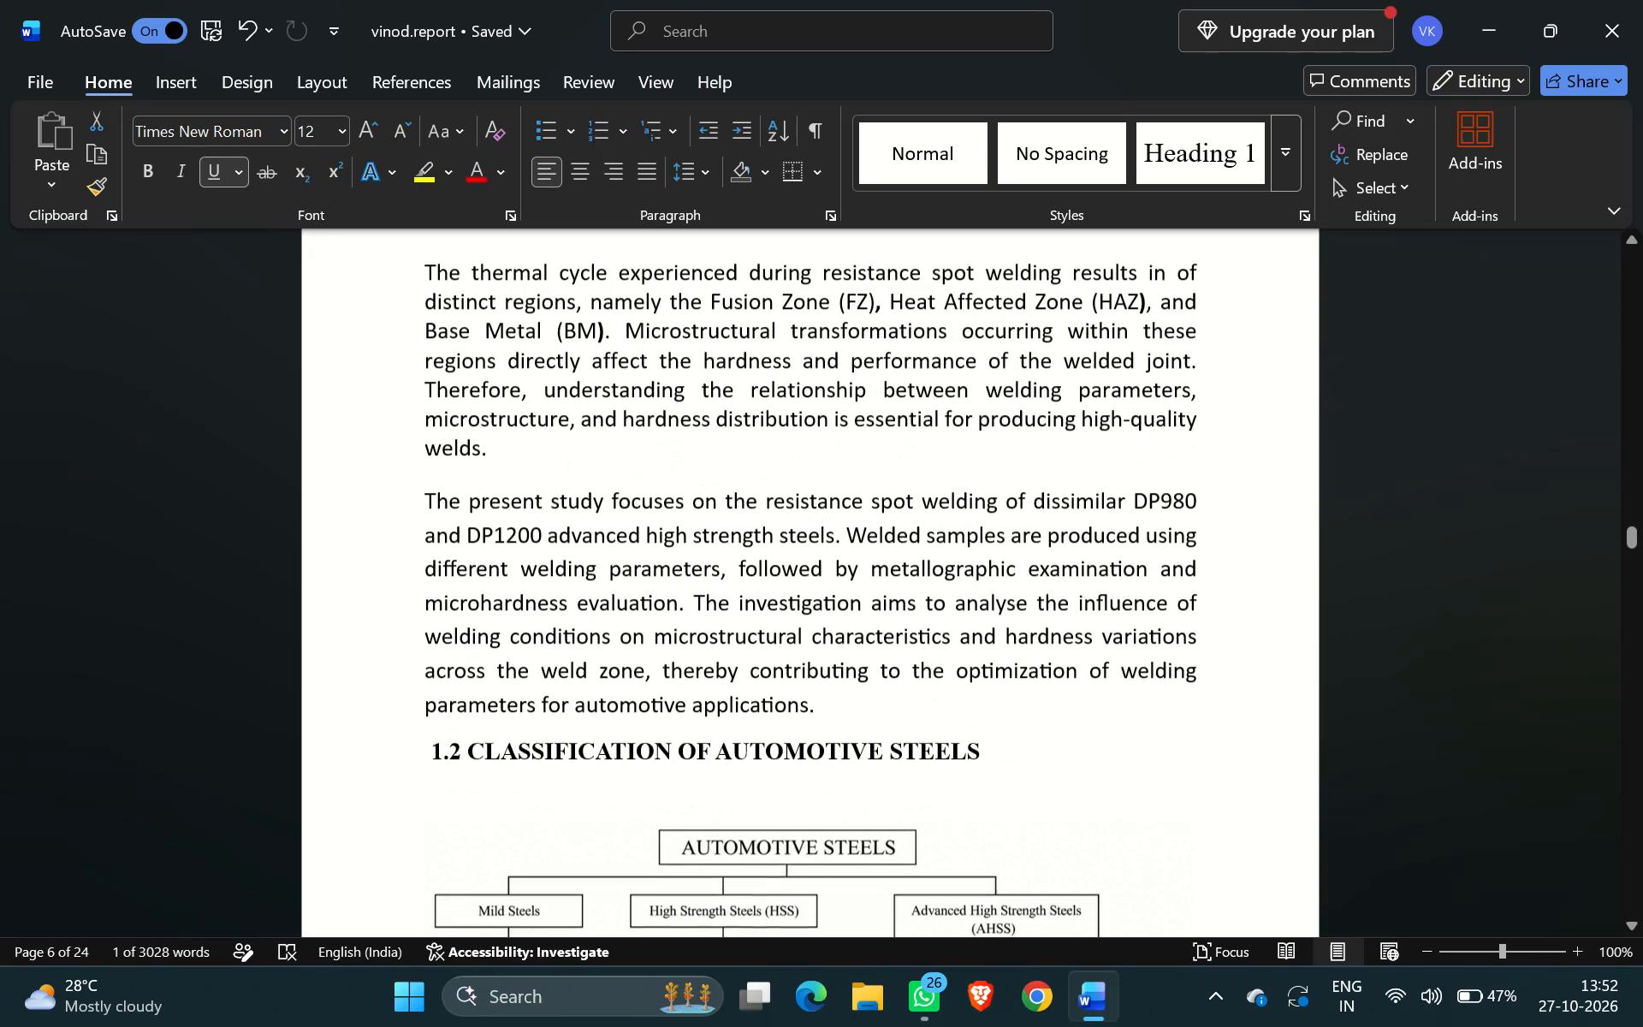
scroll(541, 449, "down", 3)
scroll(541, 449, "right", 2)
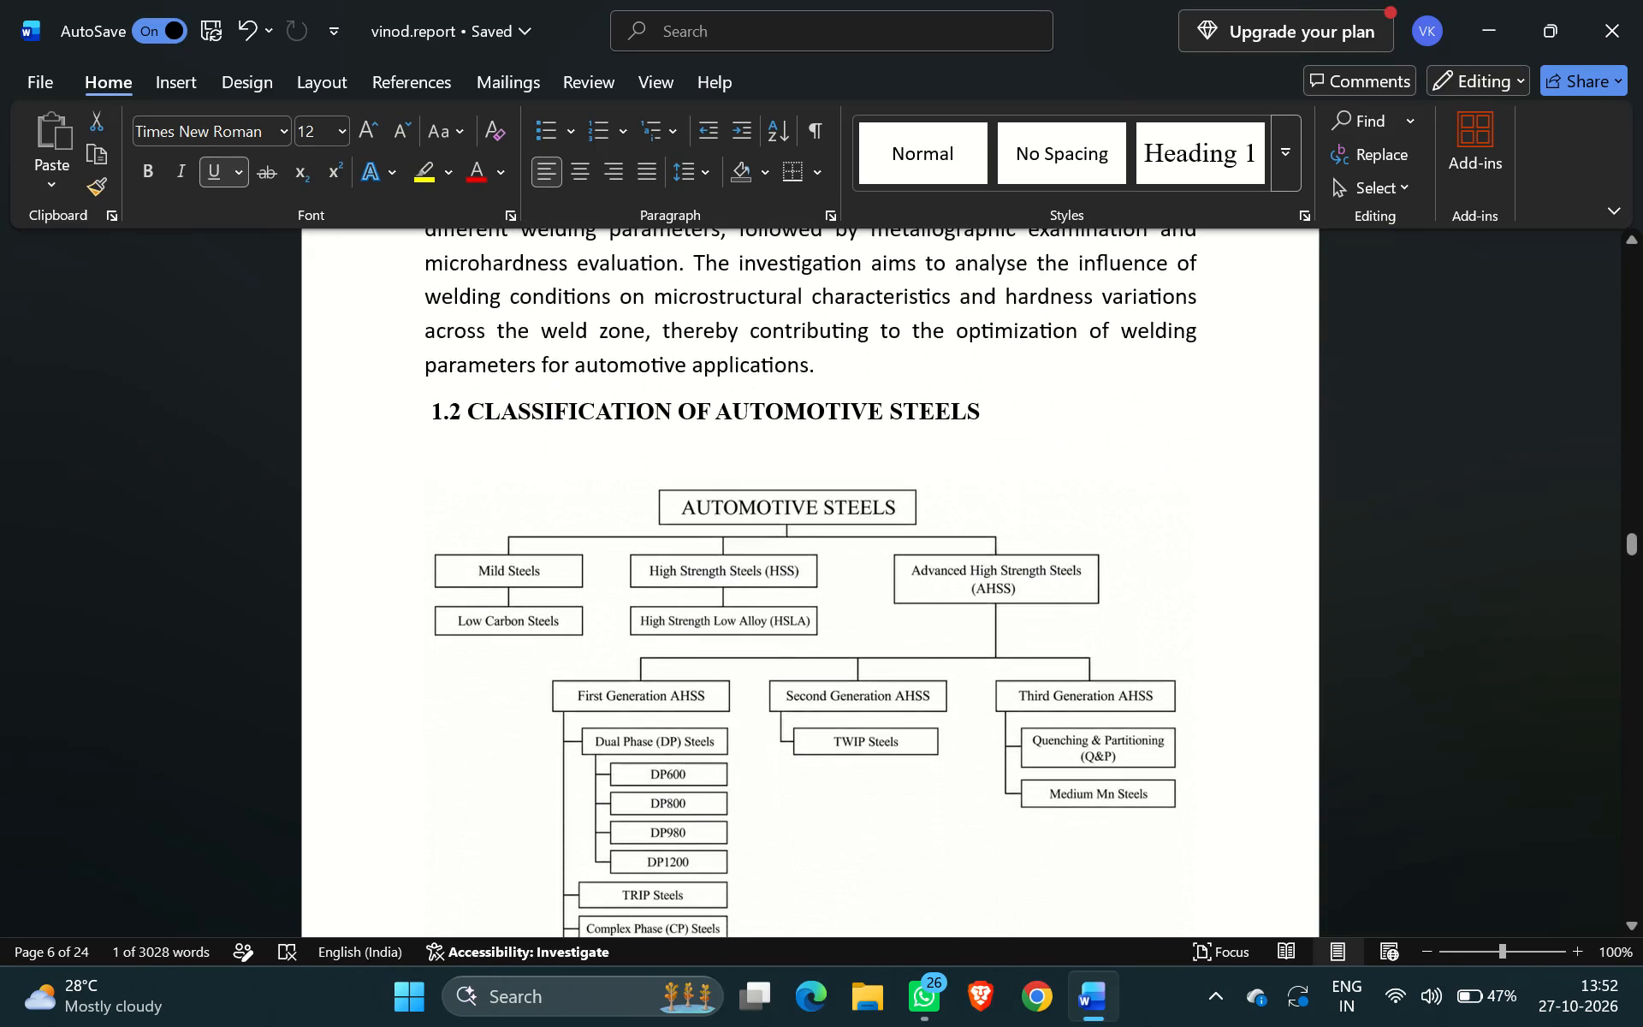
scroll(541, 449, "right", 4)
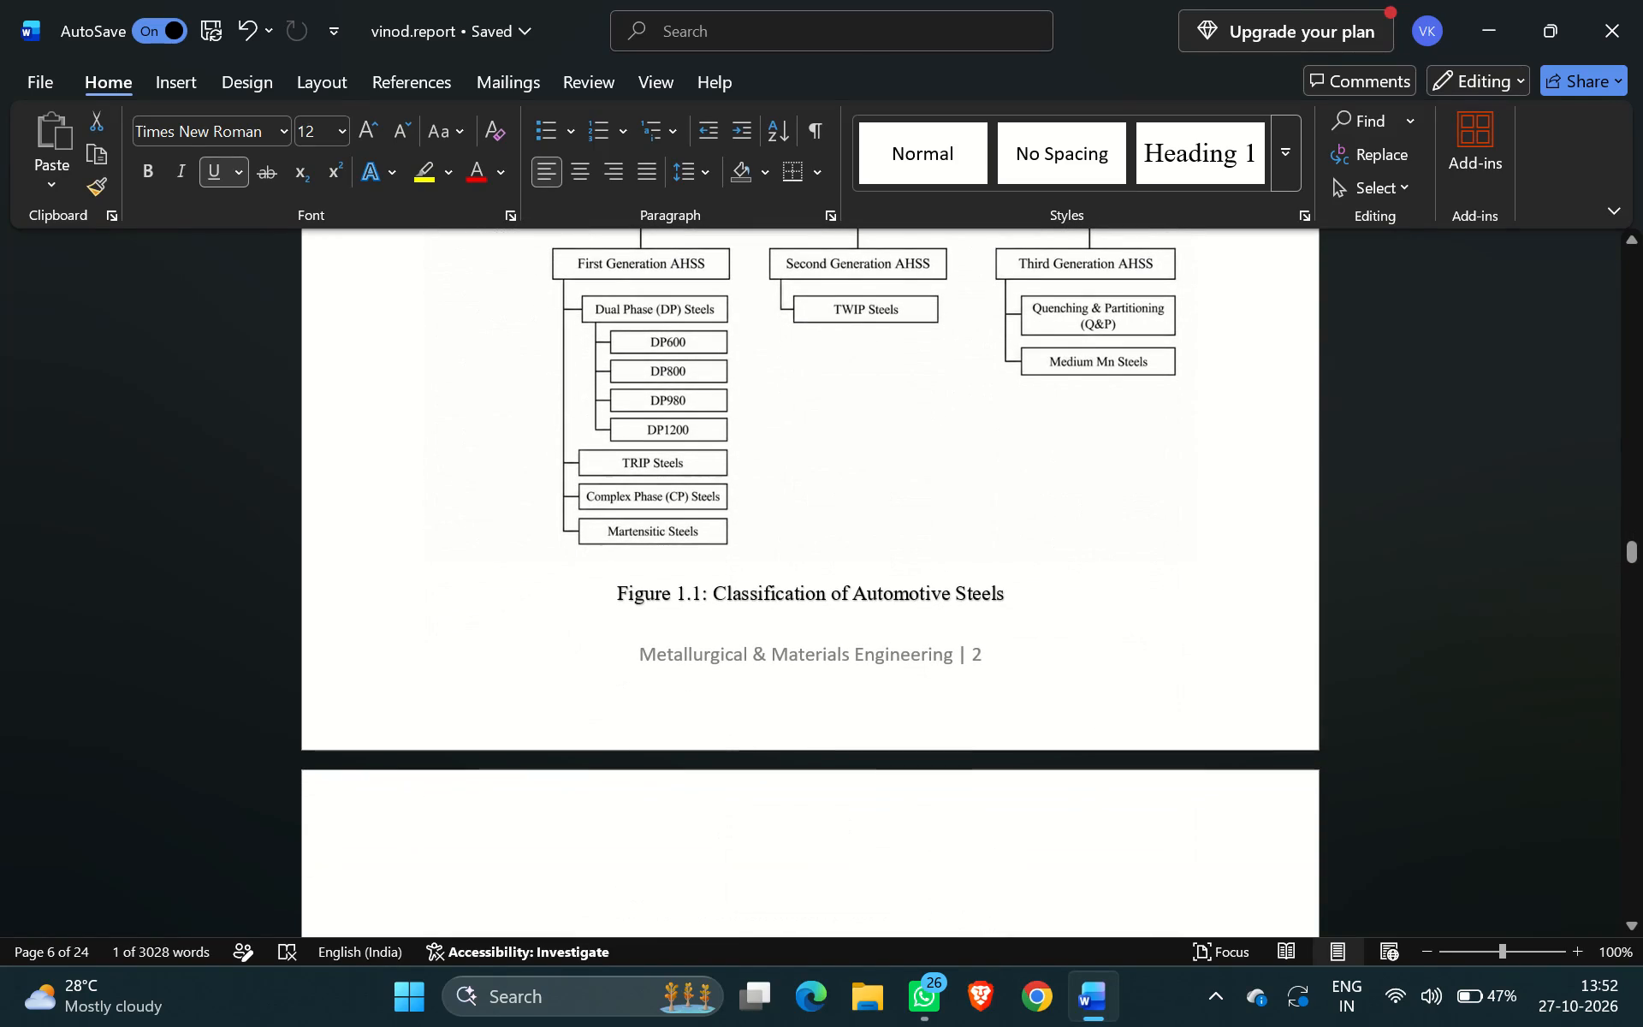
scroll(629, 577, "down", 2)
scroll(629, 577, "right", 2)
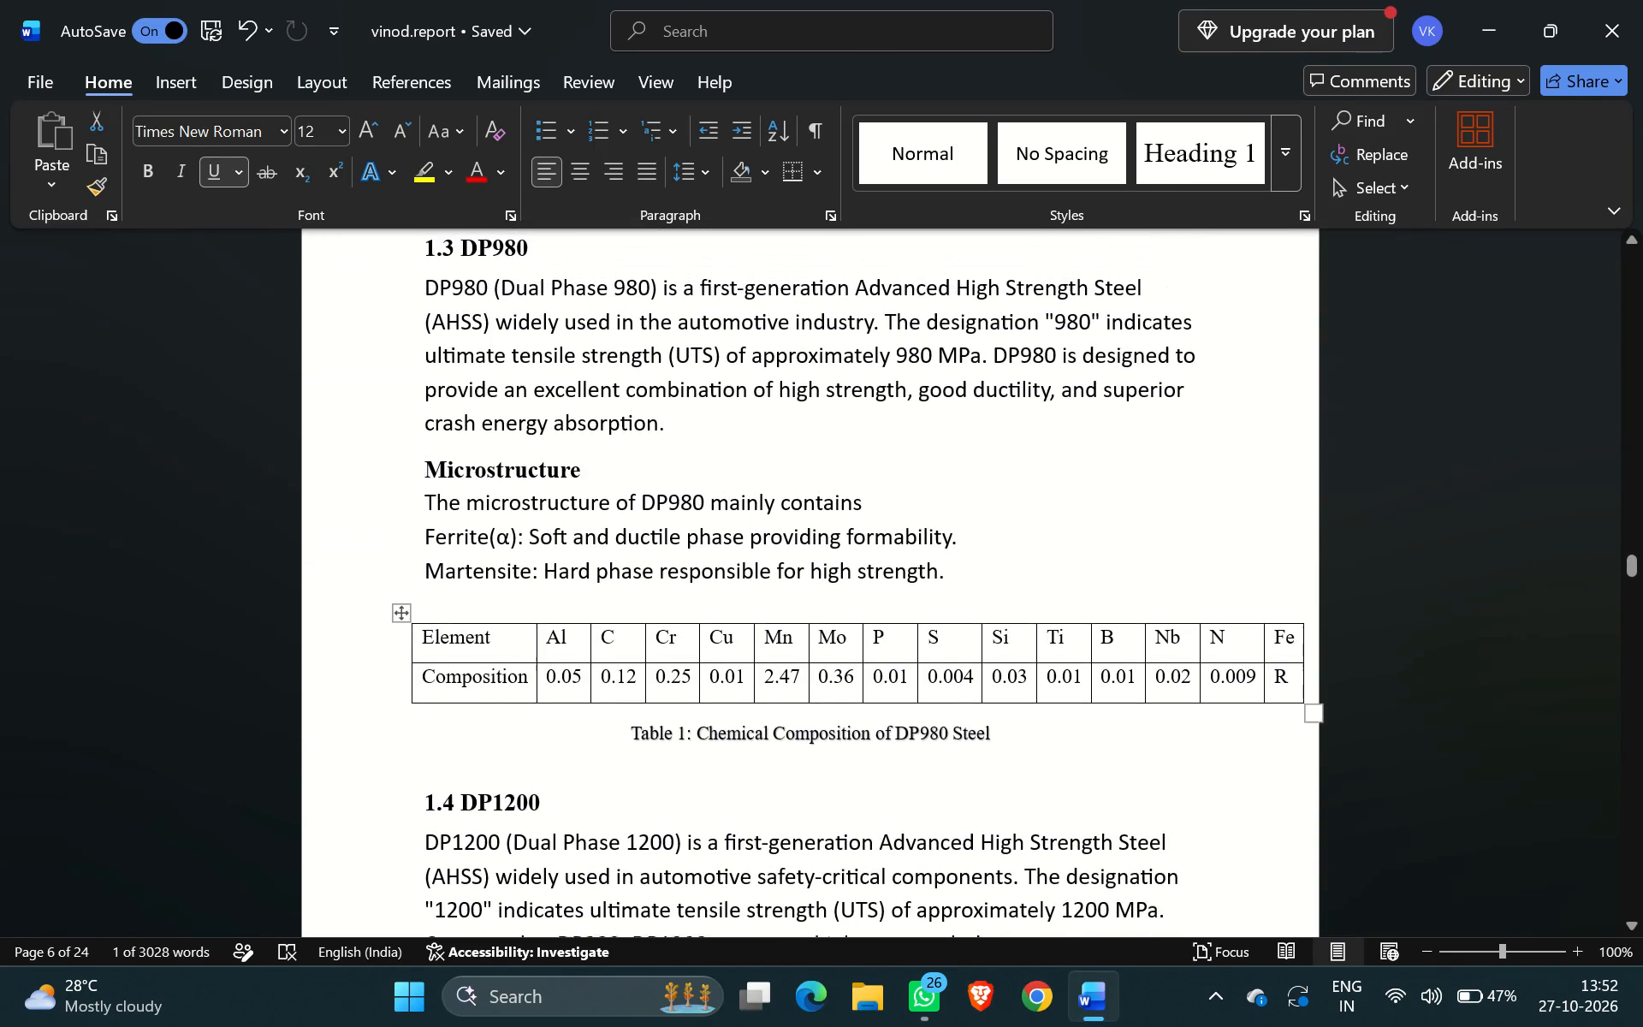
scroll(629, 577, "right", 4)
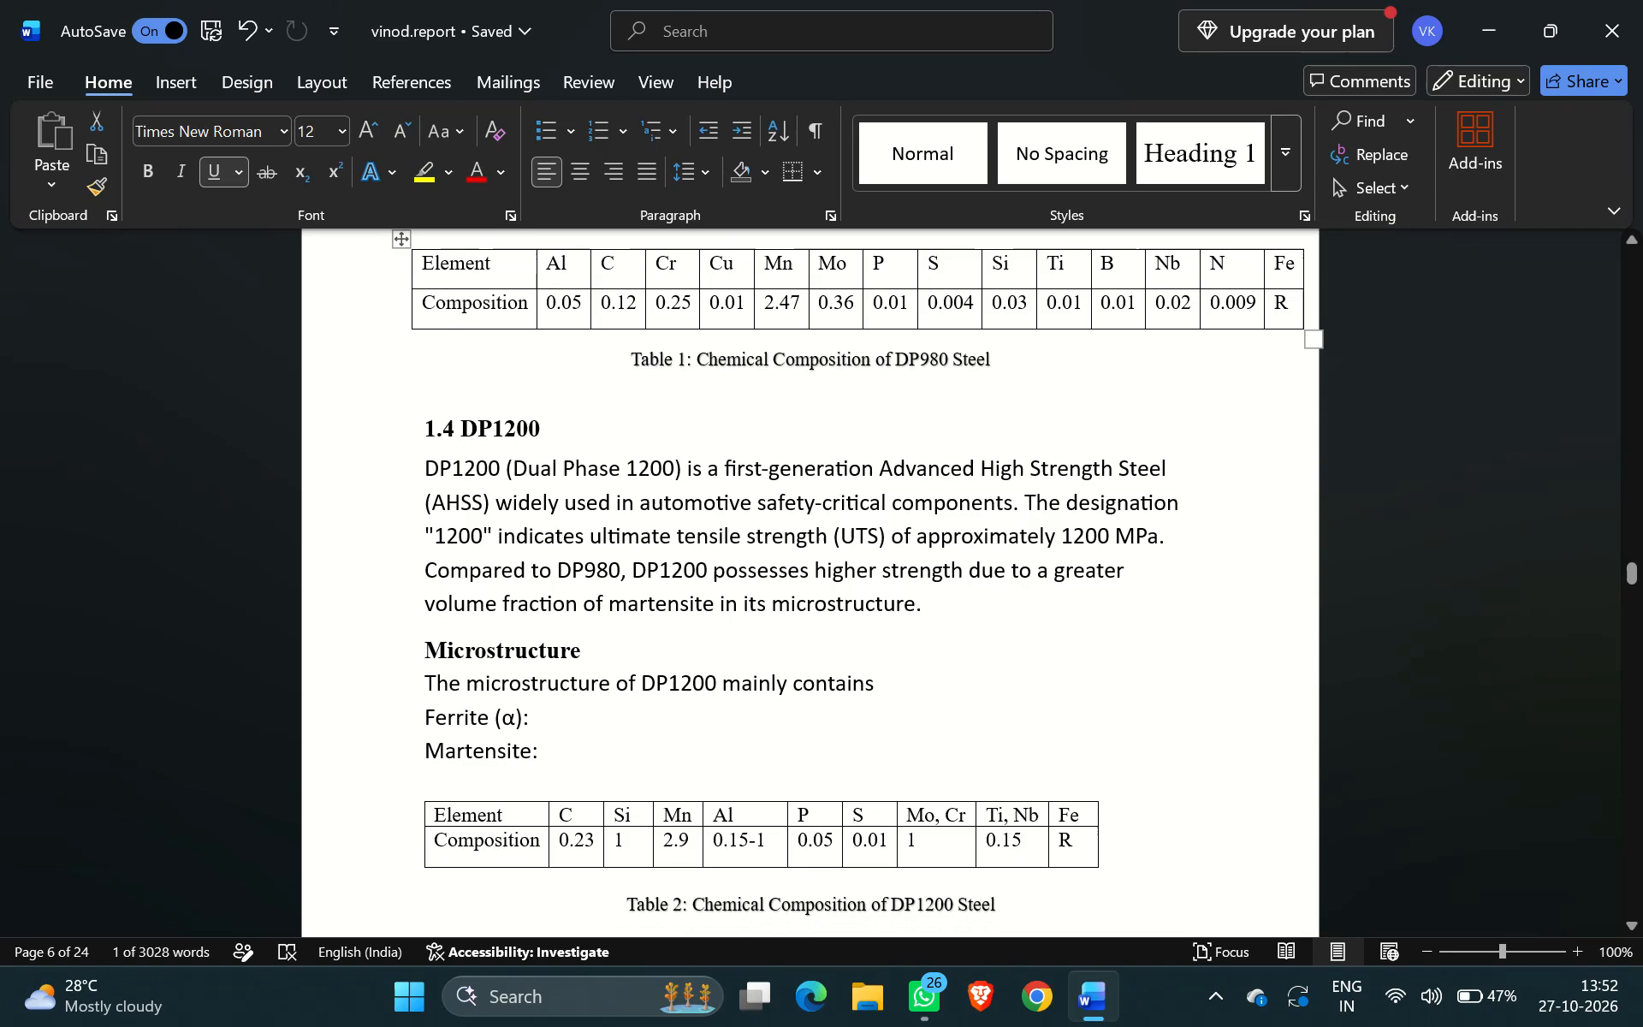
Change the font of the "Table 1: Chemical Composition of DP980 Steel" caption to Calibri (Body).
left_click_drag(634, 345, 1022, 322)
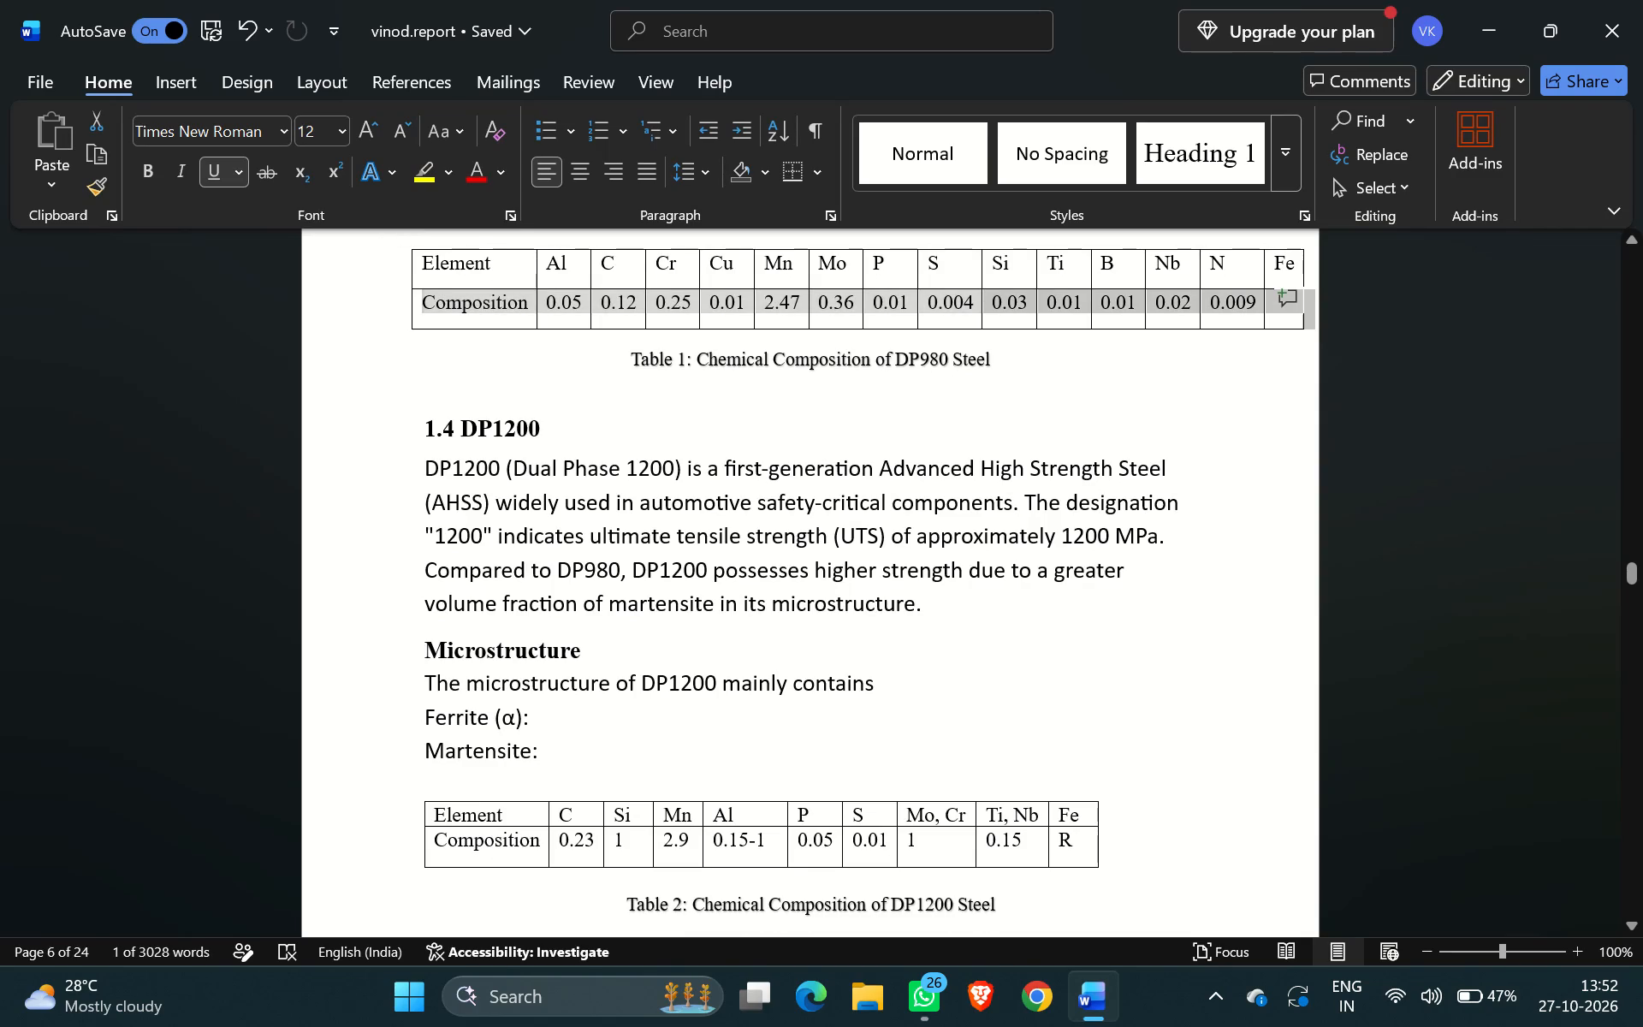
left_click_drag(1022, 322, 1001, 359)
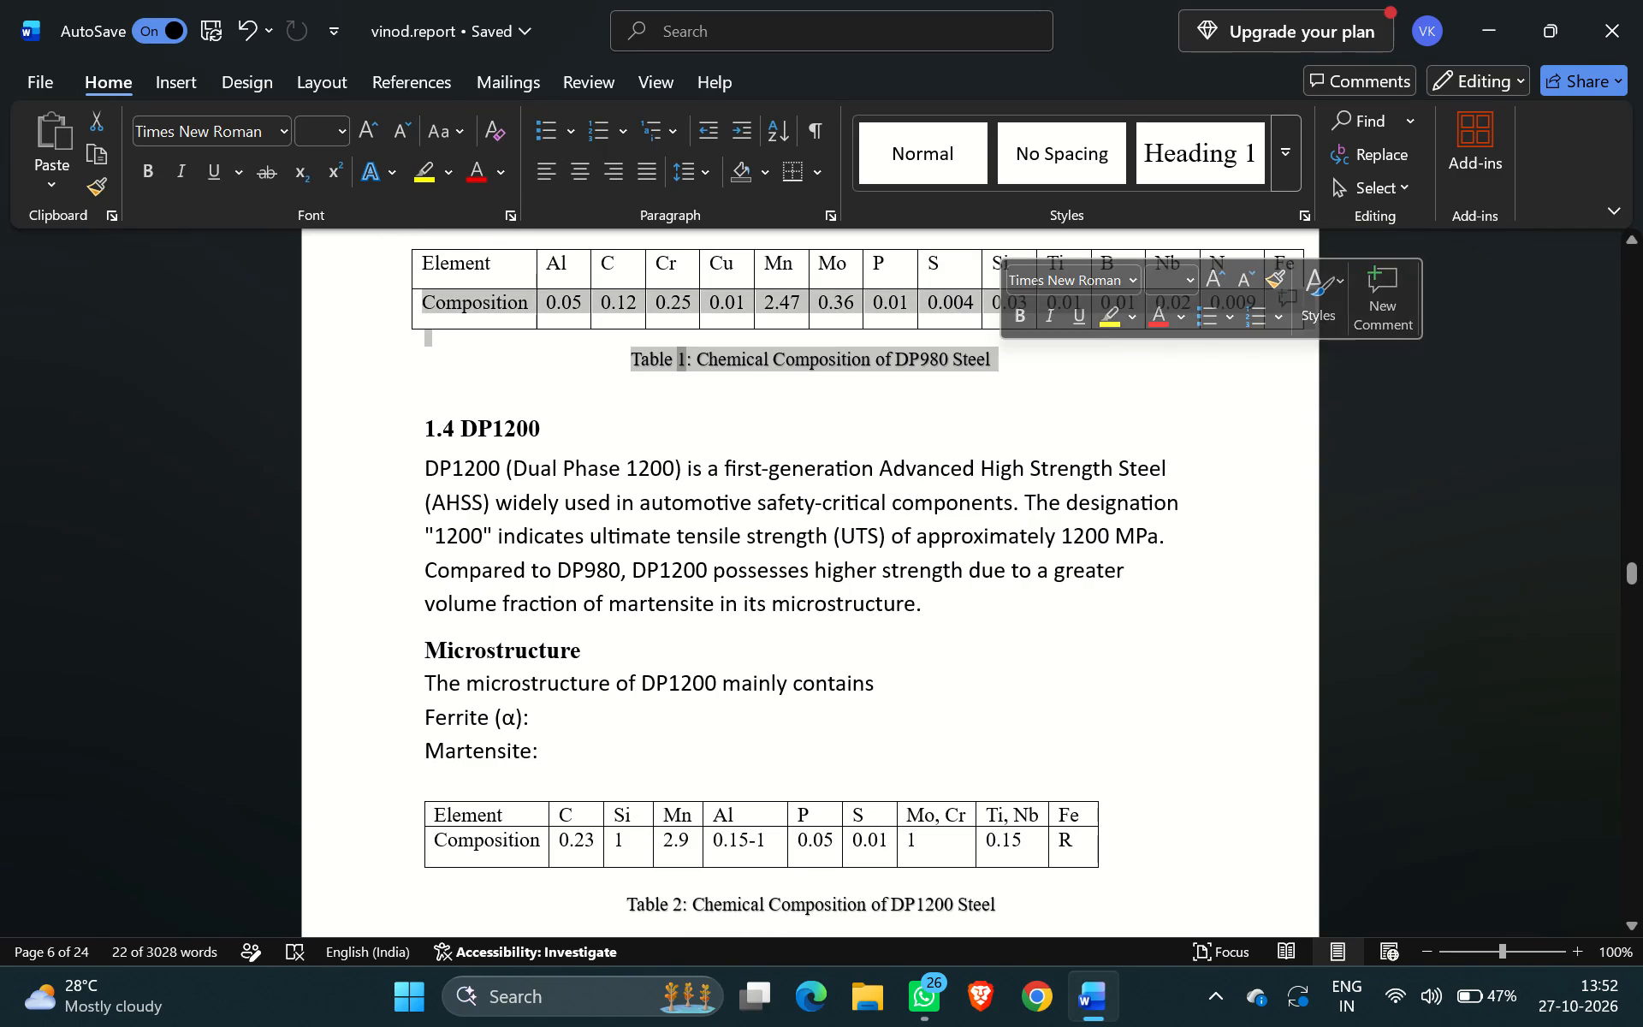
left_click(1011, 383)
left_click_drag(991, 359, 786, 364)
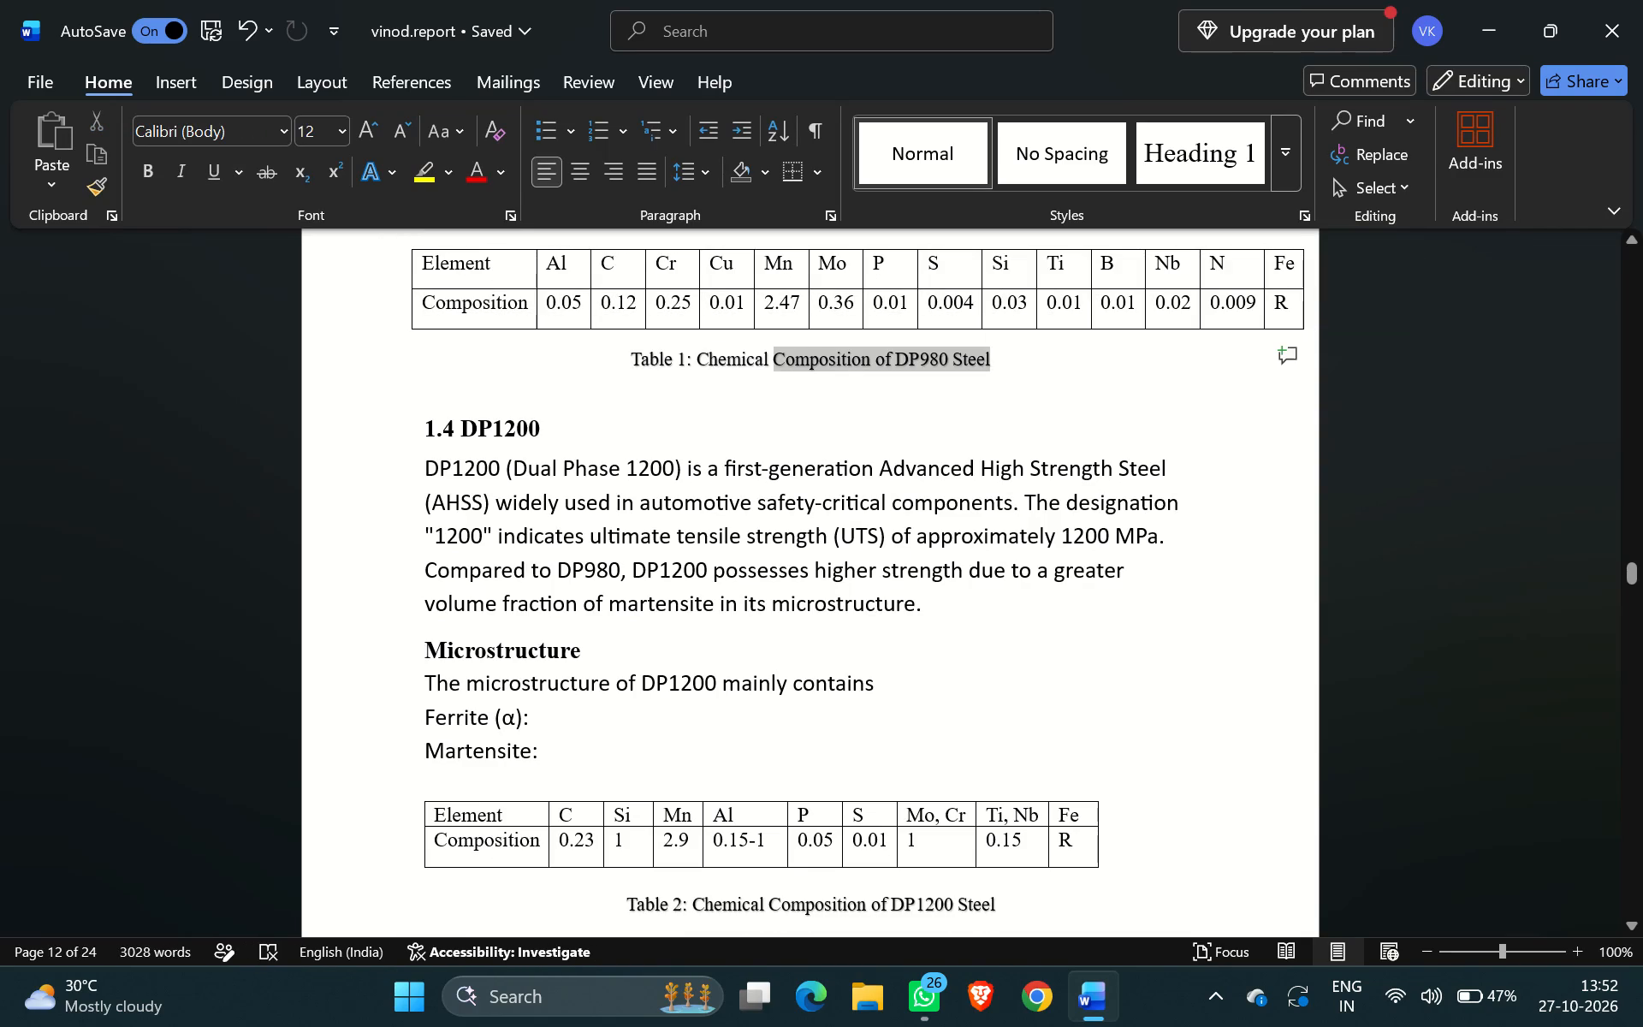
left_click_drag(786, 364, 648, 368)
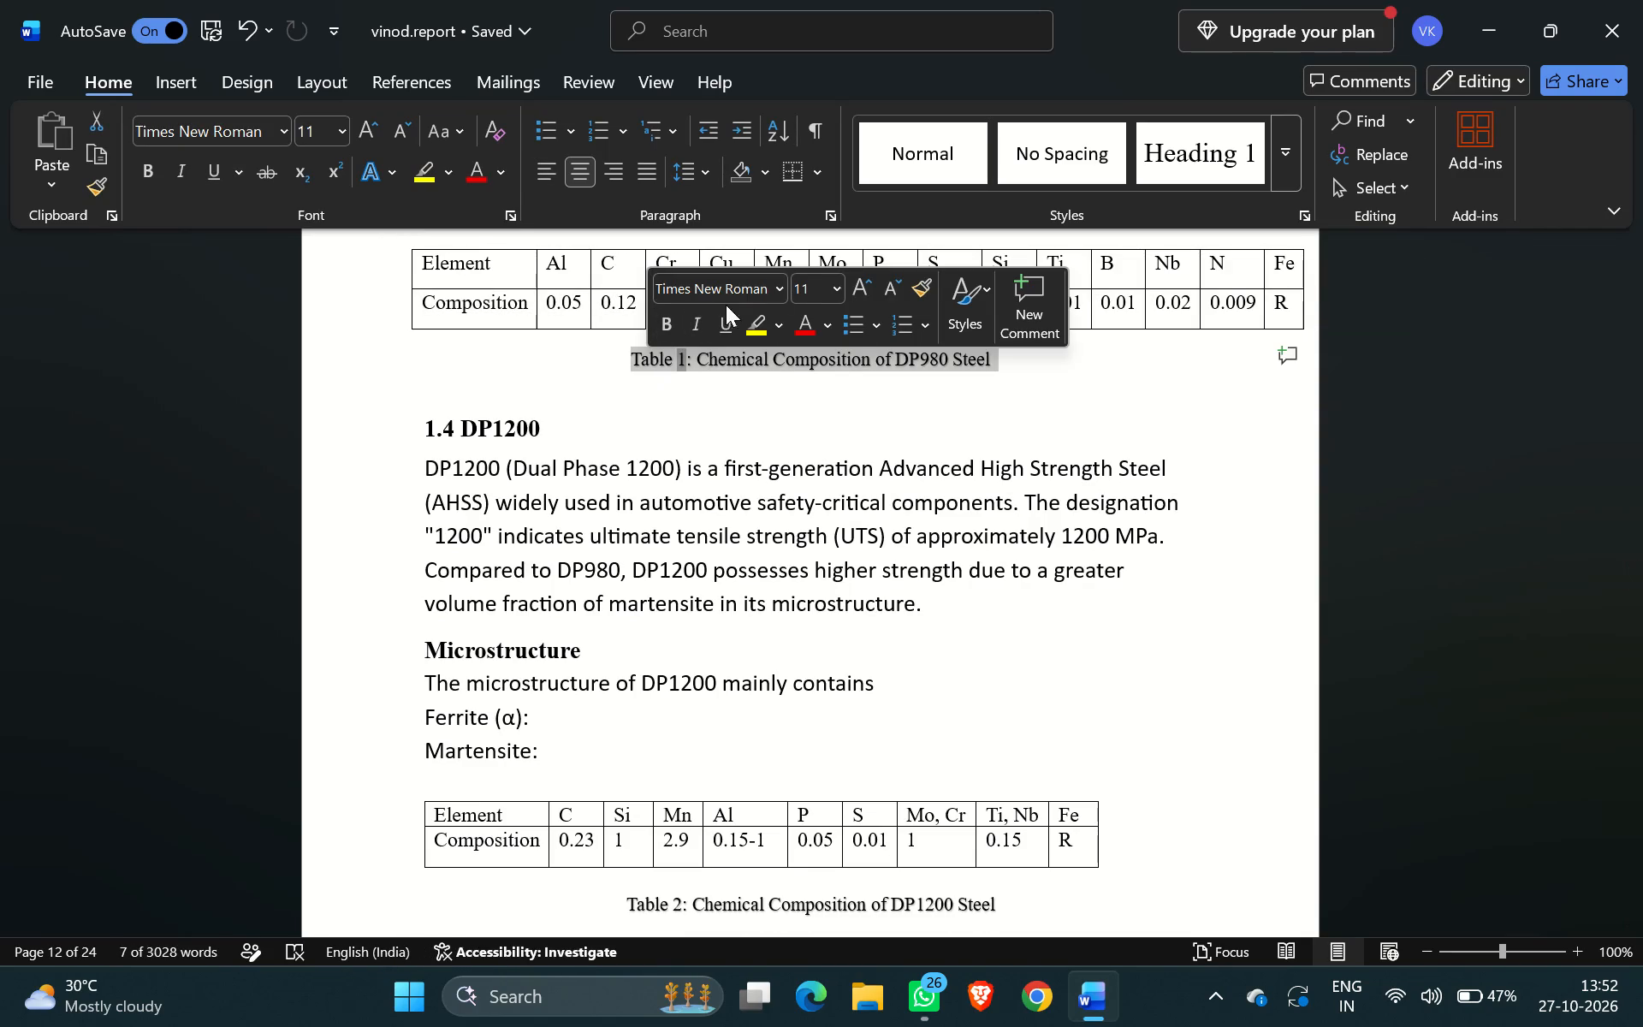
left_click(779, 291)
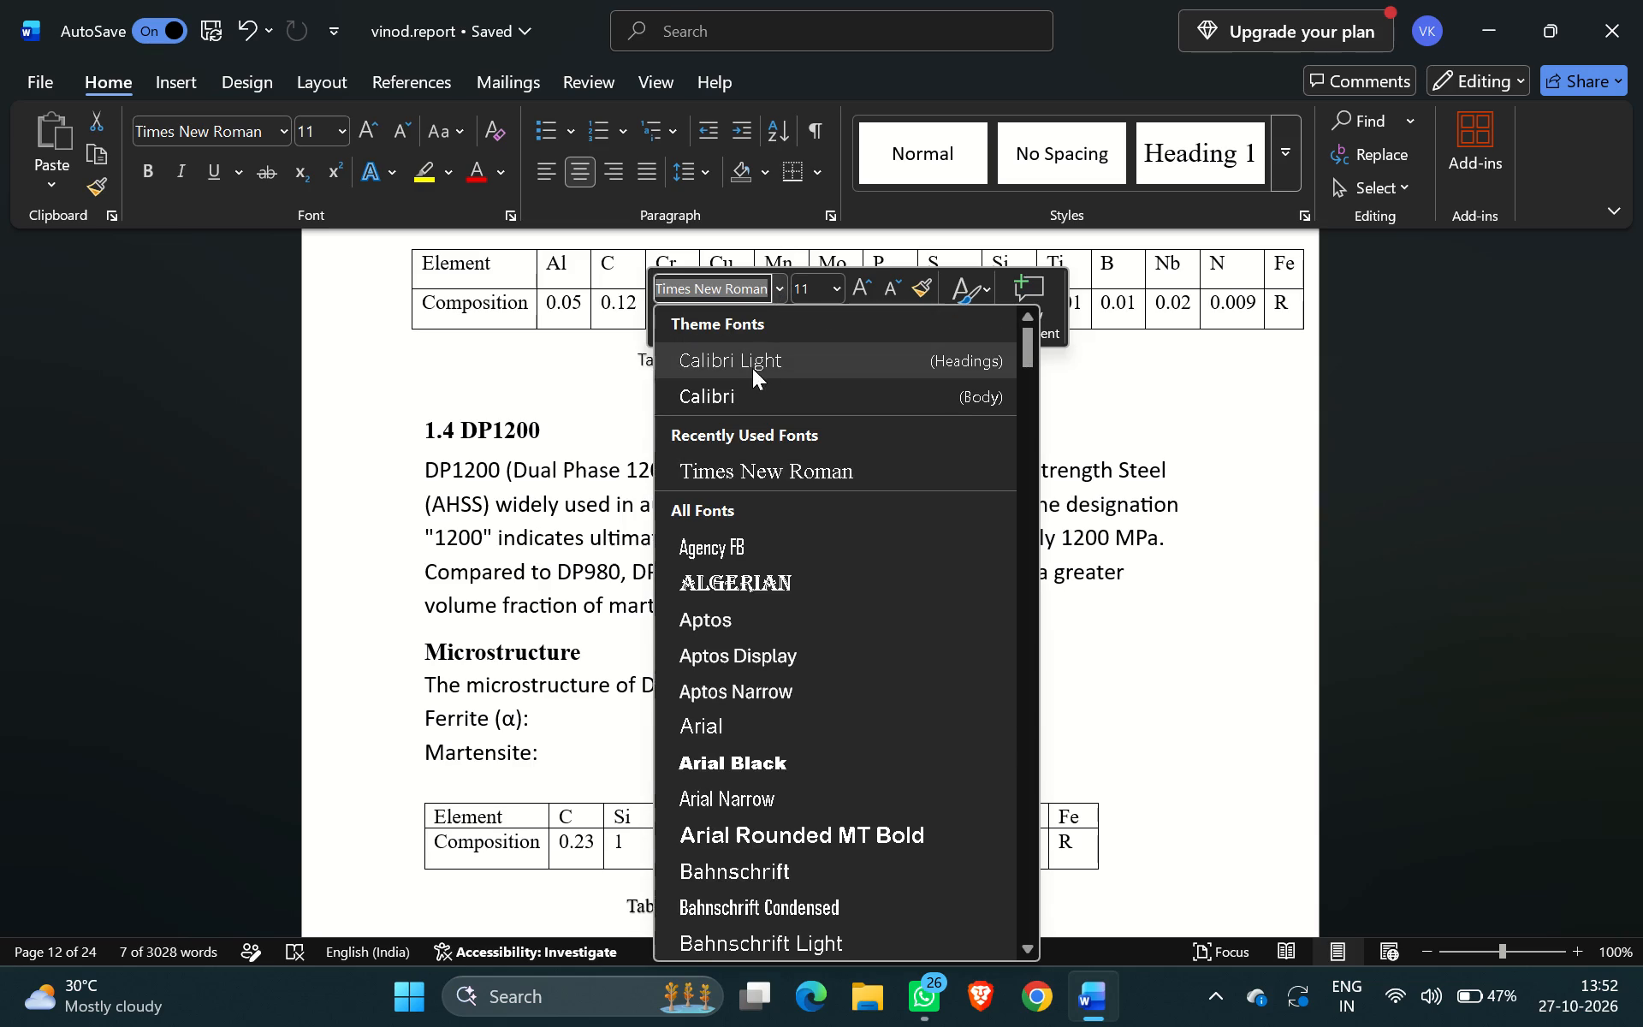
left_click(738, 399)
left_click(806, 426)
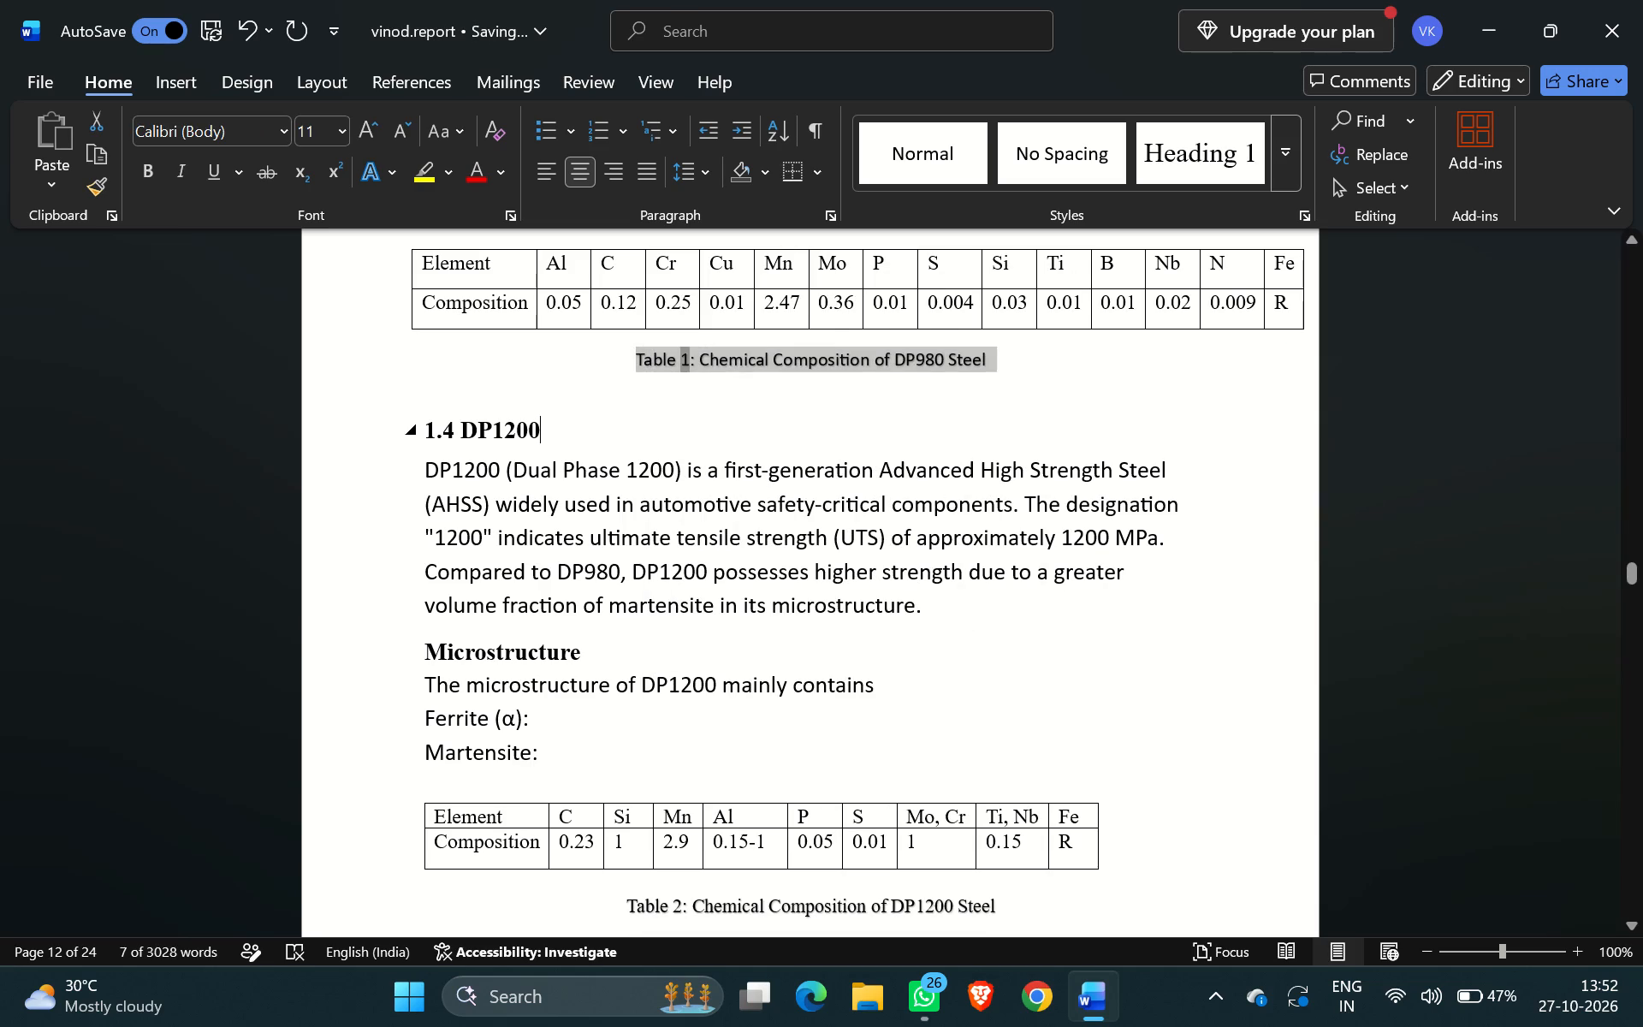
Change the font of the "Table 2: Chemical Composition of DP1200 Steel" caption to Calibri (Body).
scroll(806, 426, "down", 1)
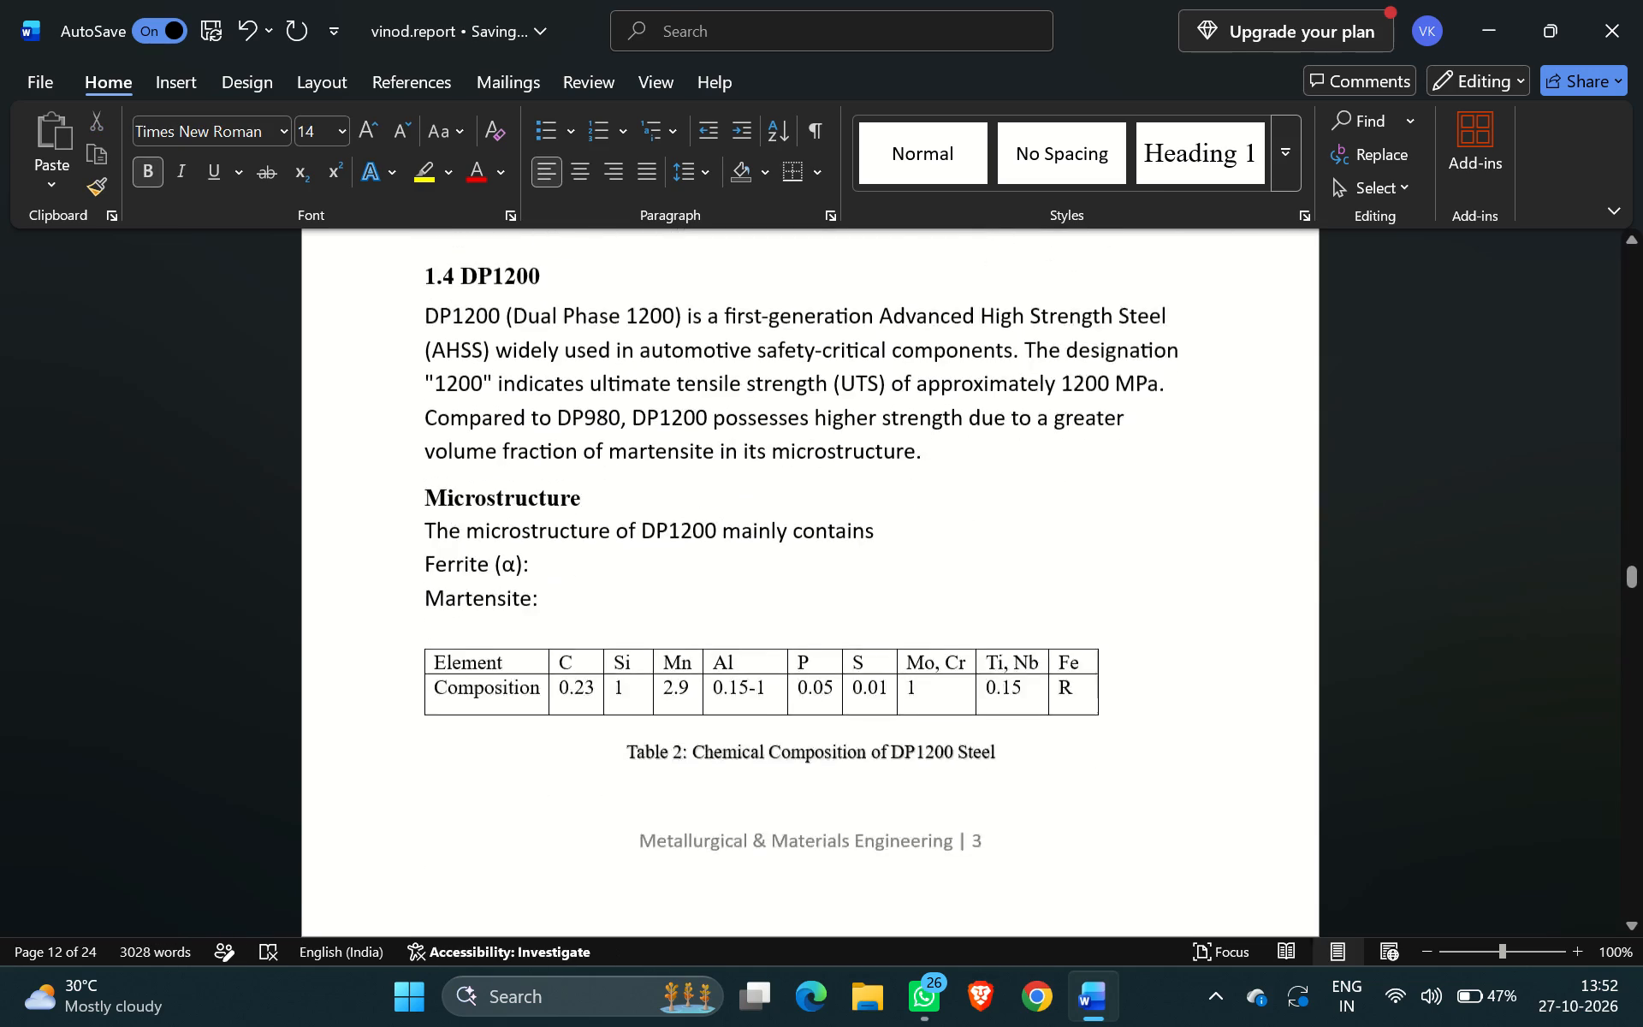
scroll(806, 426, "down", 1)
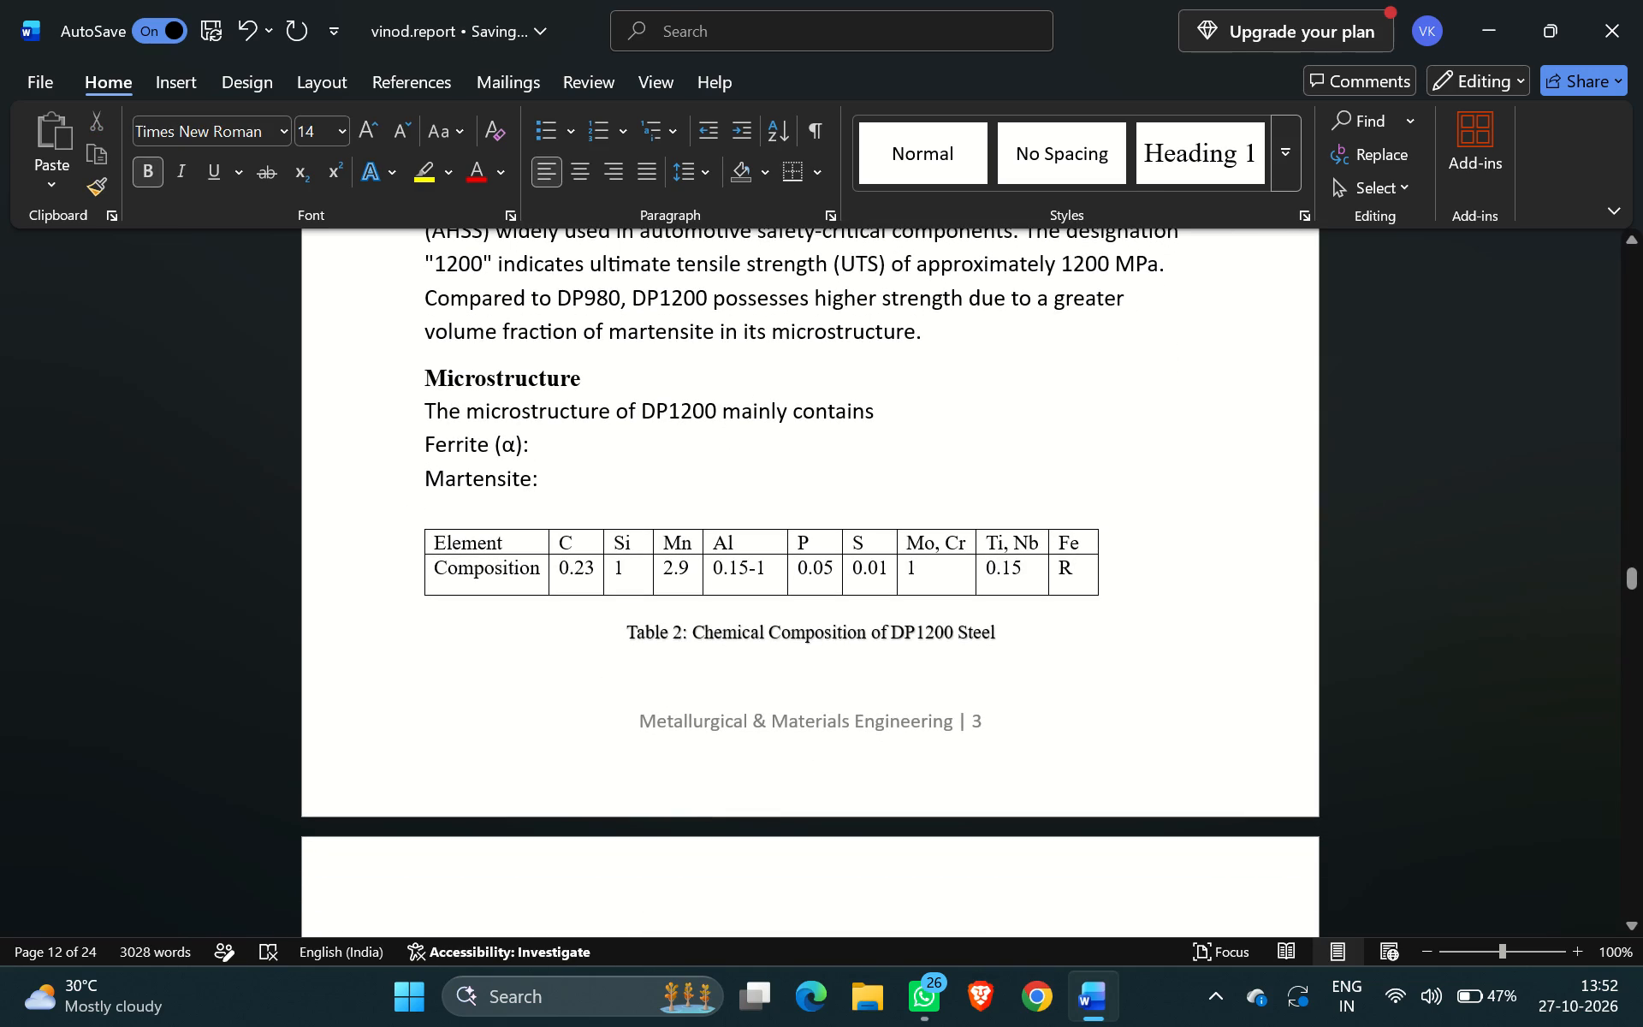
left_click_drag(627, 633, 989, 670)
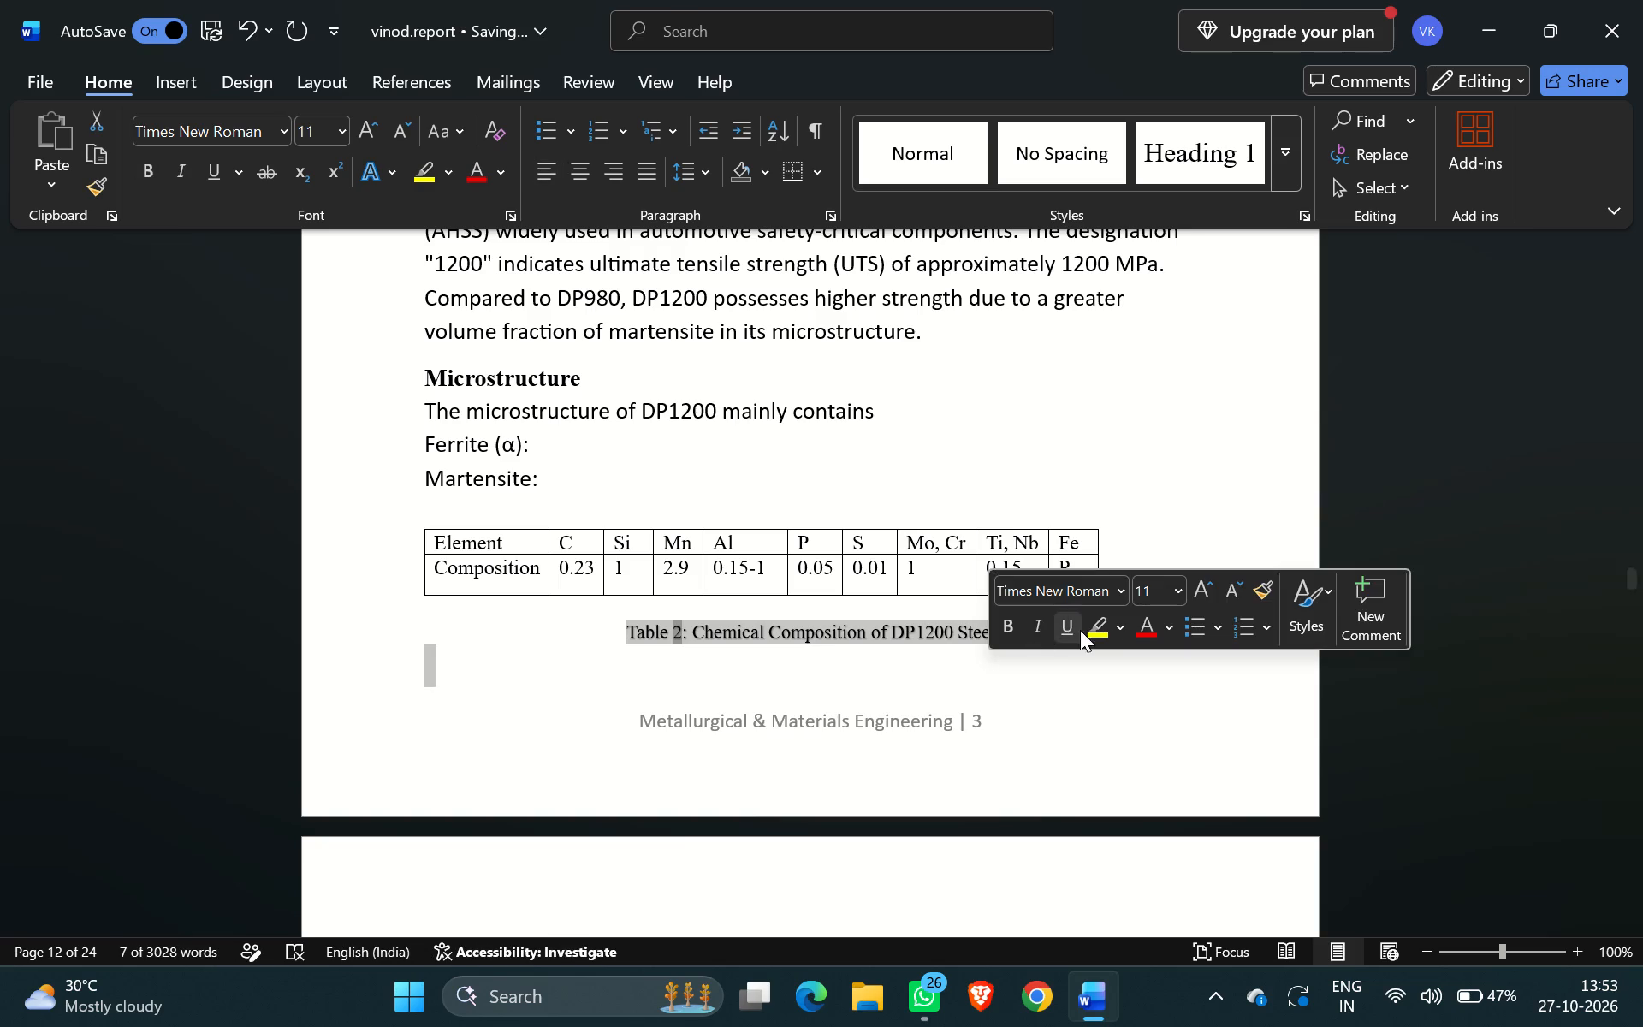
left_click(1122, 591)
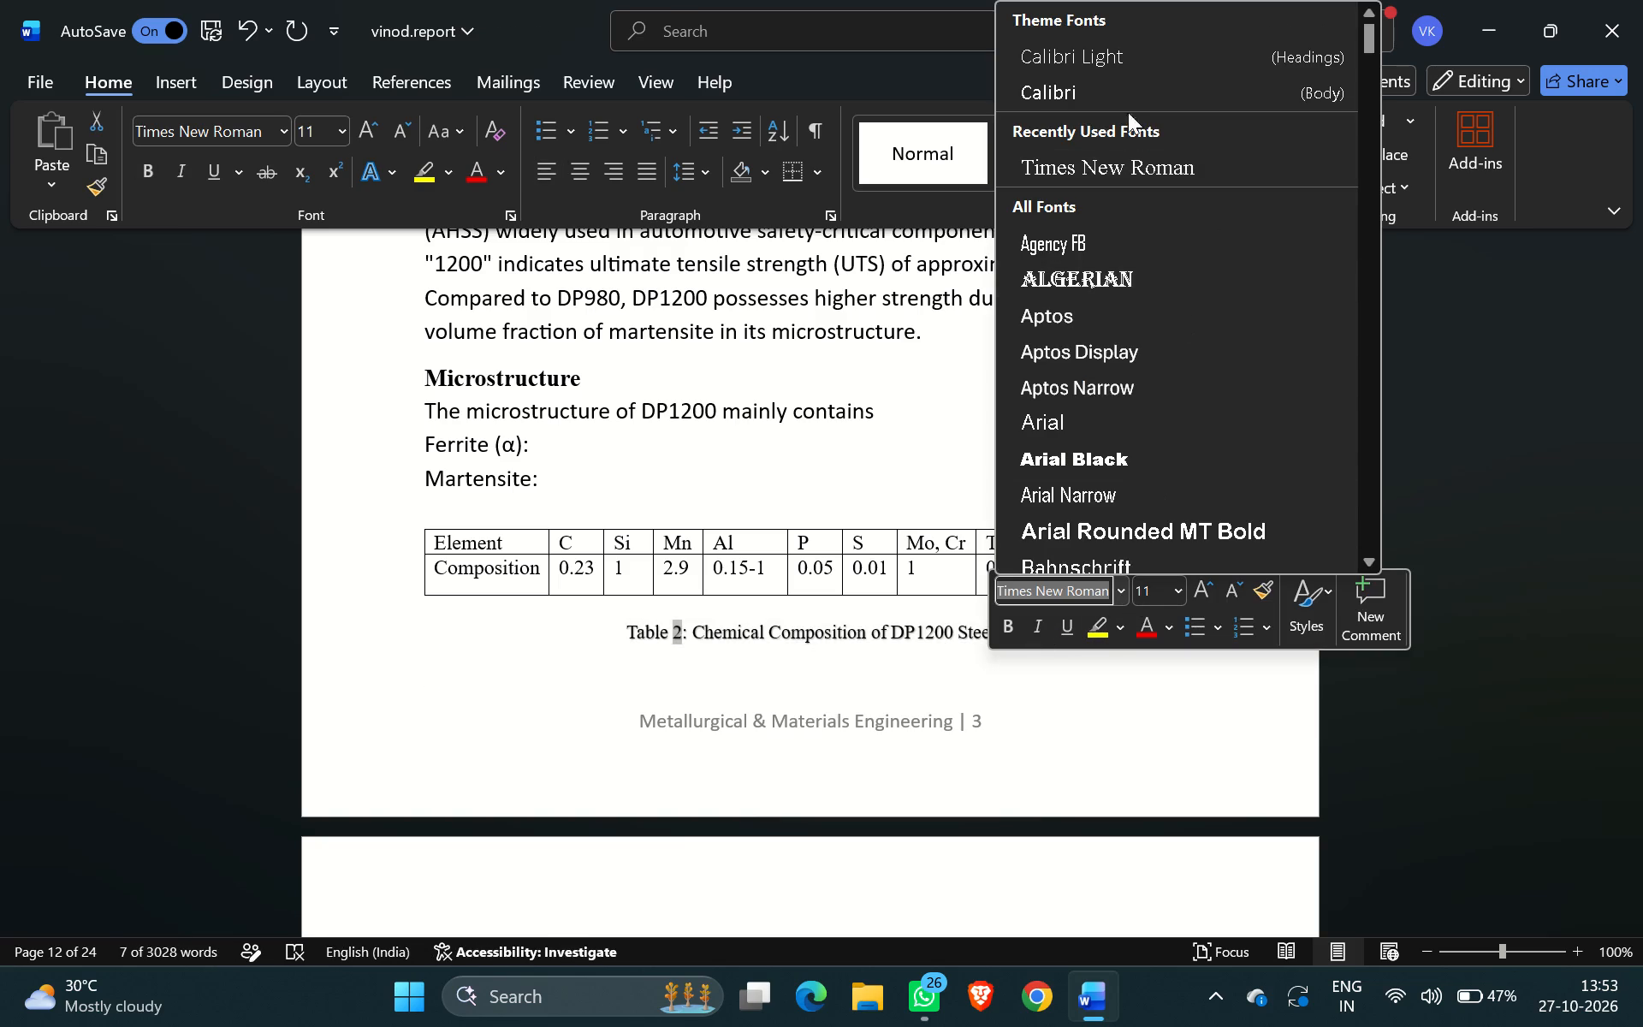
left_click(1071, 98)
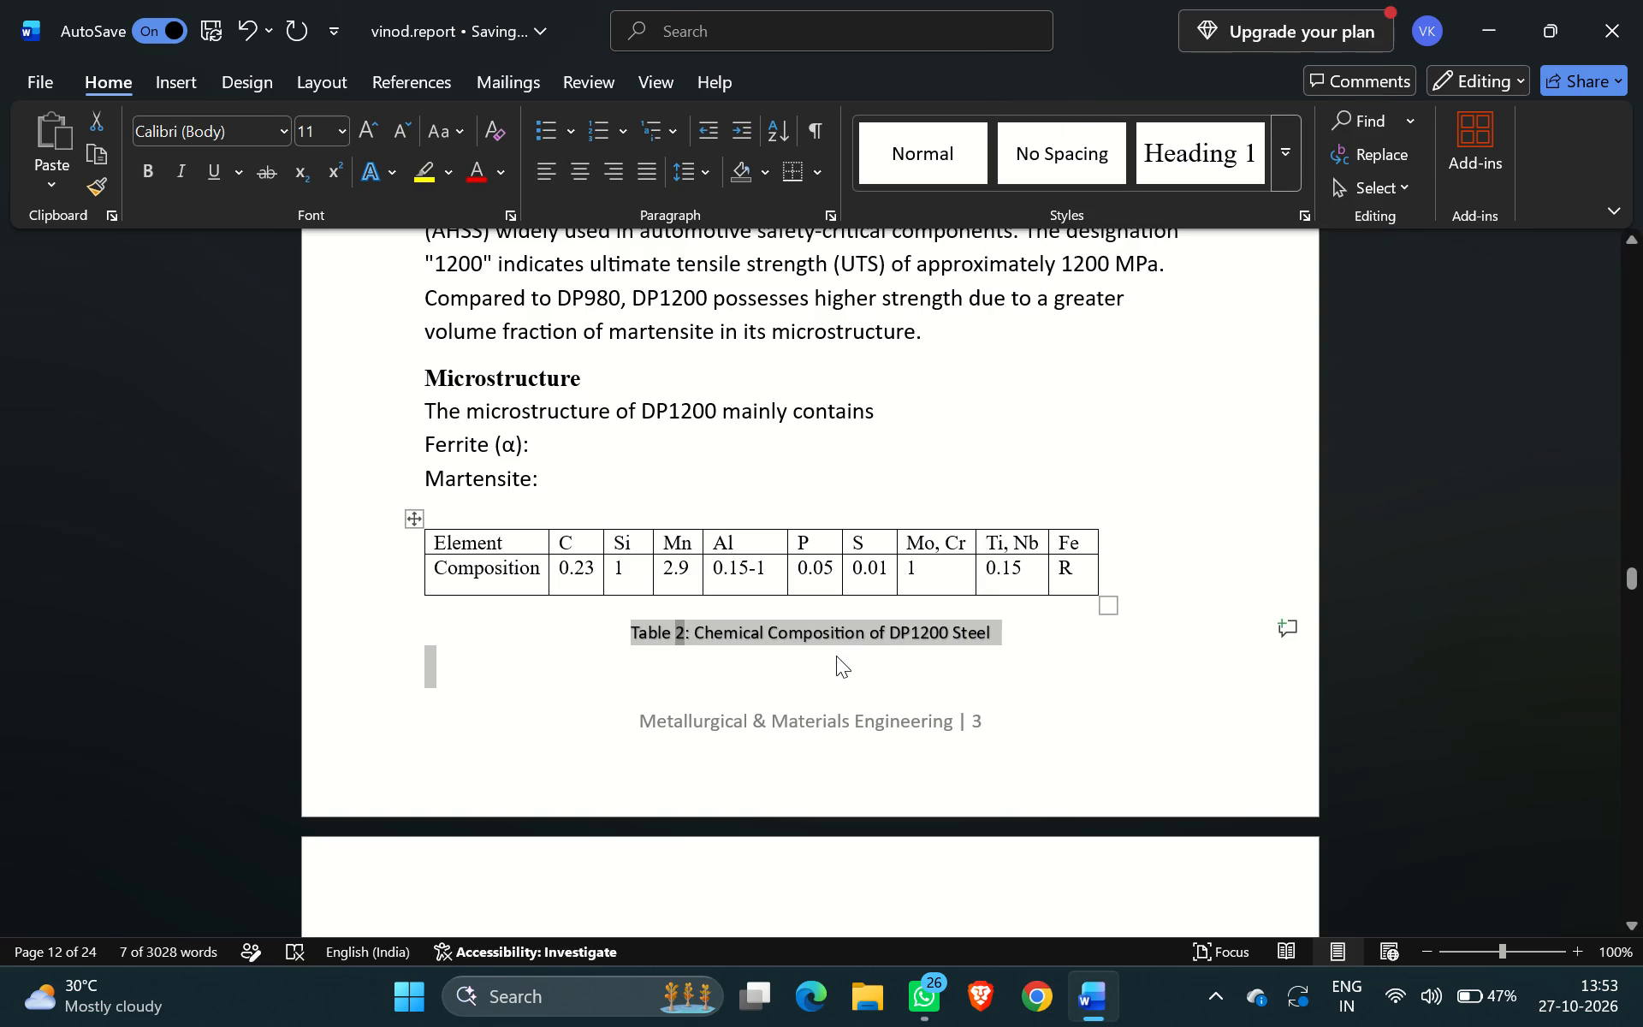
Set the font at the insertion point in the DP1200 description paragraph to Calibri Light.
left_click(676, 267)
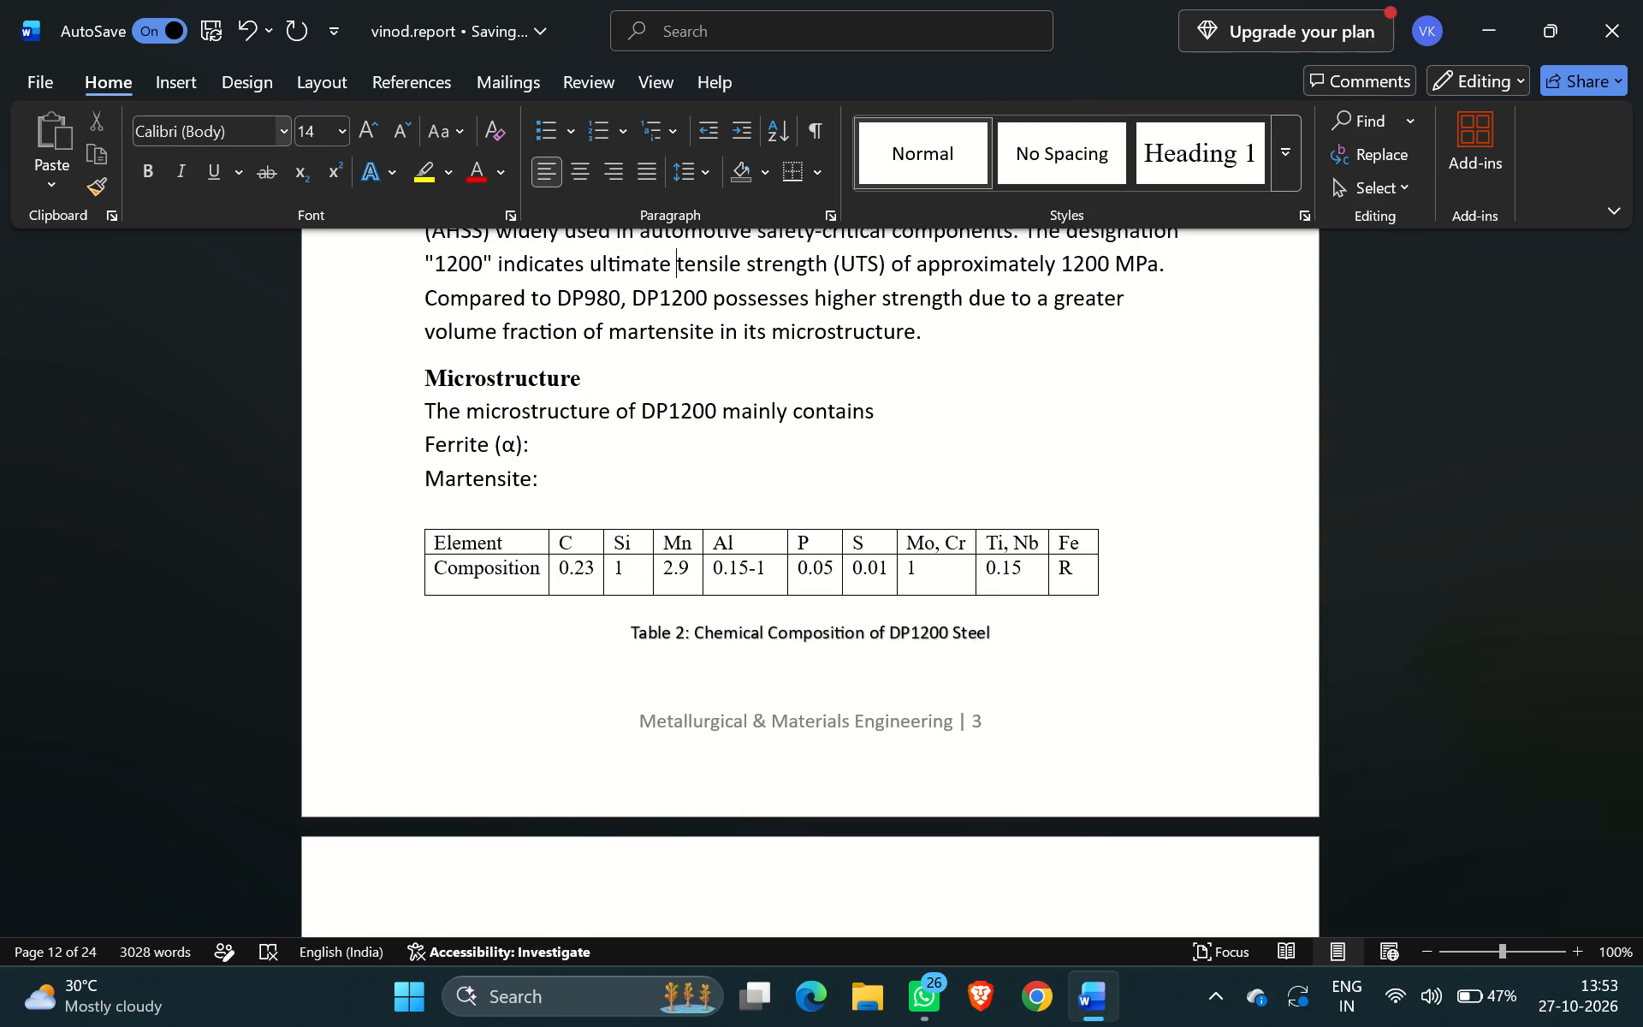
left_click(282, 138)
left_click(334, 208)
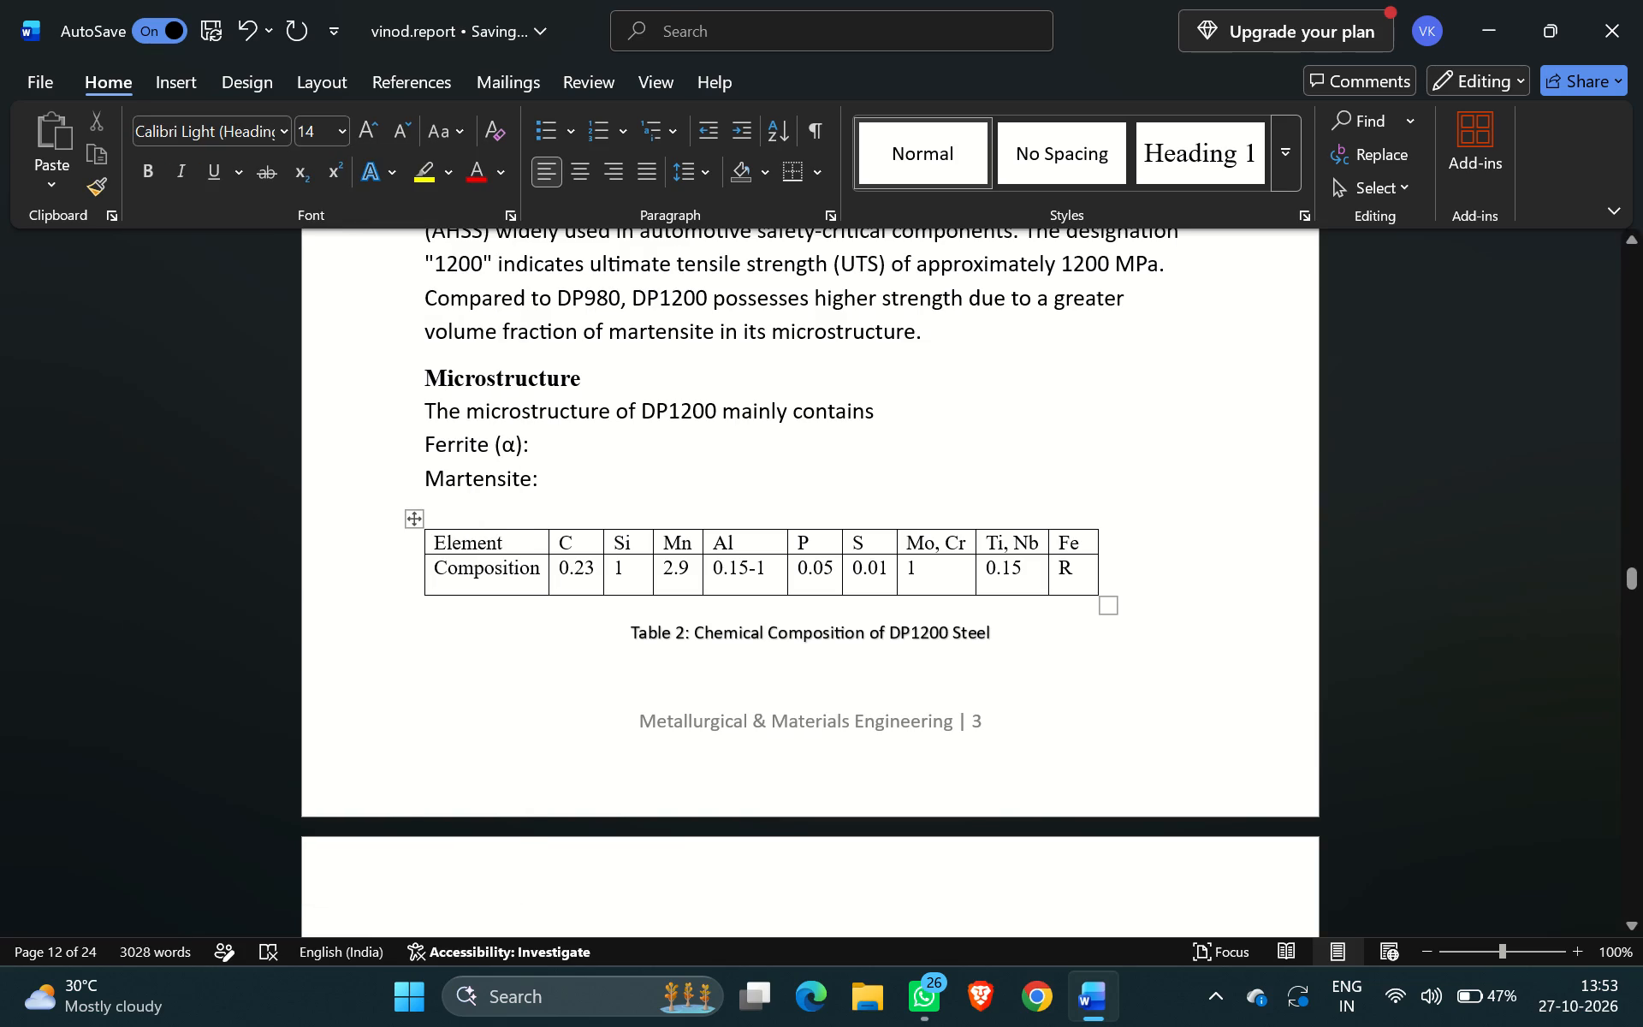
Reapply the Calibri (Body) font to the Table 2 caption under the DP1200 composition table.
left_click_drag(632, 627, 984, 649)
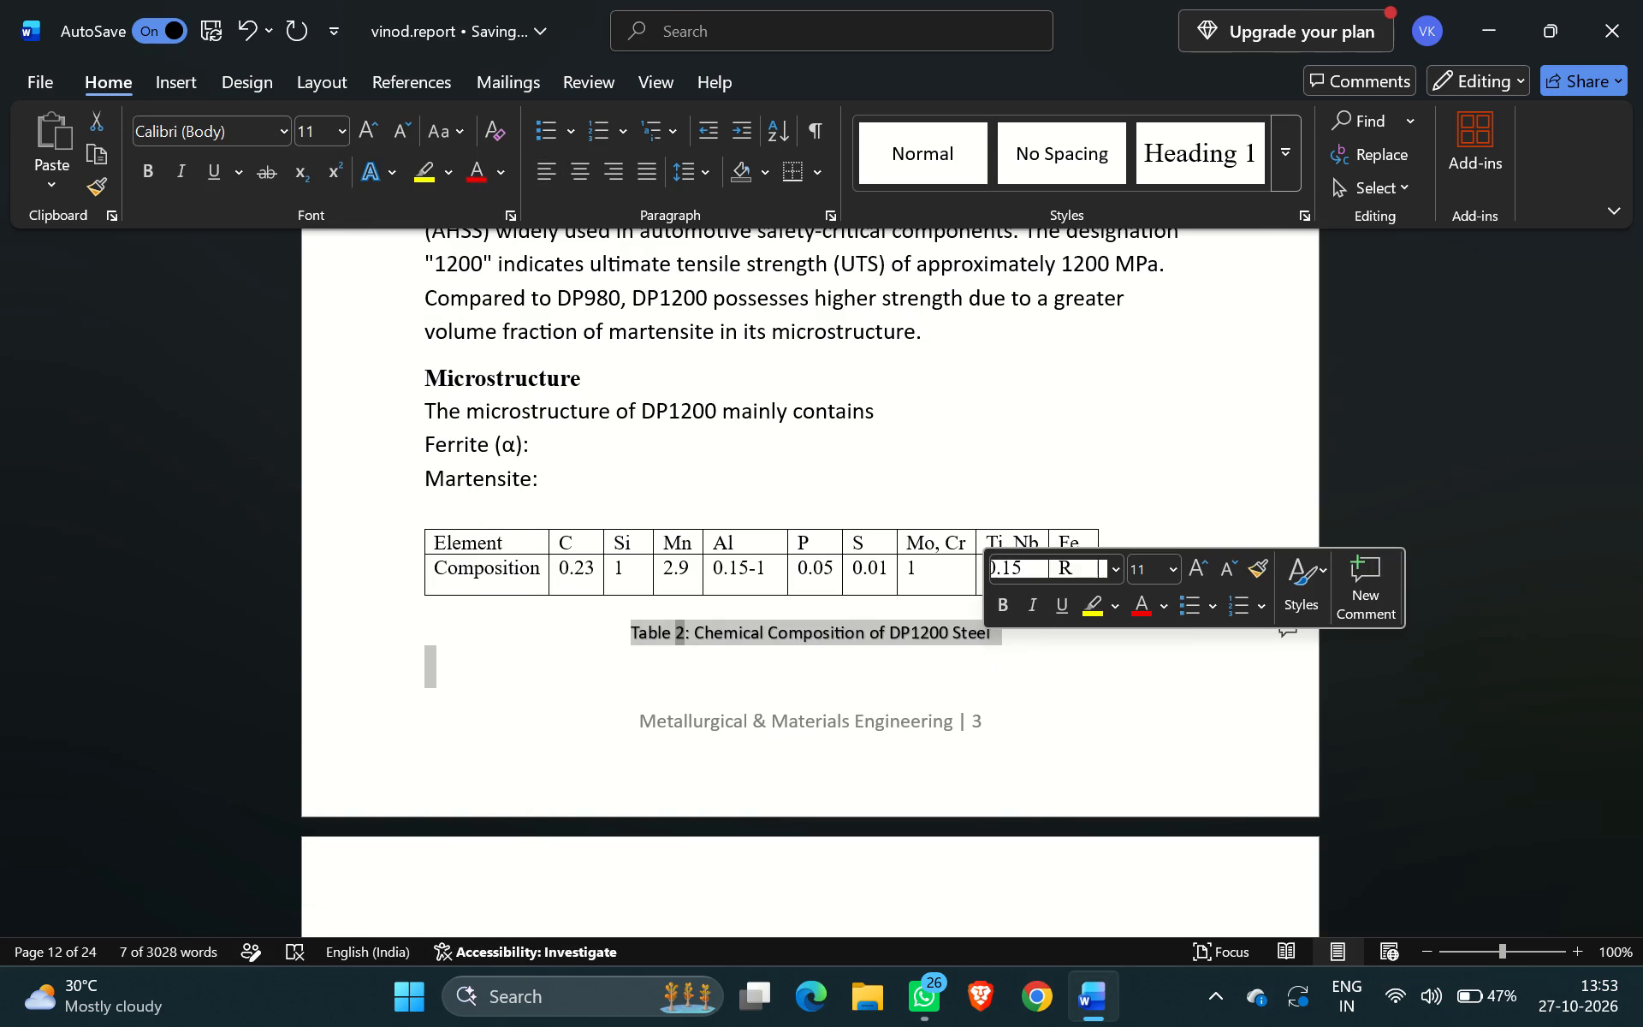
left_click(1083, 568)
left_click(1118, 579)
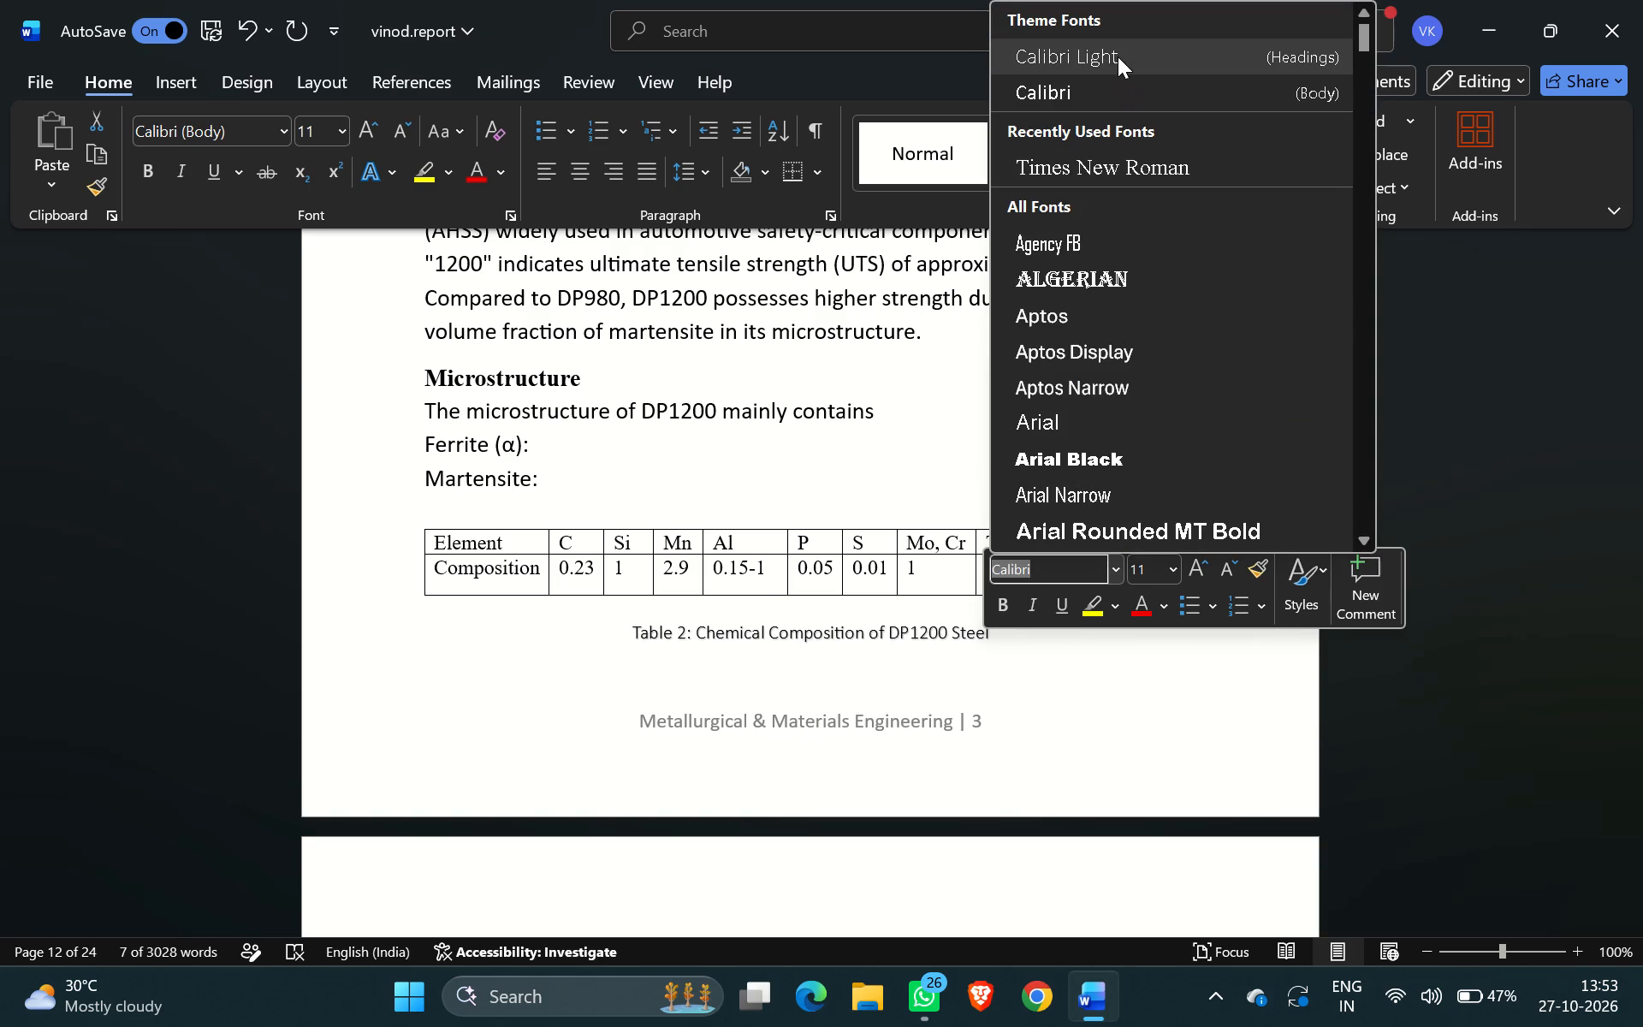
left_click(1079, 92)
Review the pages after Table 2, from the microstructure figures and RSW section through the literature review to the Research Gap.
scroll(964, 493, "right", 4)
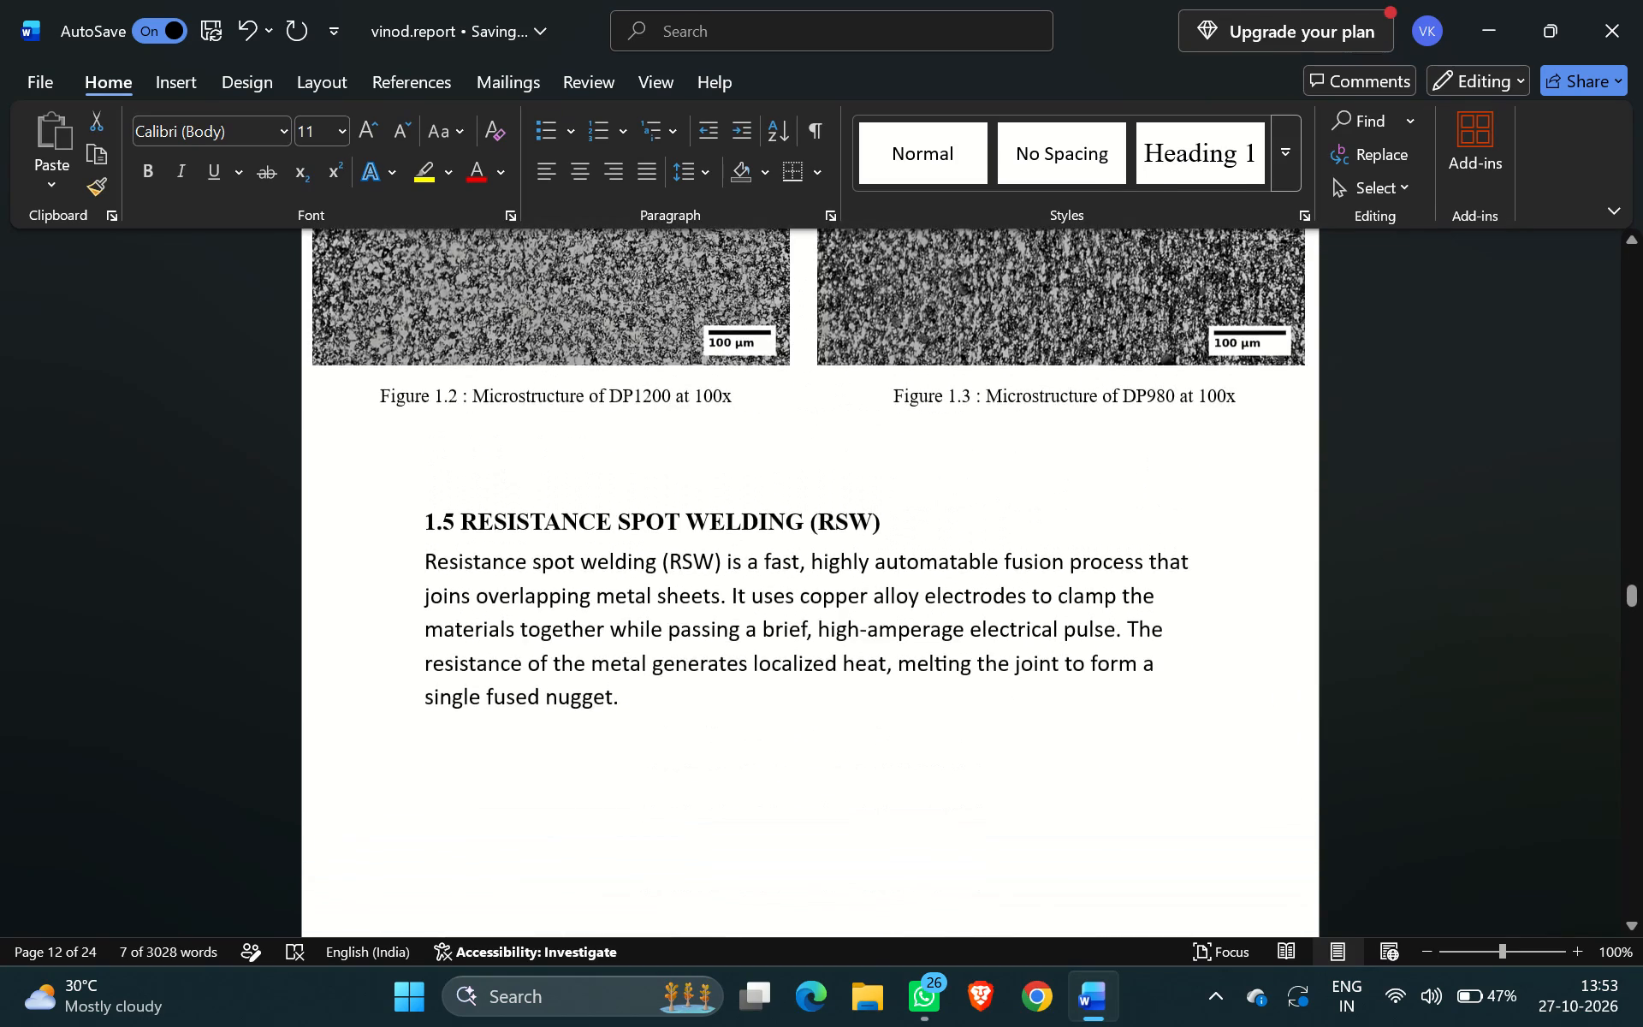
scroll(964, 493, "right", 1)
scroll(964, 493, "up", 3)
scroll(964, 493, "down", 2)
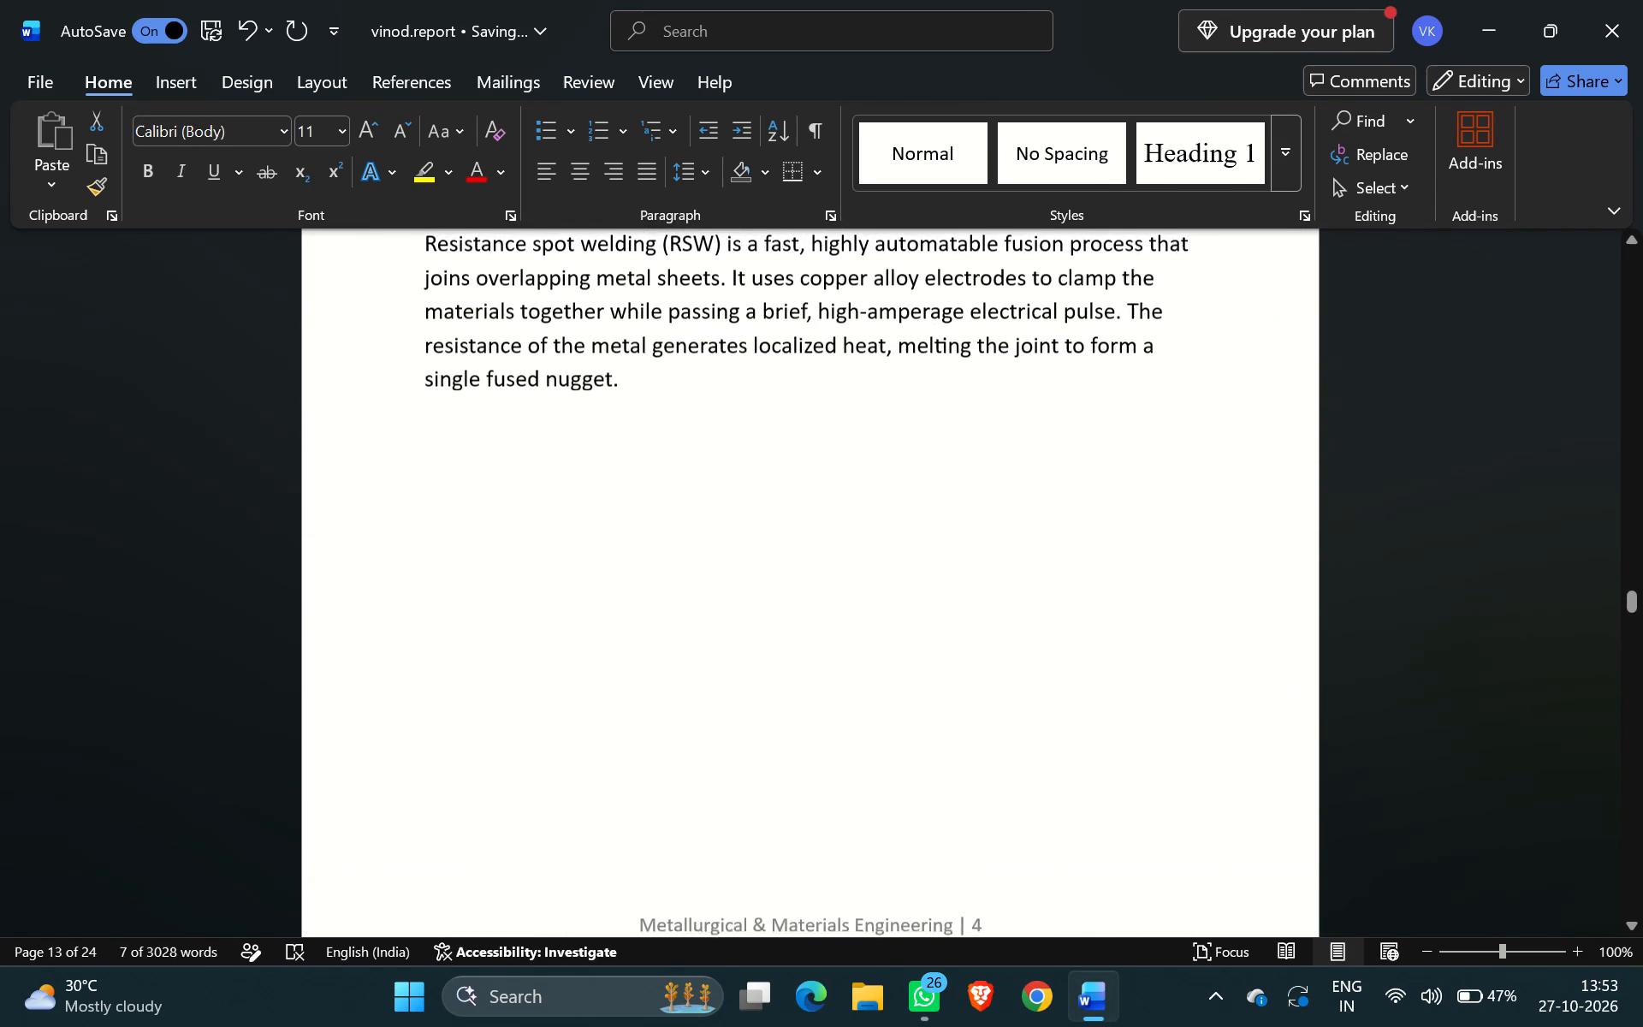
scroll(964, 493, "down", 3)
scroll(964, 493, "right", 3)
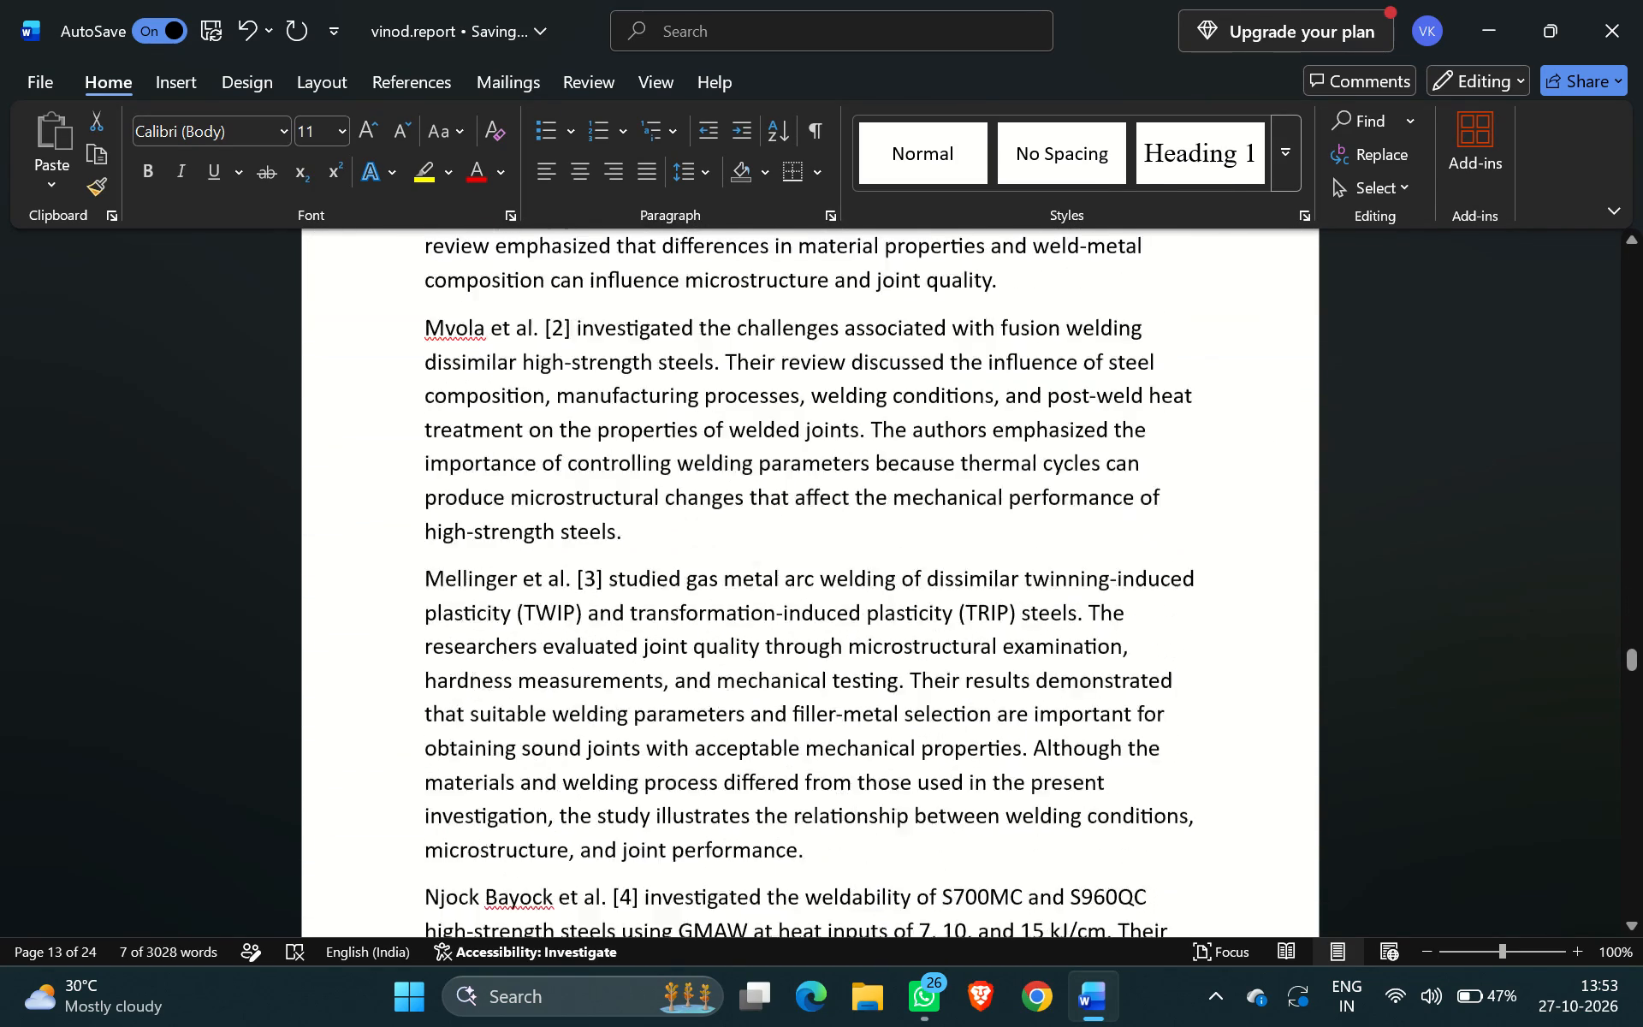
scroll(964, 493, "up", 1)
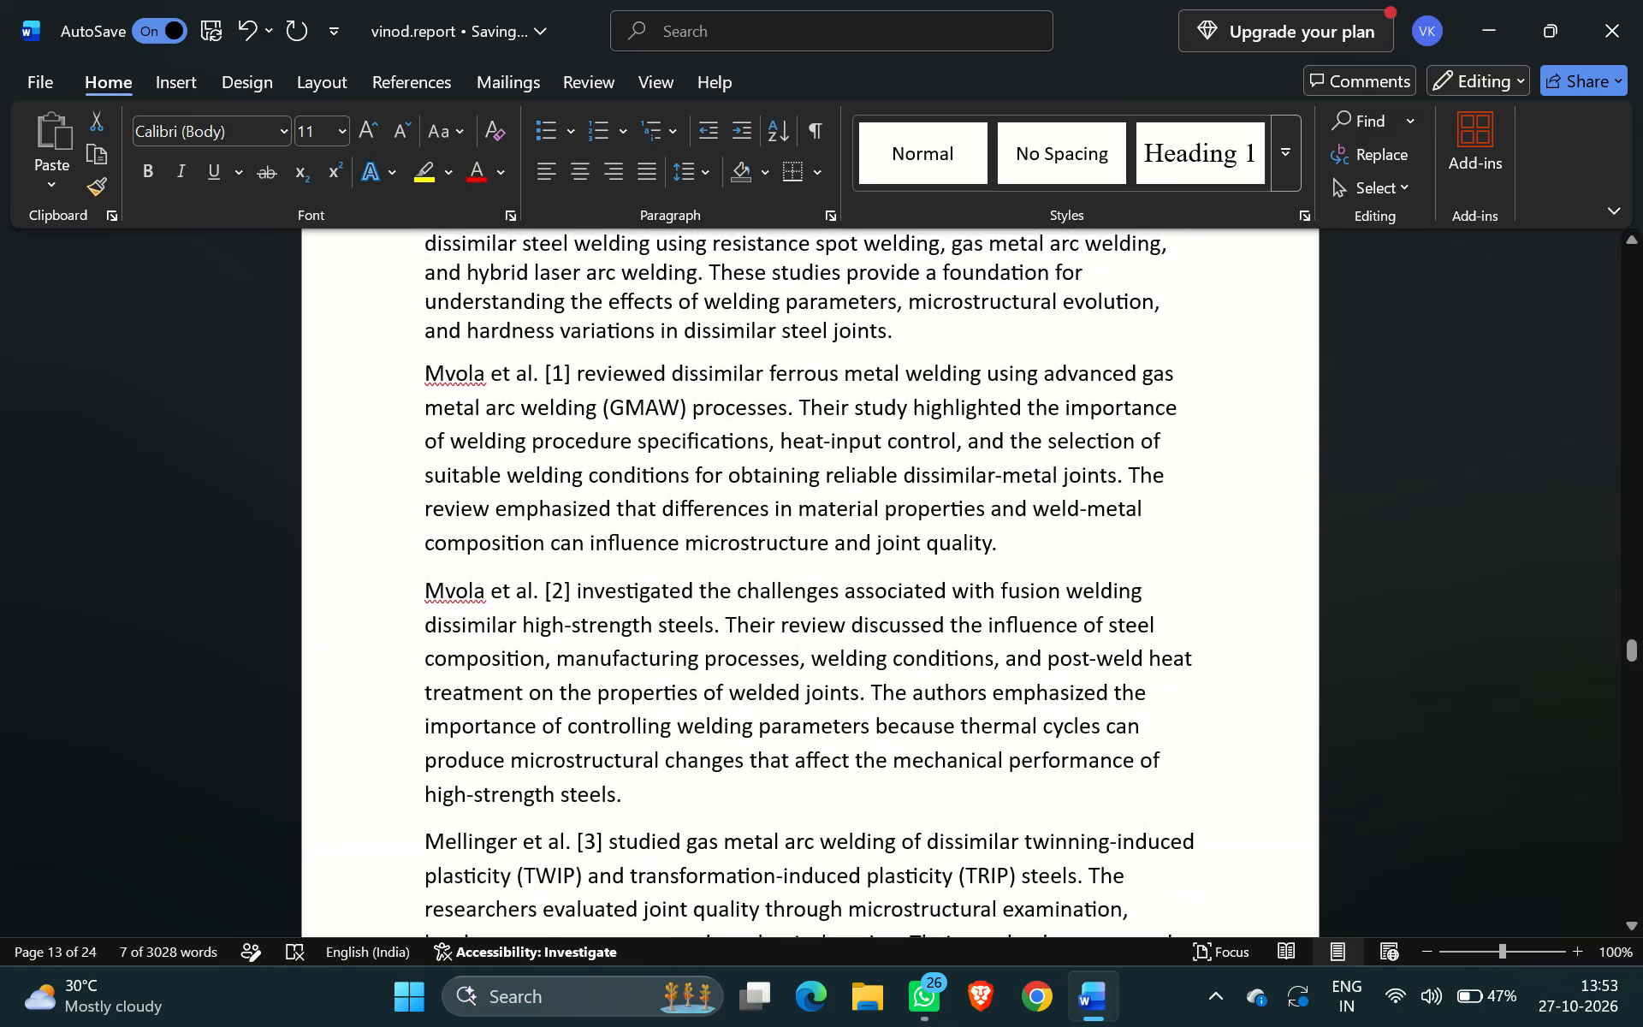
scroll(733, 583, "down", 3)
scroll(733, 583, "right", 2)
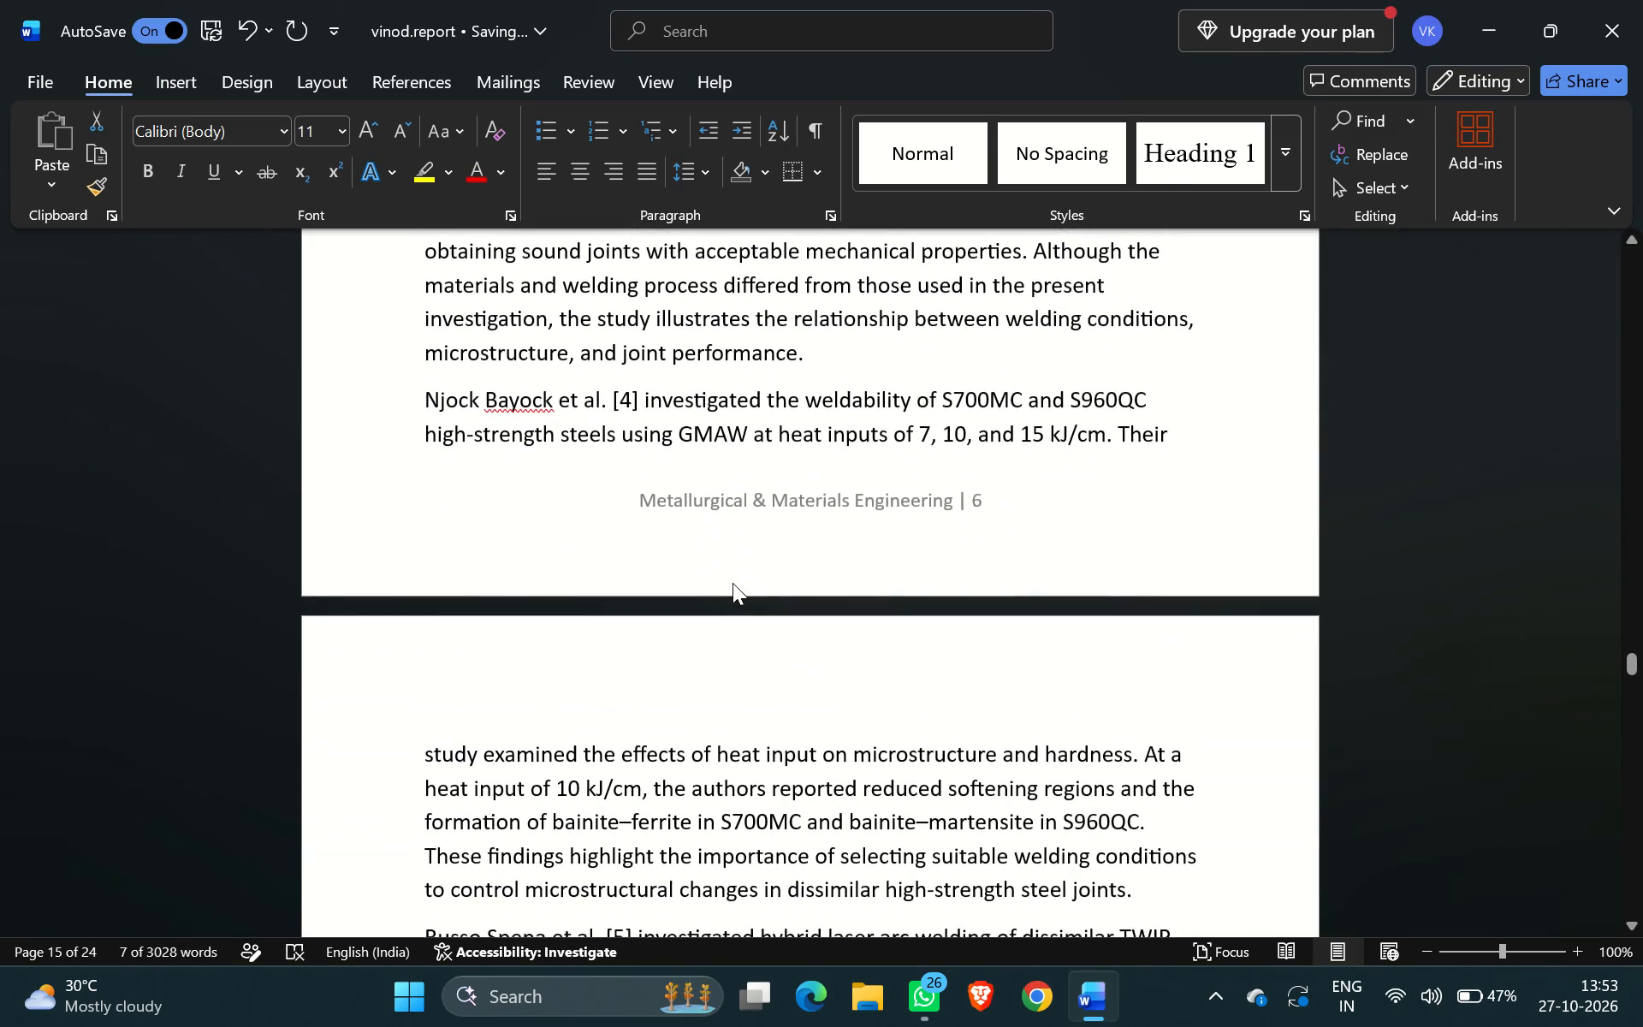
scroll(733, 583, "down", 5)
scroll(733, 583, "right", 1)
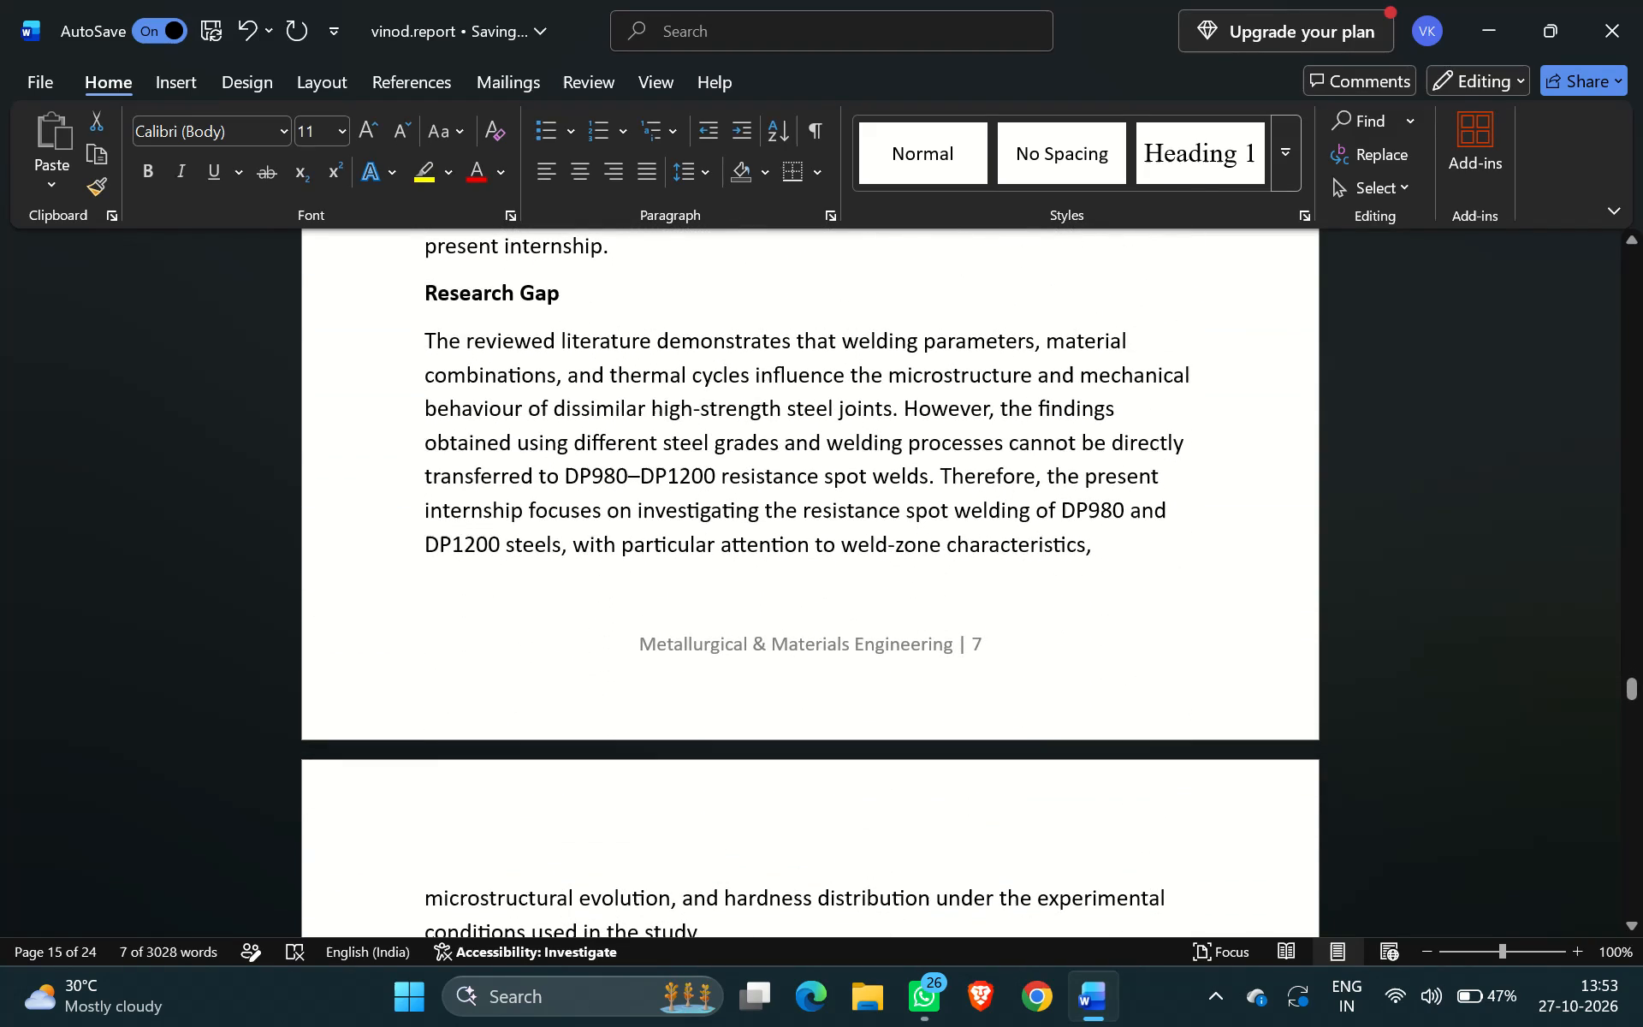
scroll(733, 583, "right", 9)
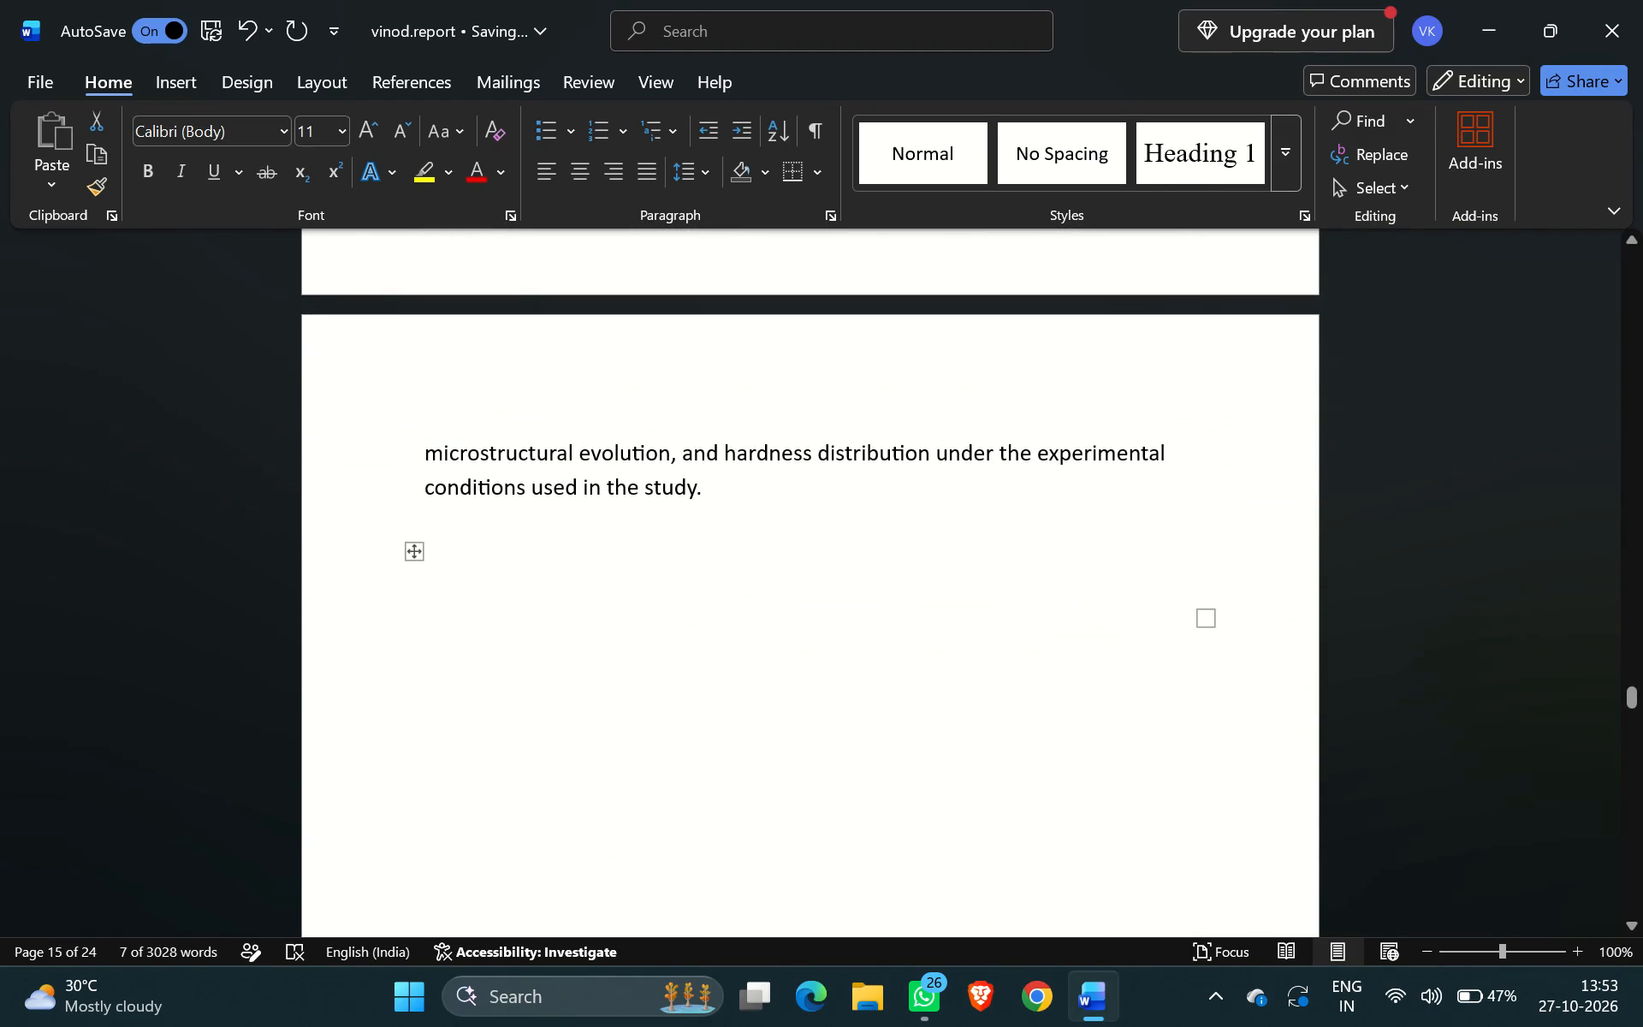
scroll(733, 583, "down", 2)
scroll(733, 583, "up", 1)
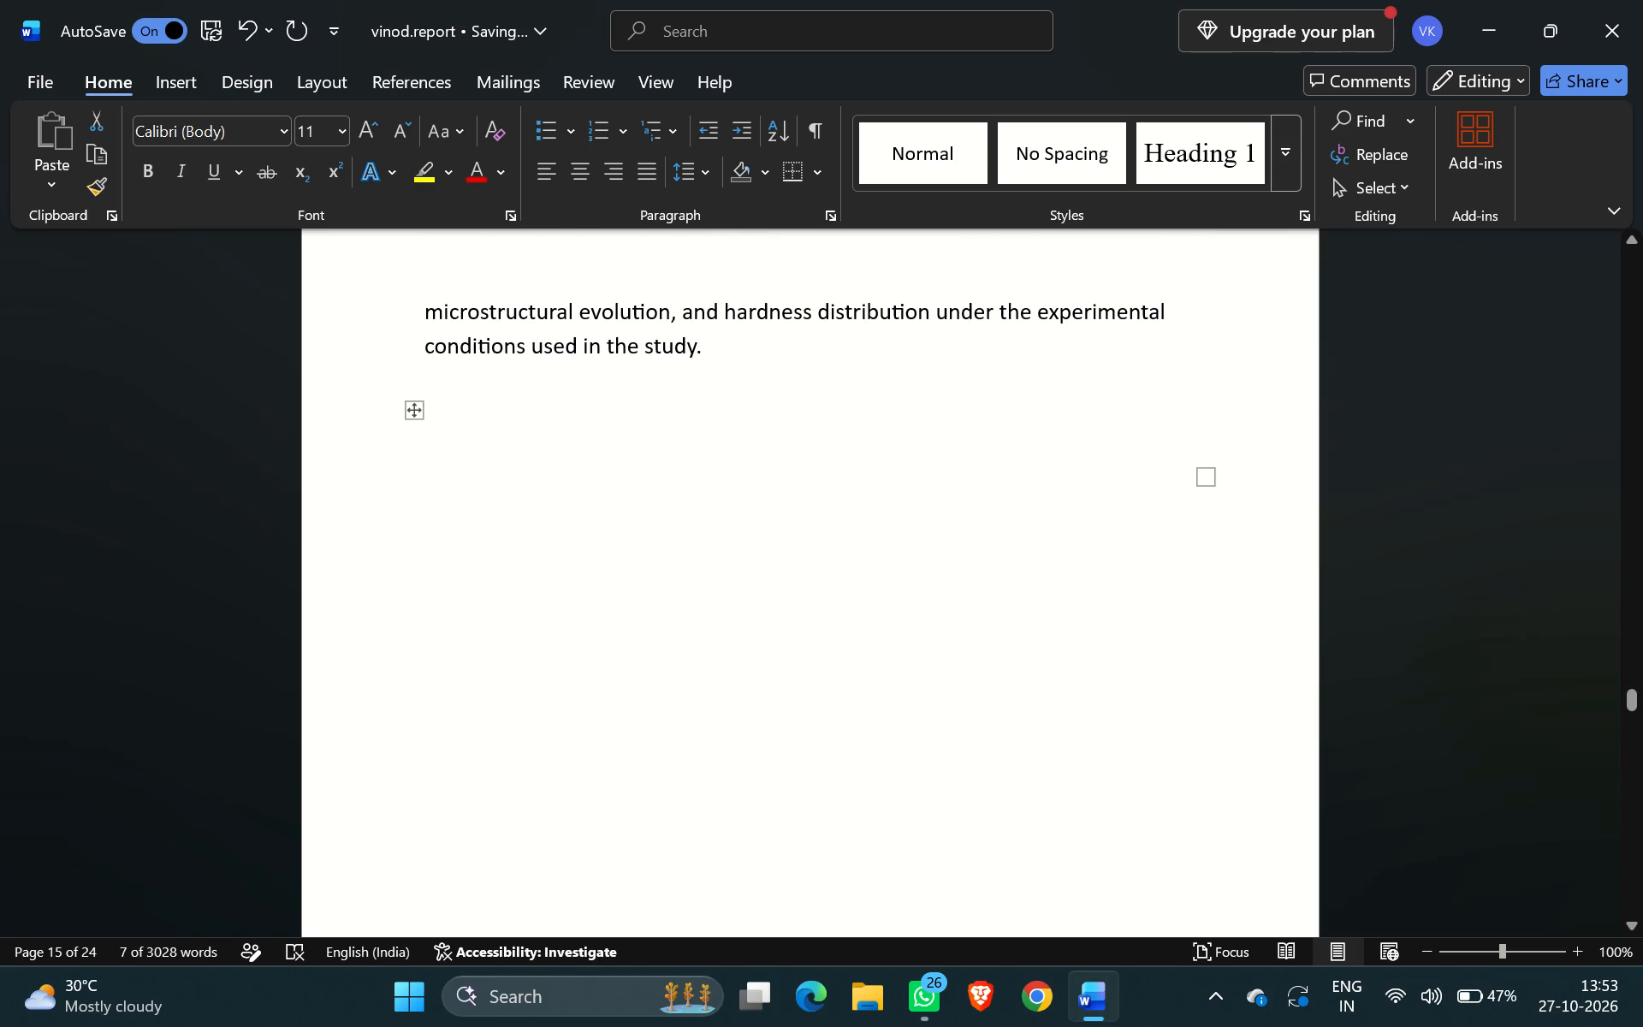
Delete the empty table and the extra blank line below the end of the Research Gap text.
left_click(406, 413)
left_click(452, 446)
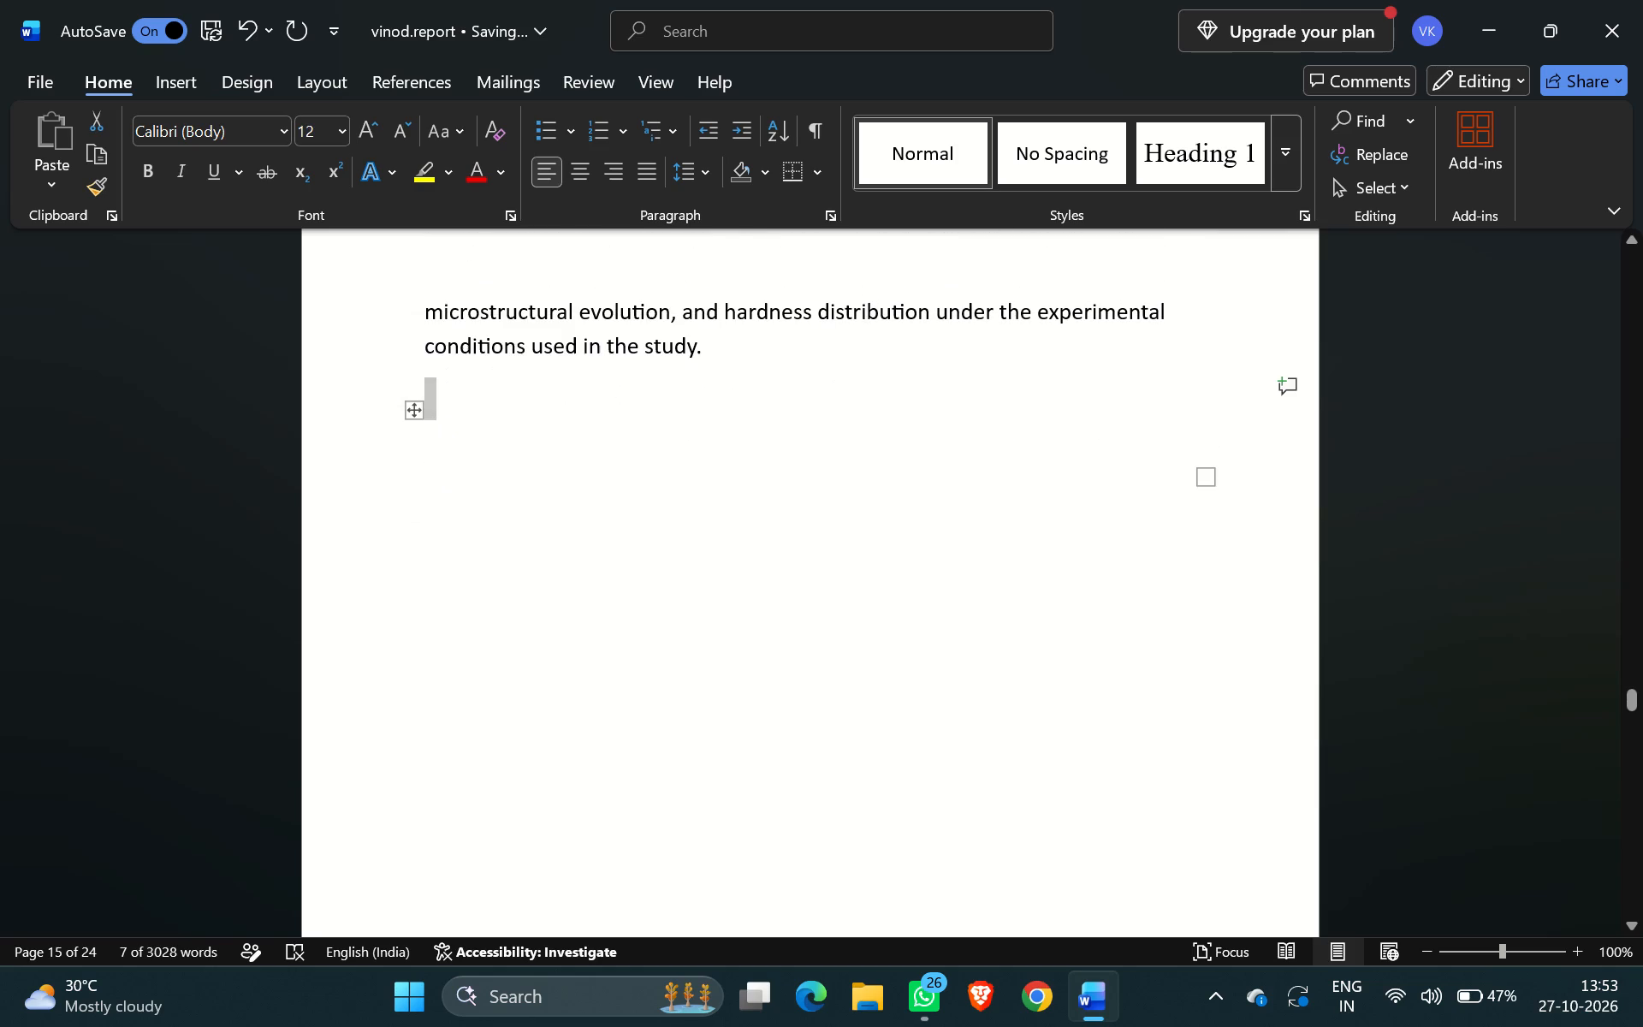
right_click(530, 460)
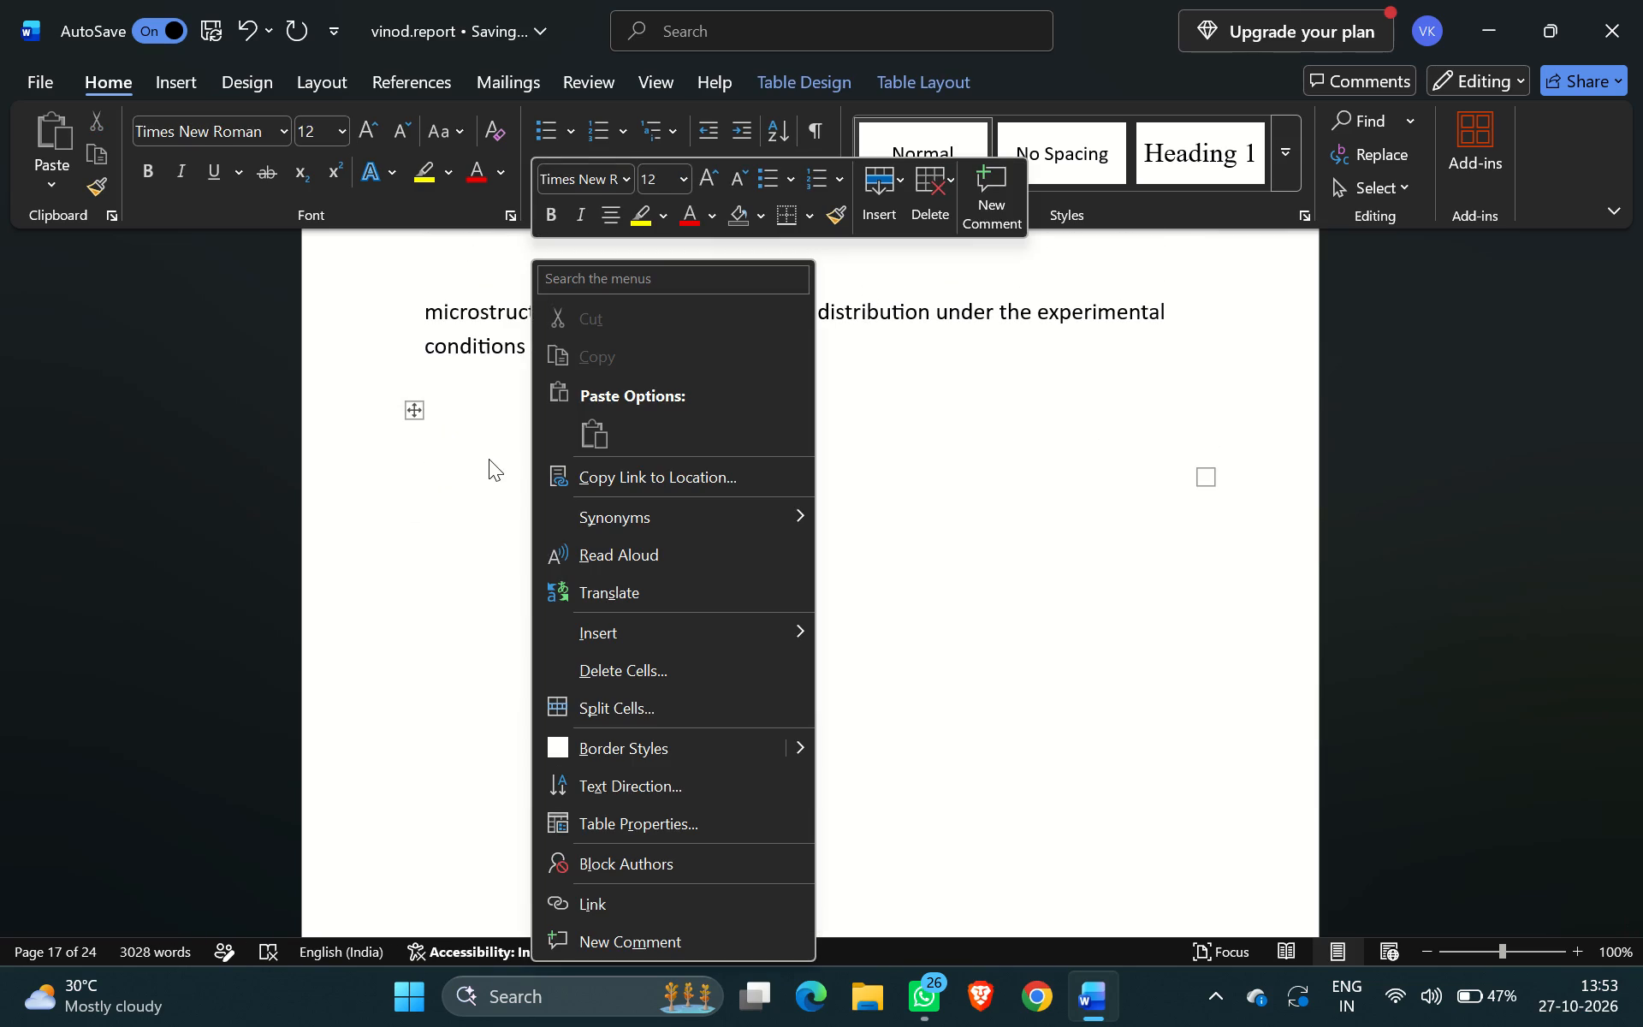
left_click(485, 448)
left_click(408, 418)
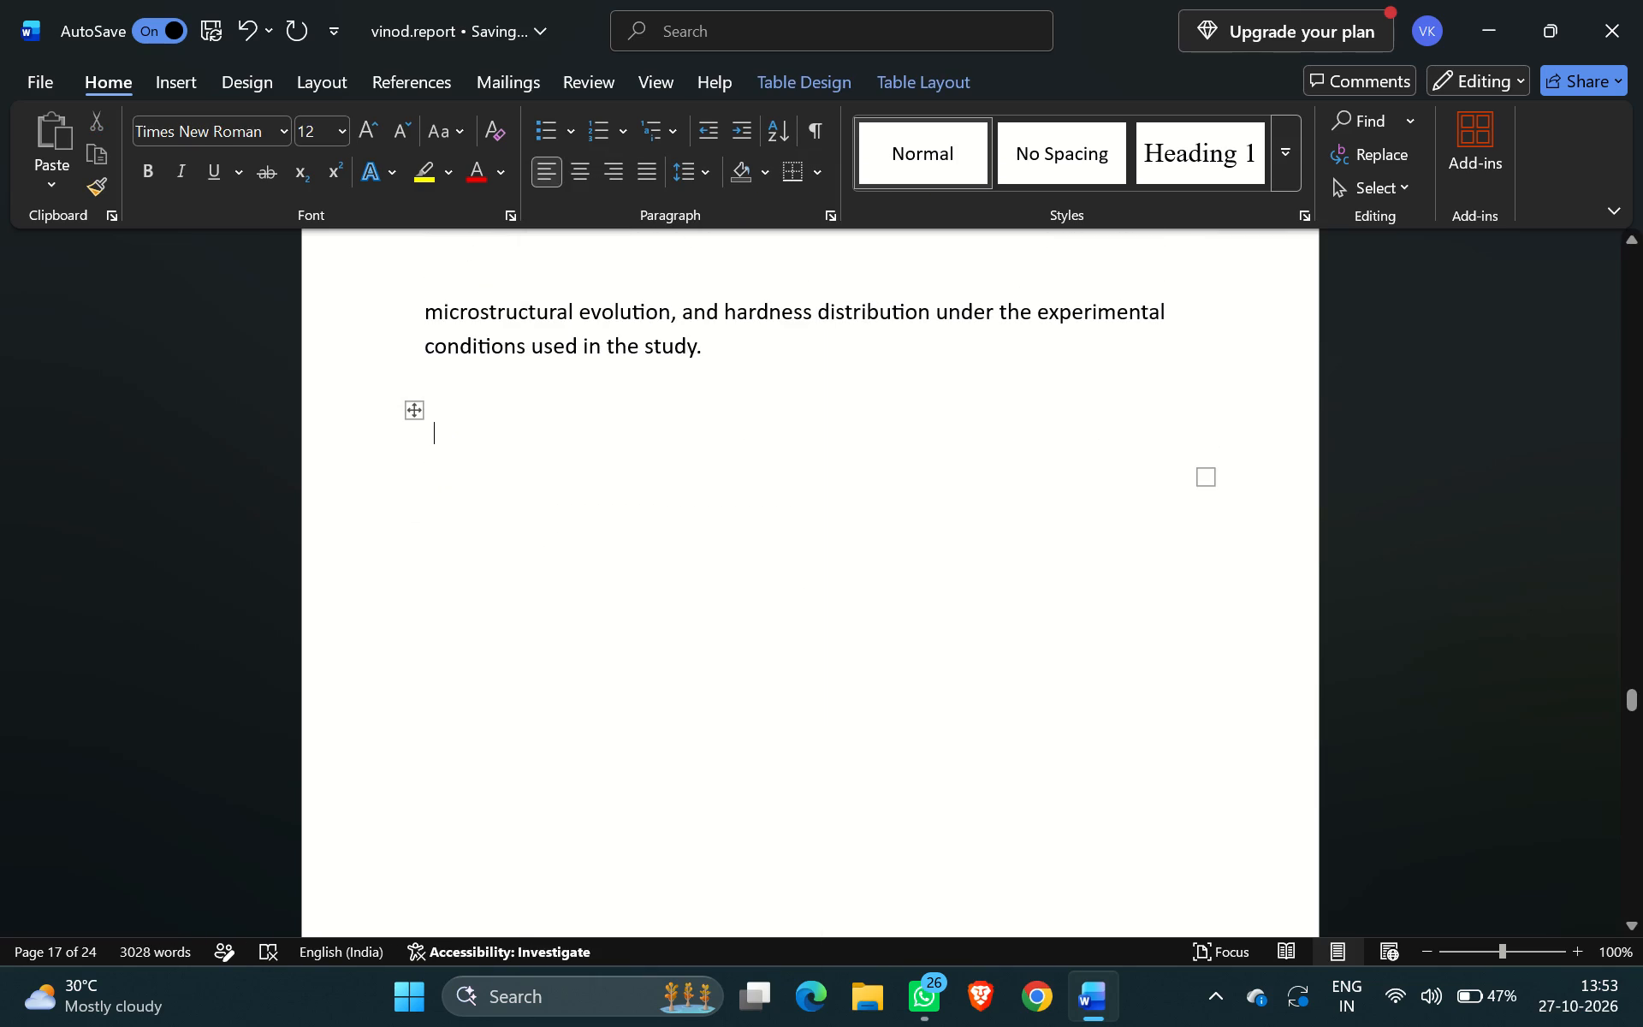
key("BackSpace")
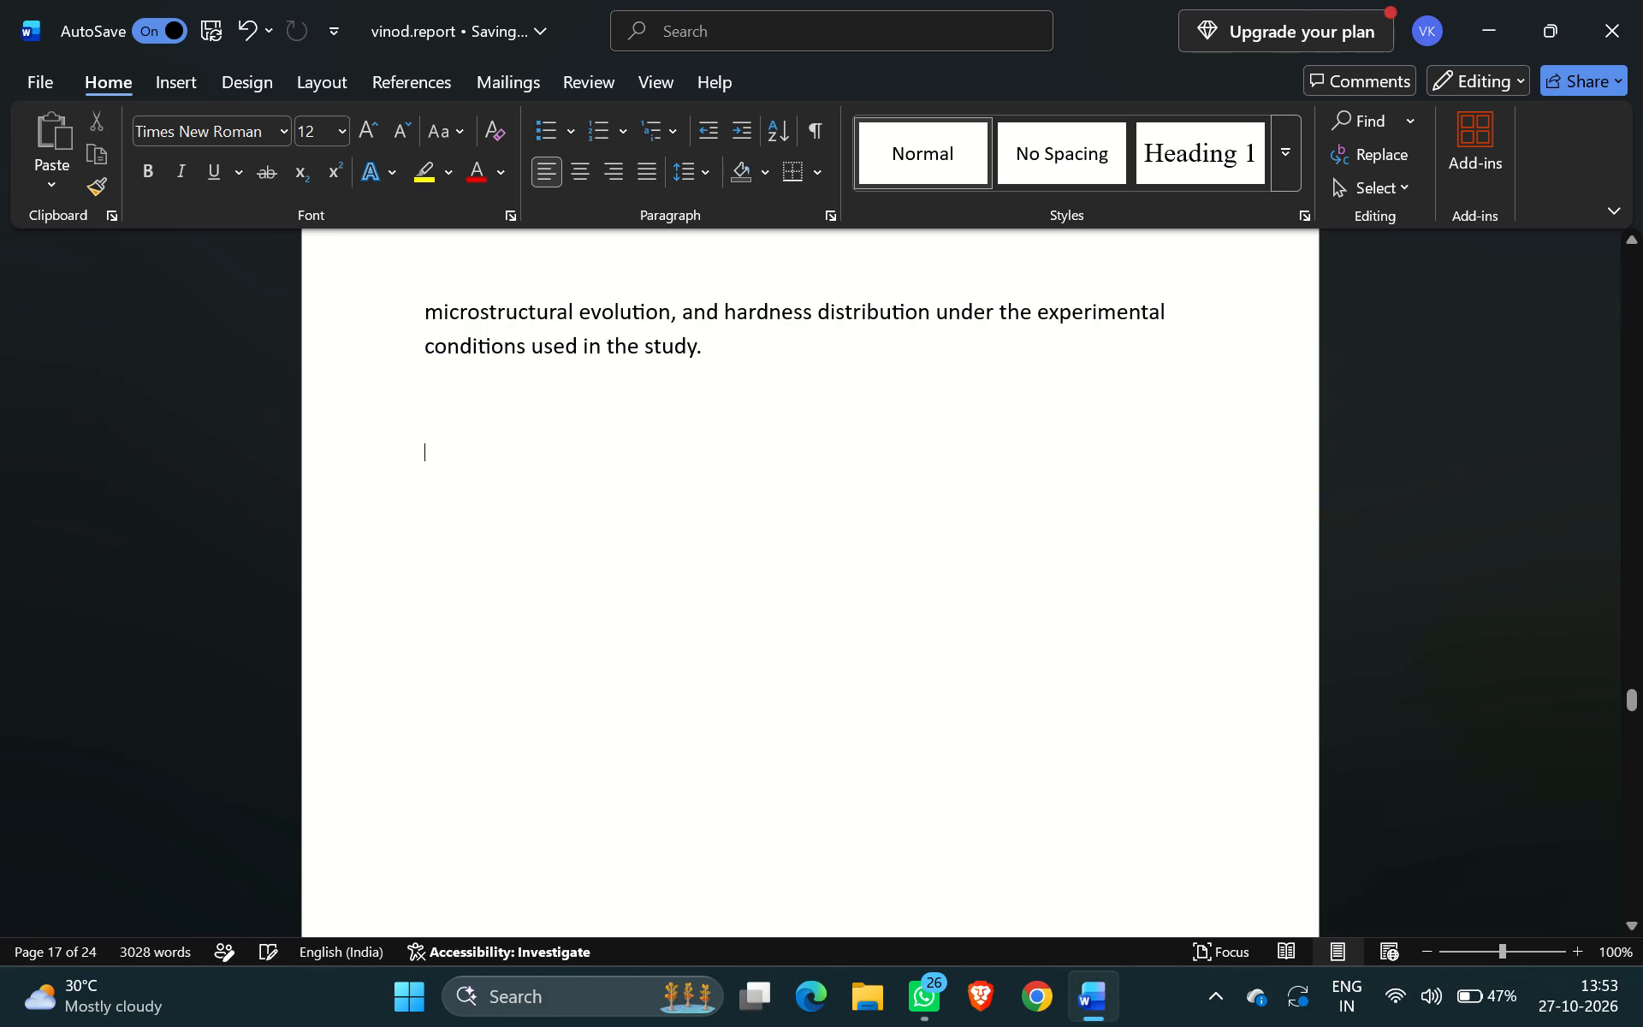
key("BackSpace")
left_click(408, 418)
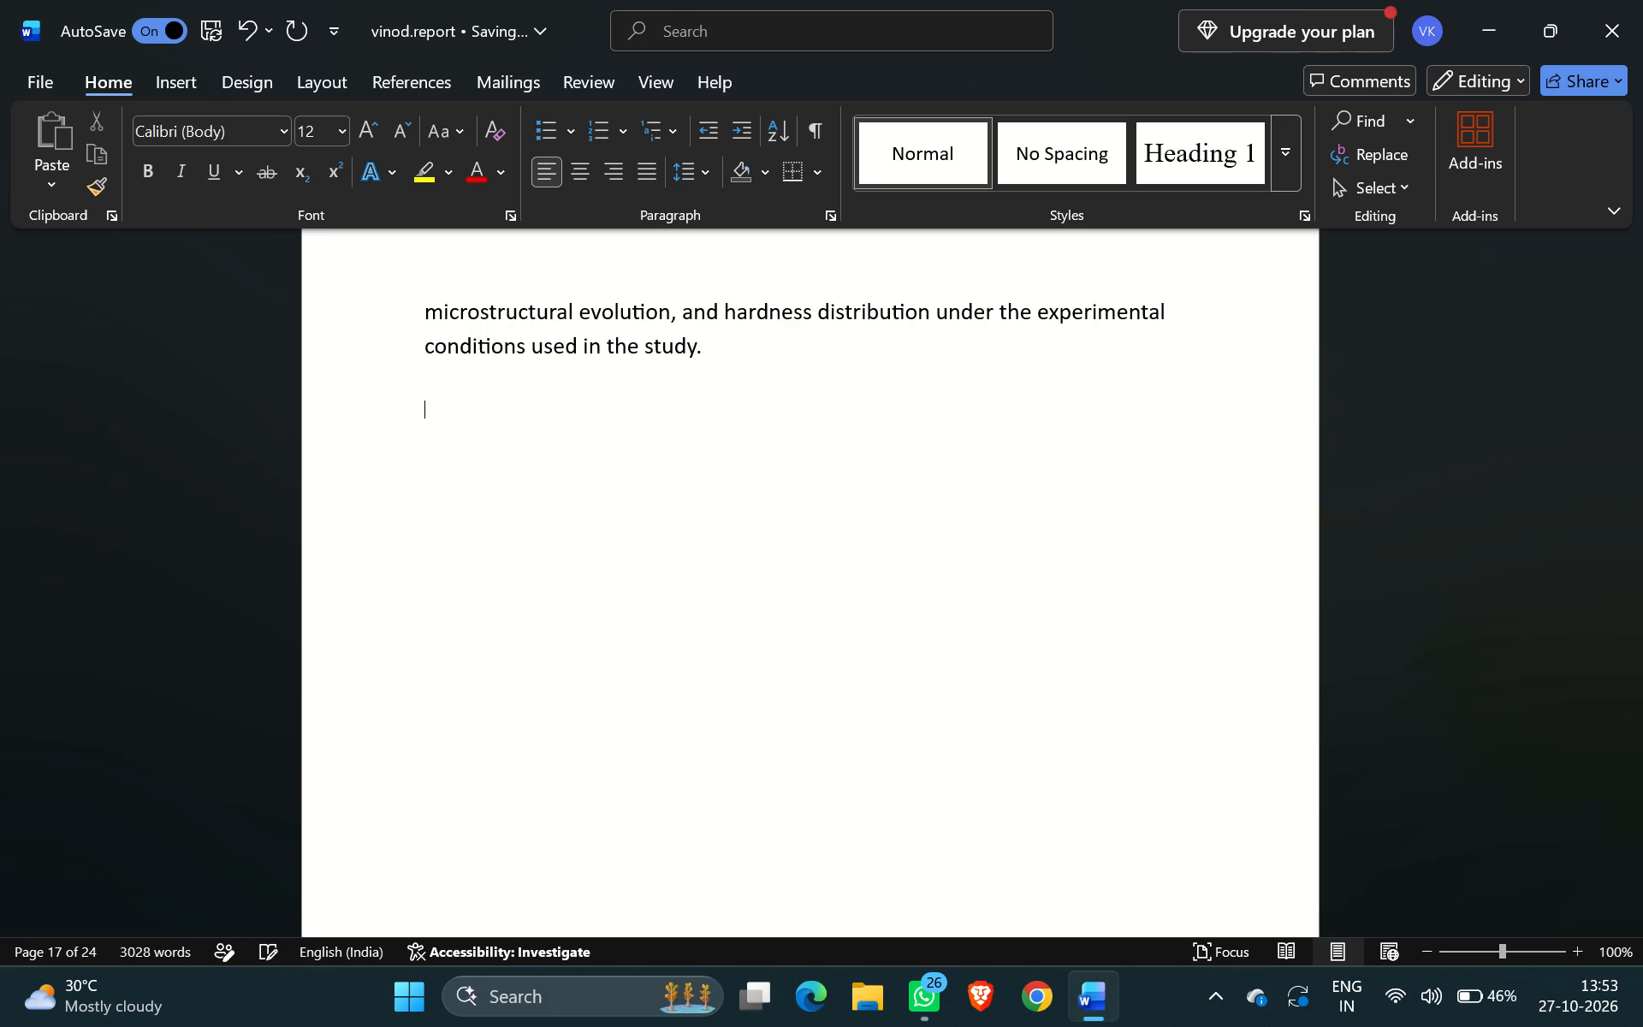
left_click(535, 654)
Review the pages from Objectives of Study through Results, checking Table 3, the weld nugget figures and the hardness plot captions.
scroll(535, 654, "down", 5)
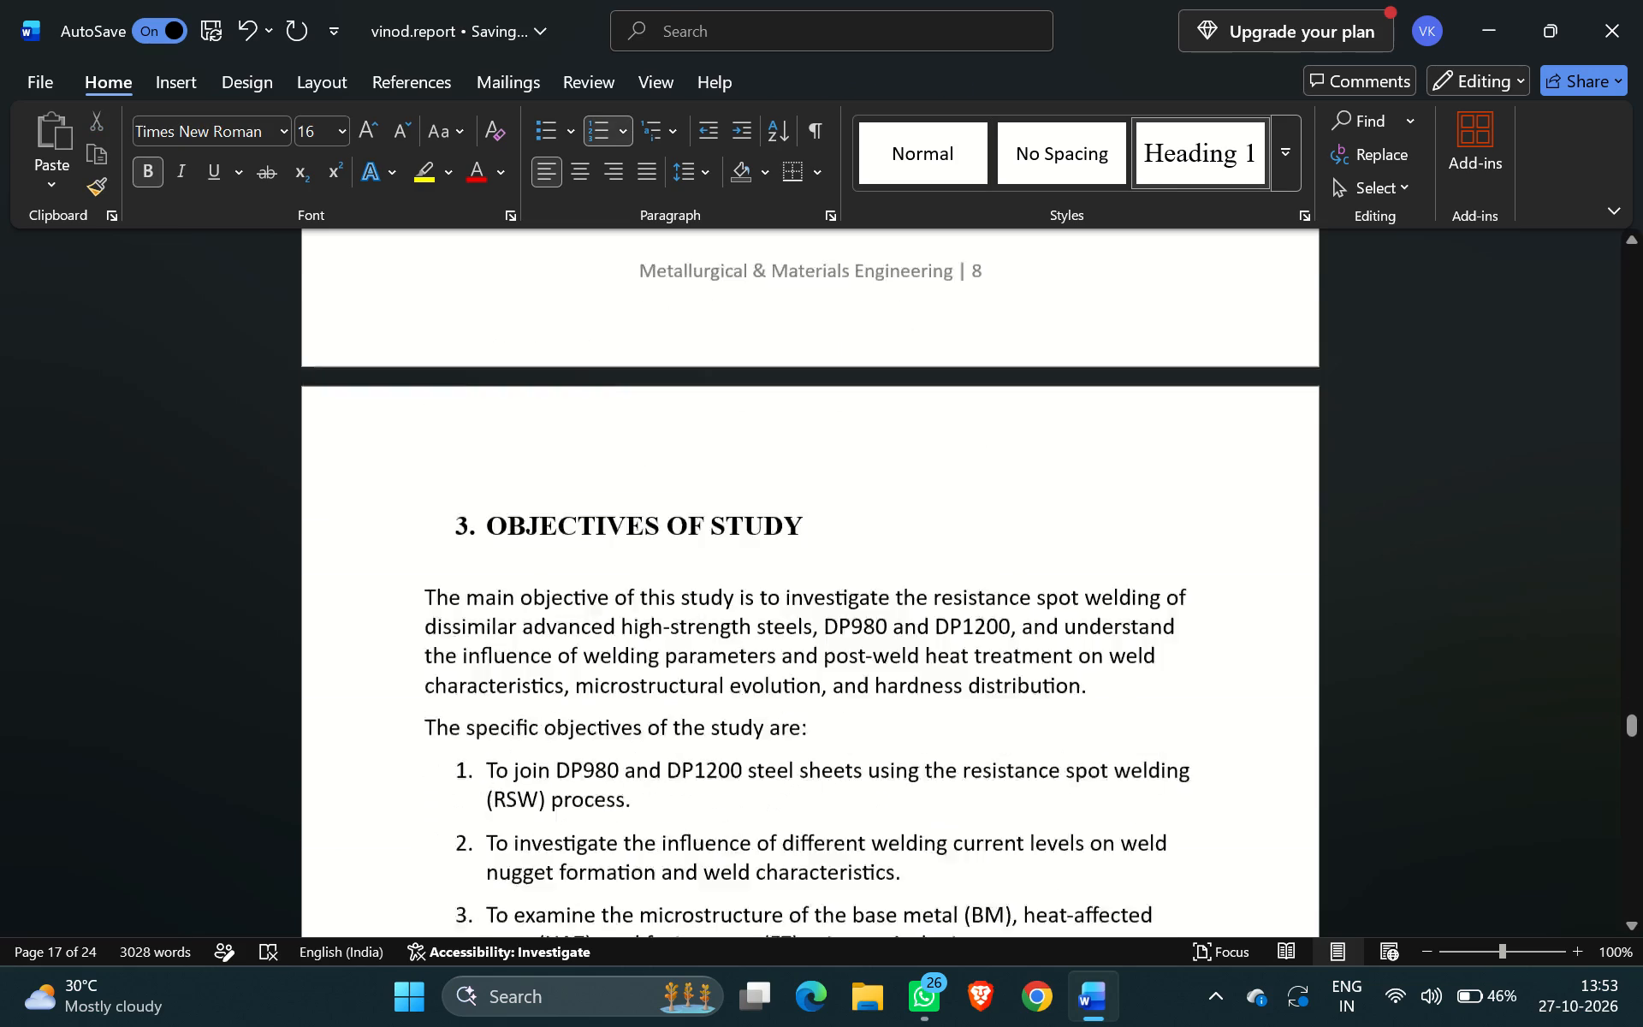
scroll(535, 654, "right", 4)
scroll(535, 654, "down", 1)
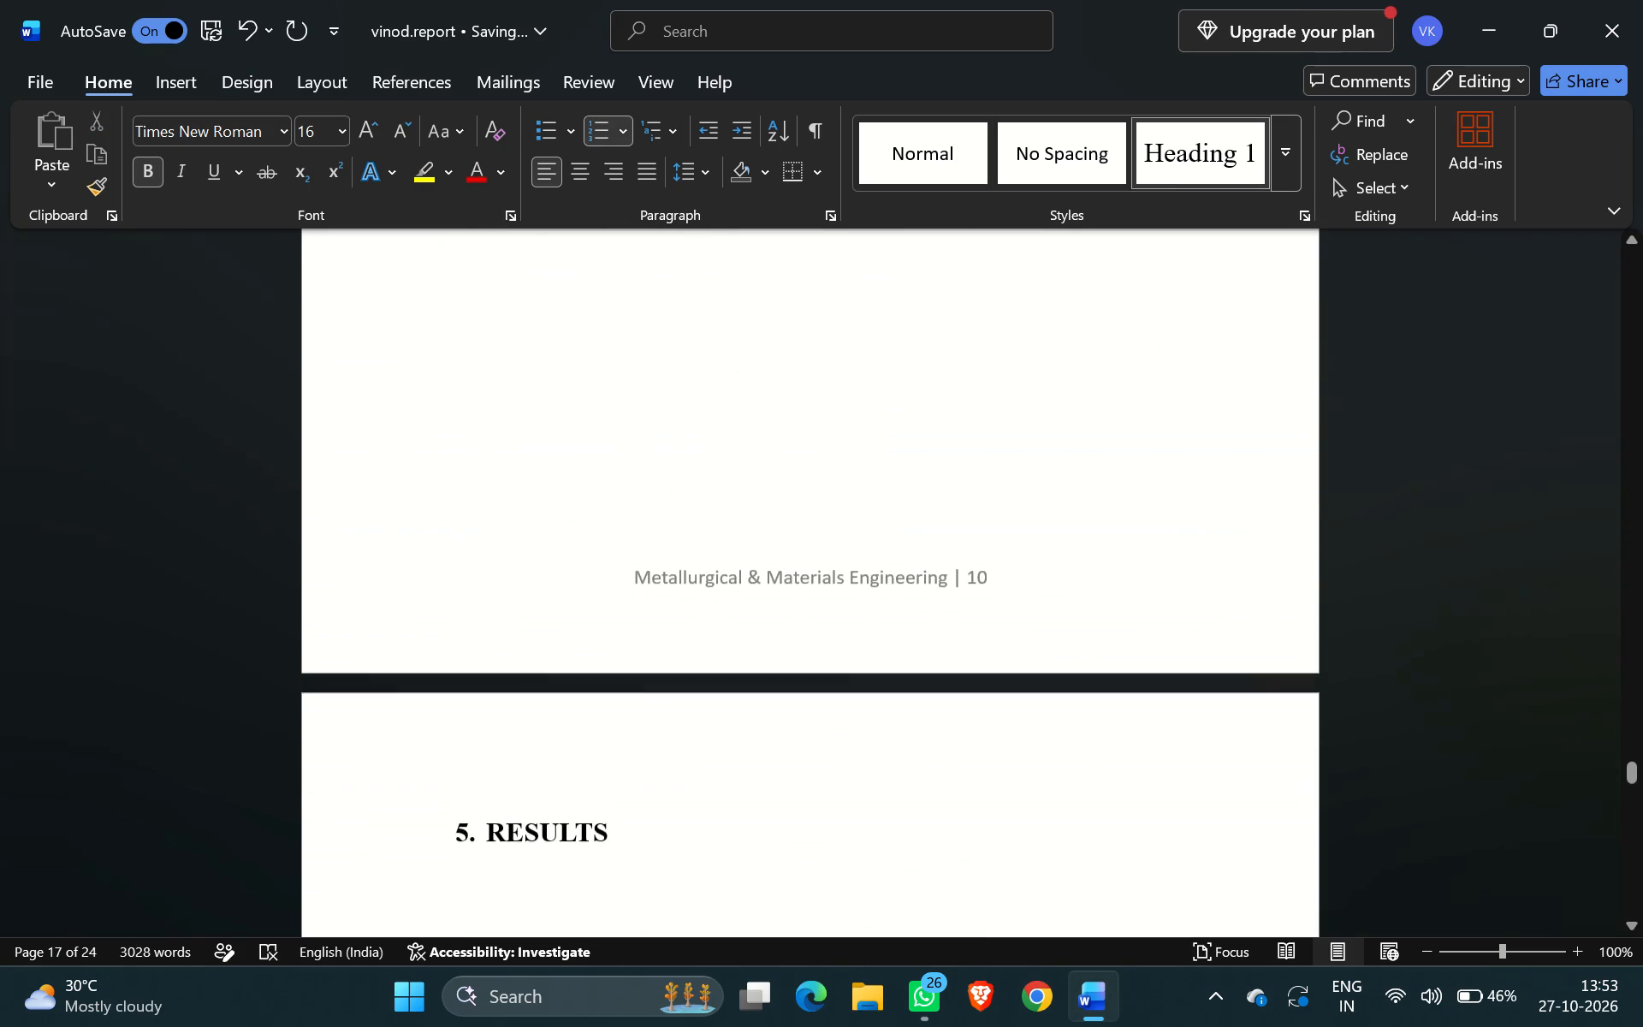
scroll(535, 654, "right", 2)
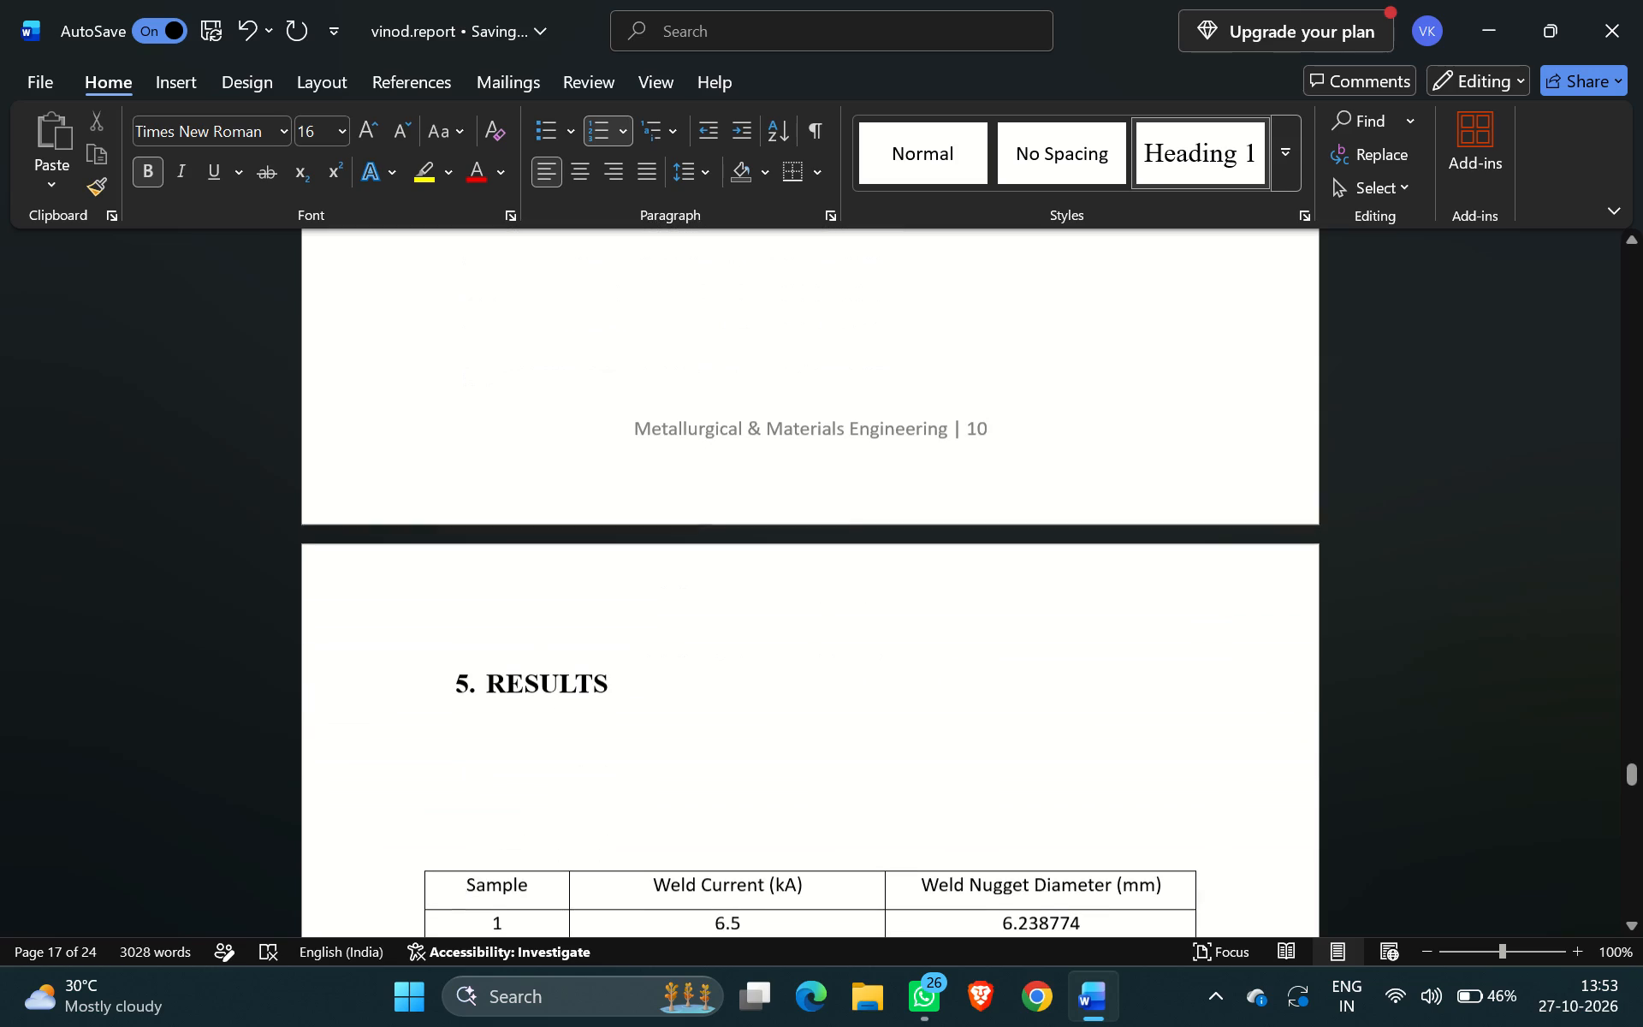
scroll(535, 654, "right", 6)
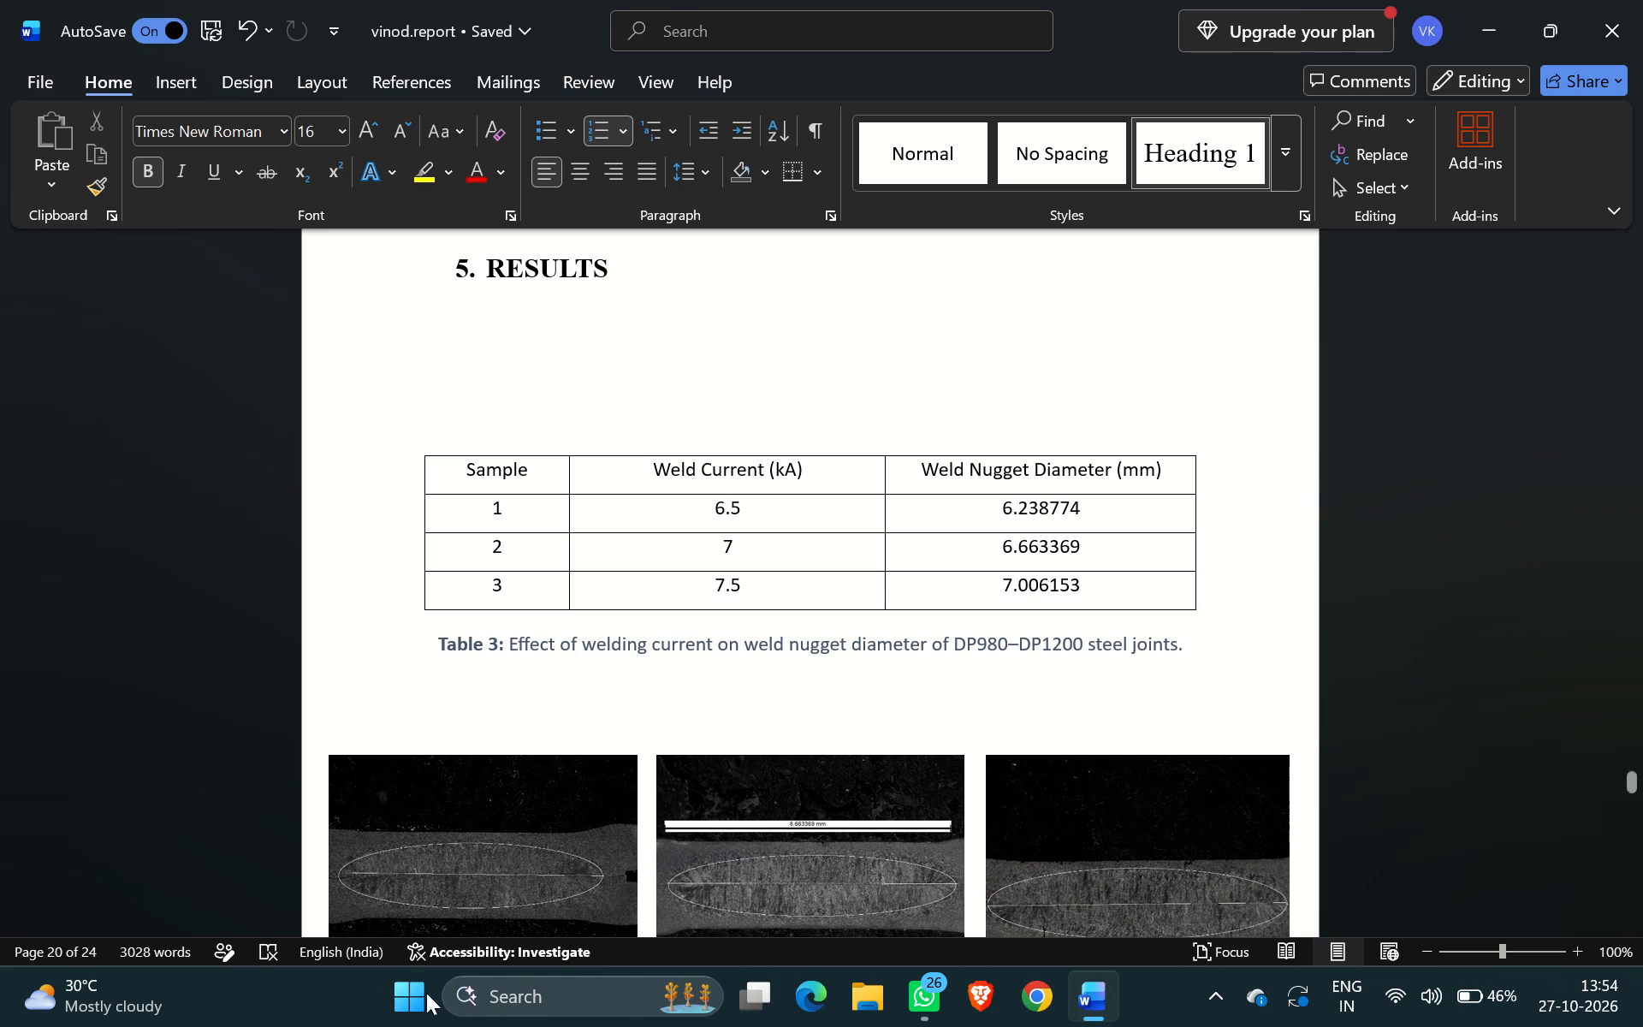
scroll(715, 816, "down", 3)
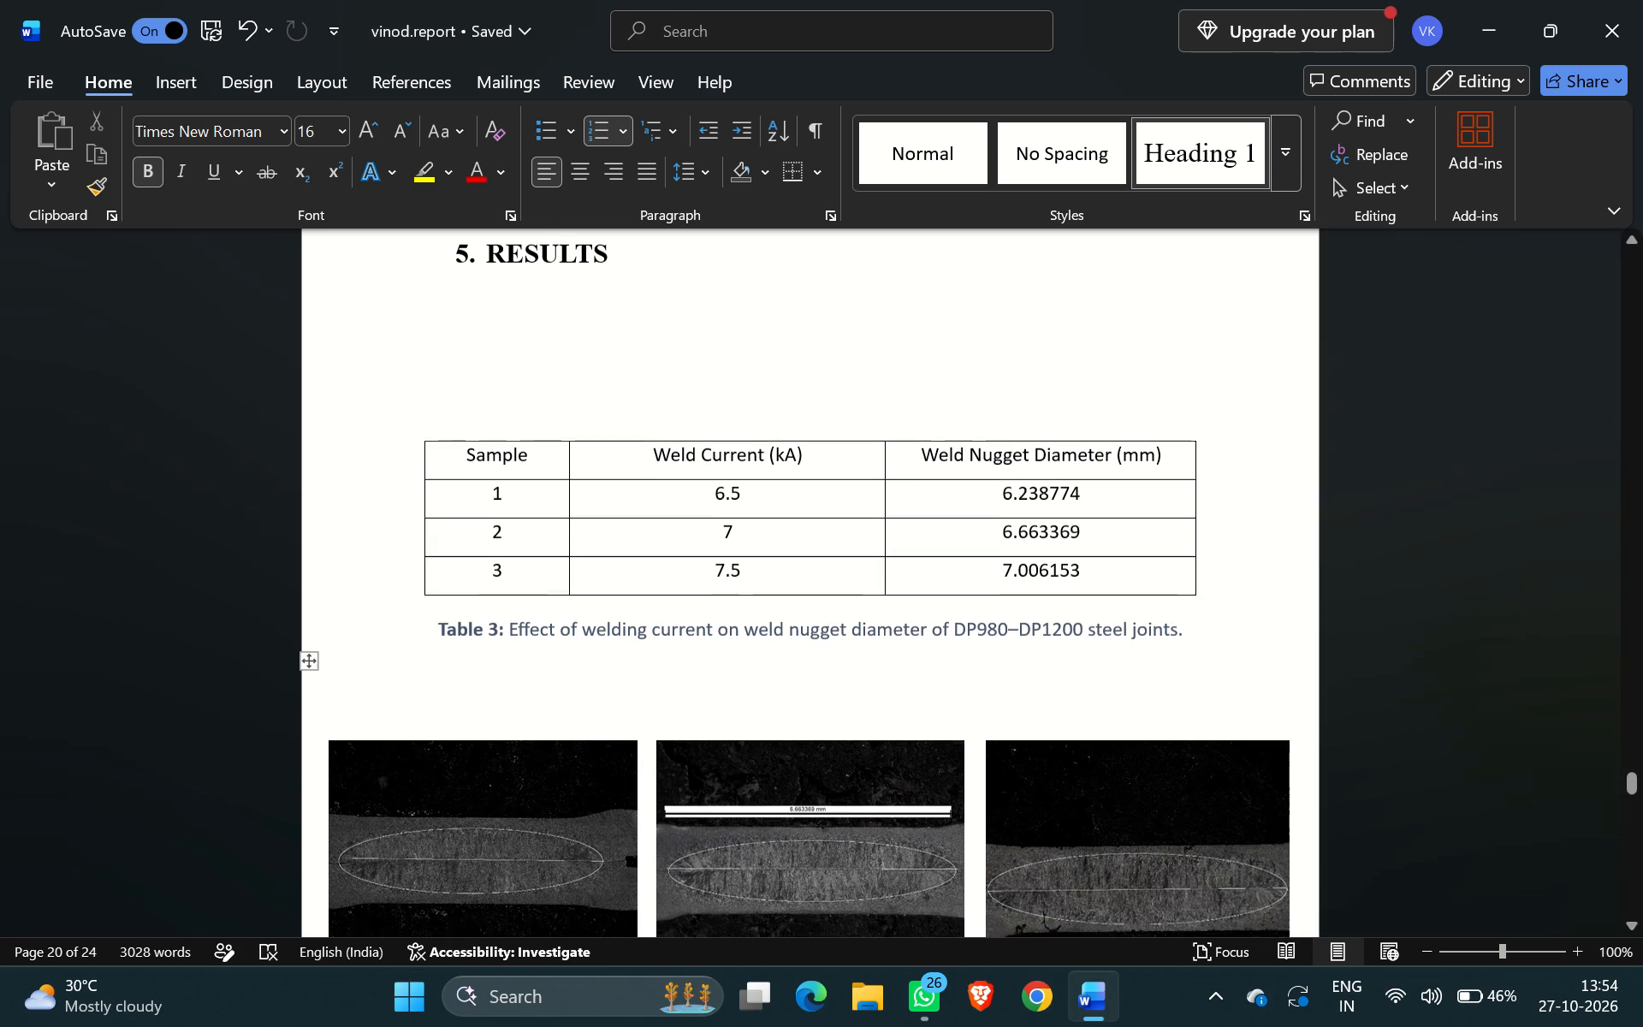
scroll(715, 816, "down", 1)
scroll(715, 816, "right", 2)
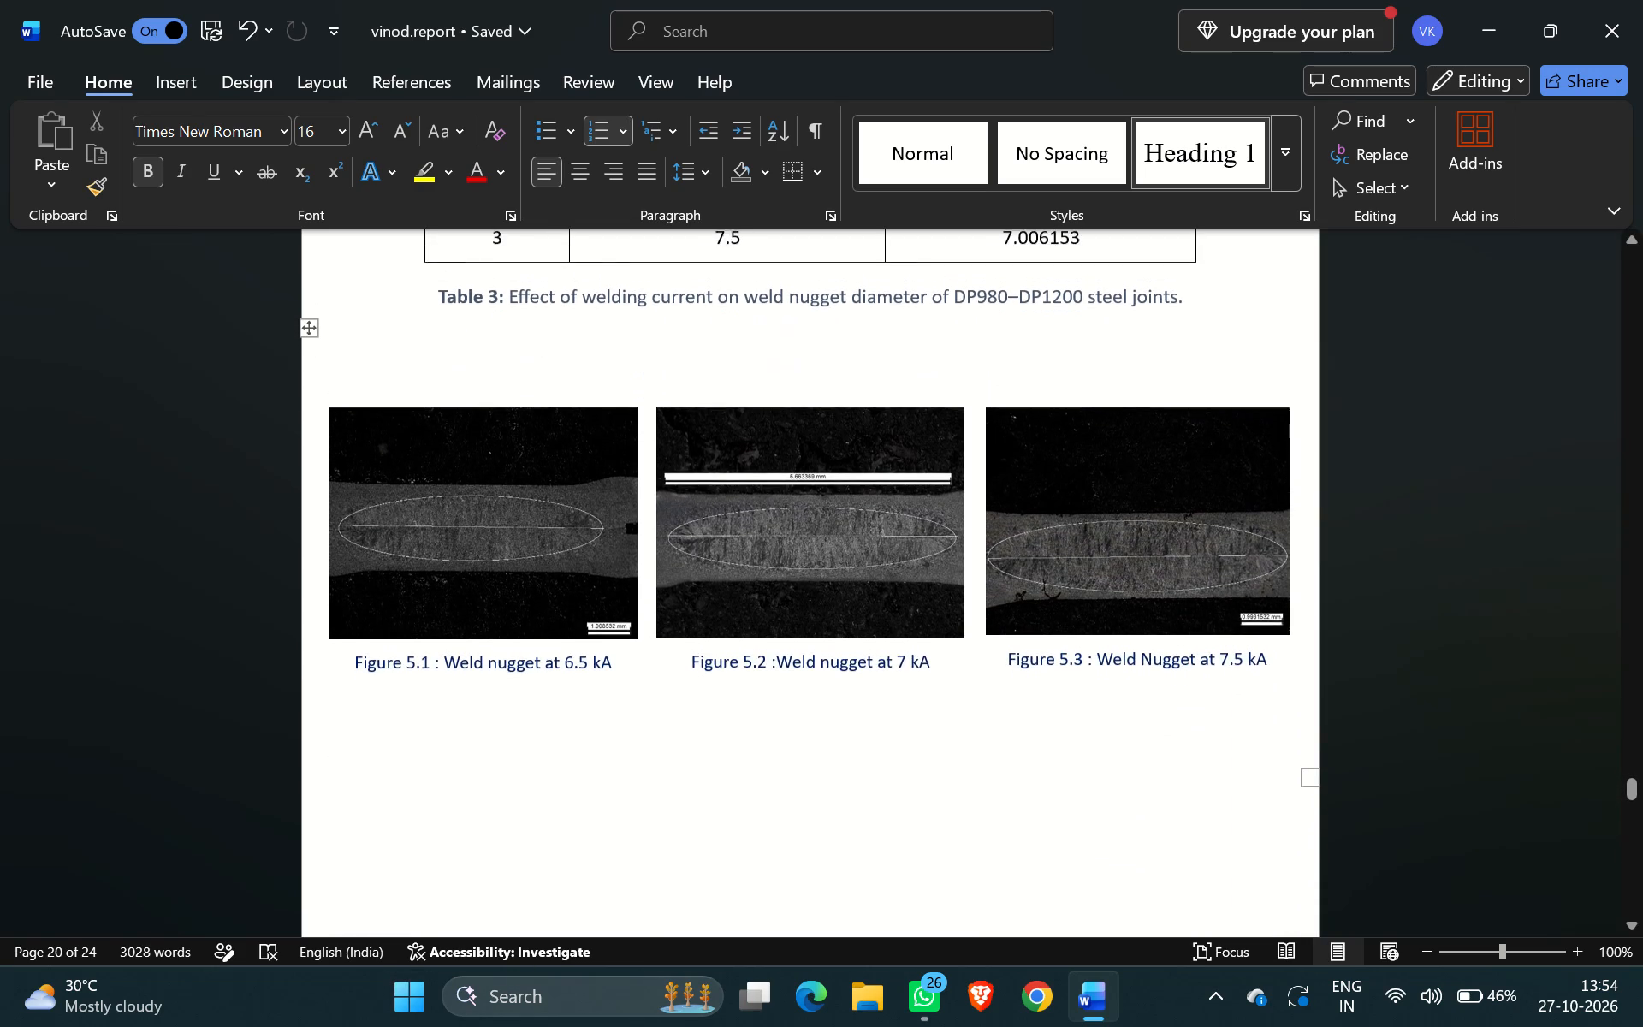
scroll(715, 816, "right", 1)
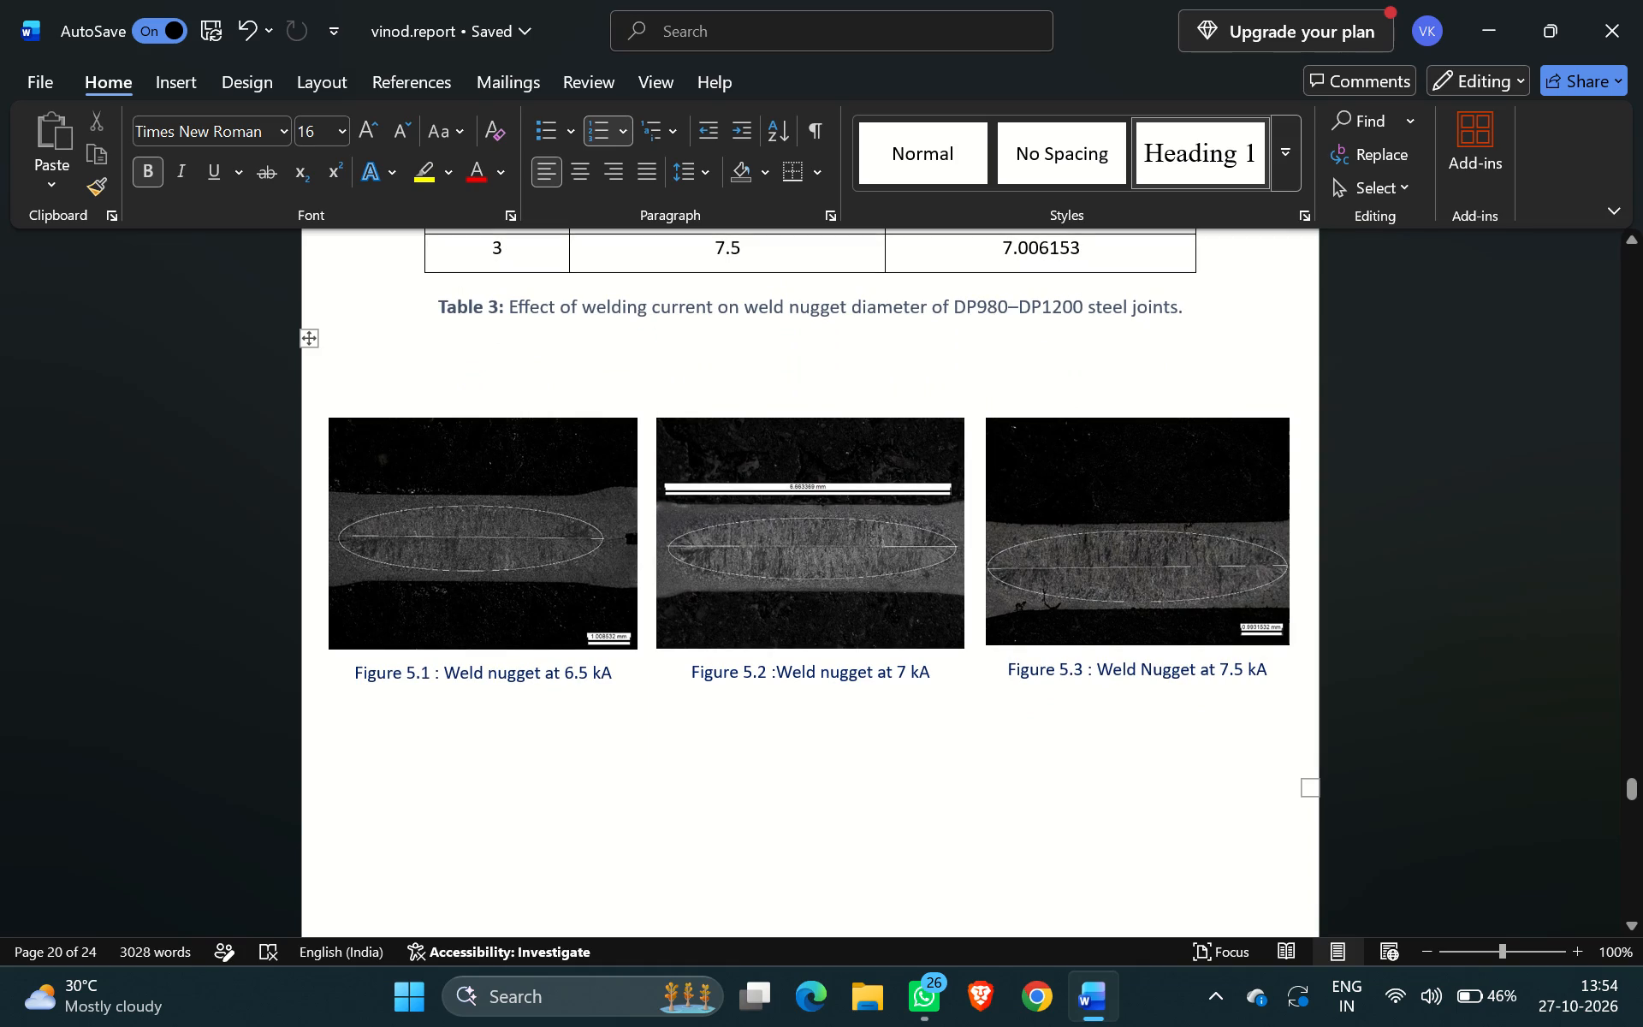
scroll(695, 709, "down", 2)
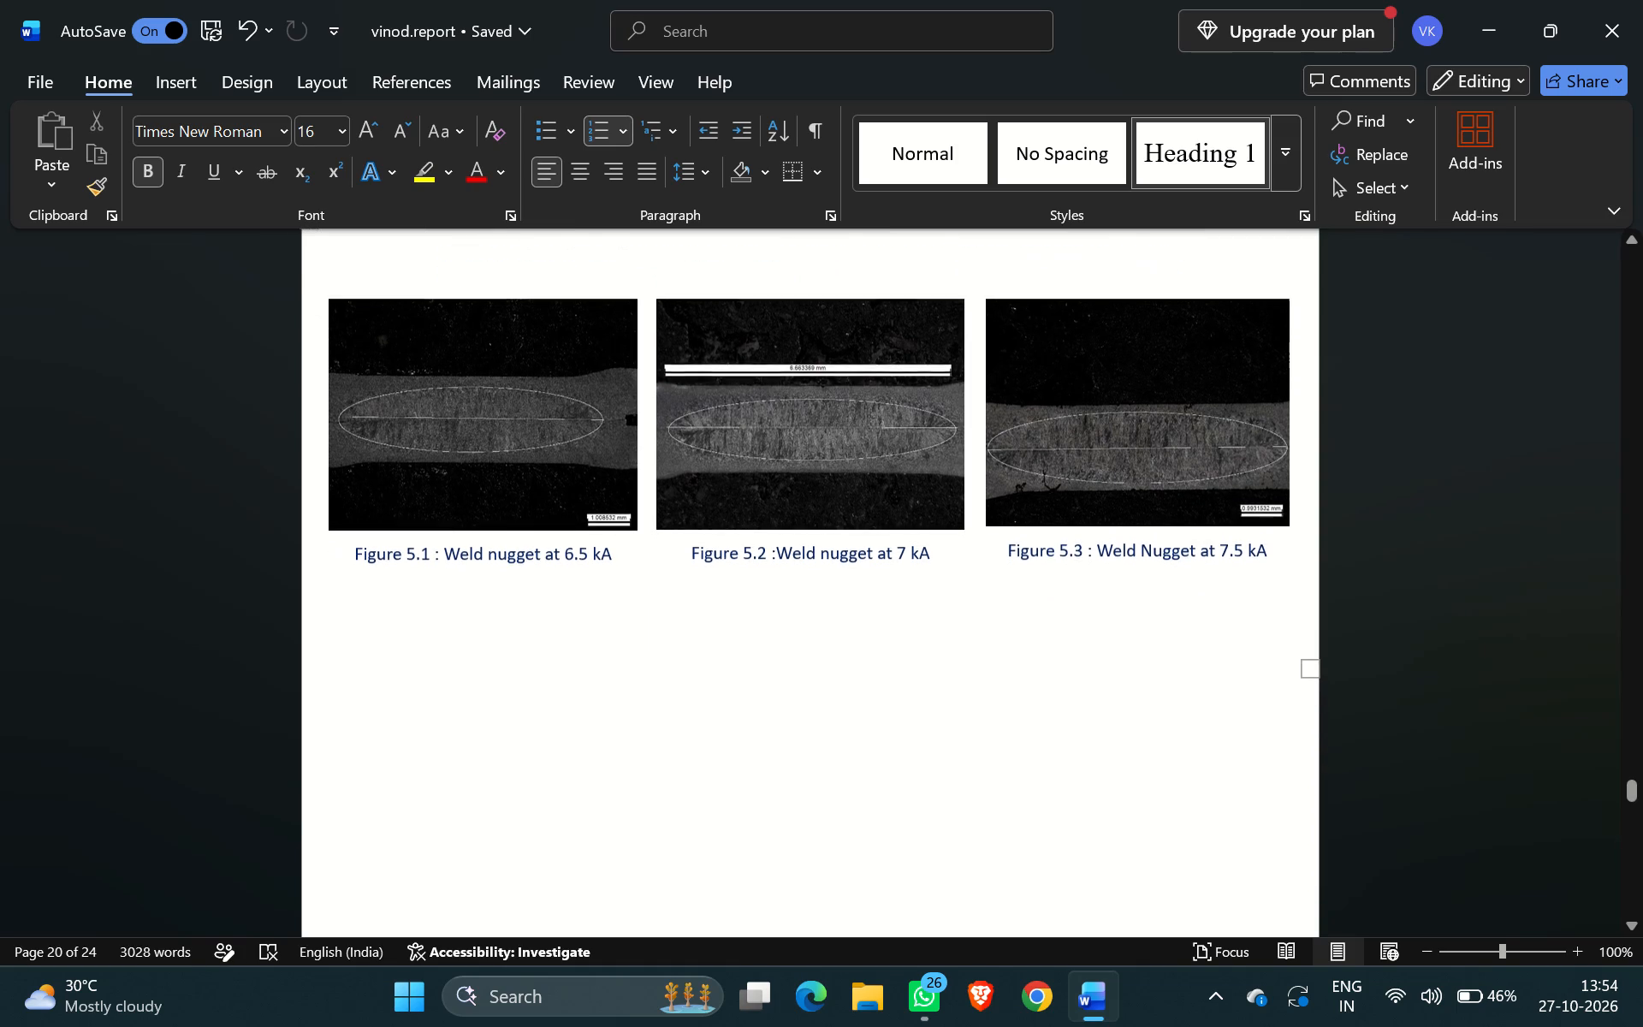
scroll(695, 709, "up", 2)
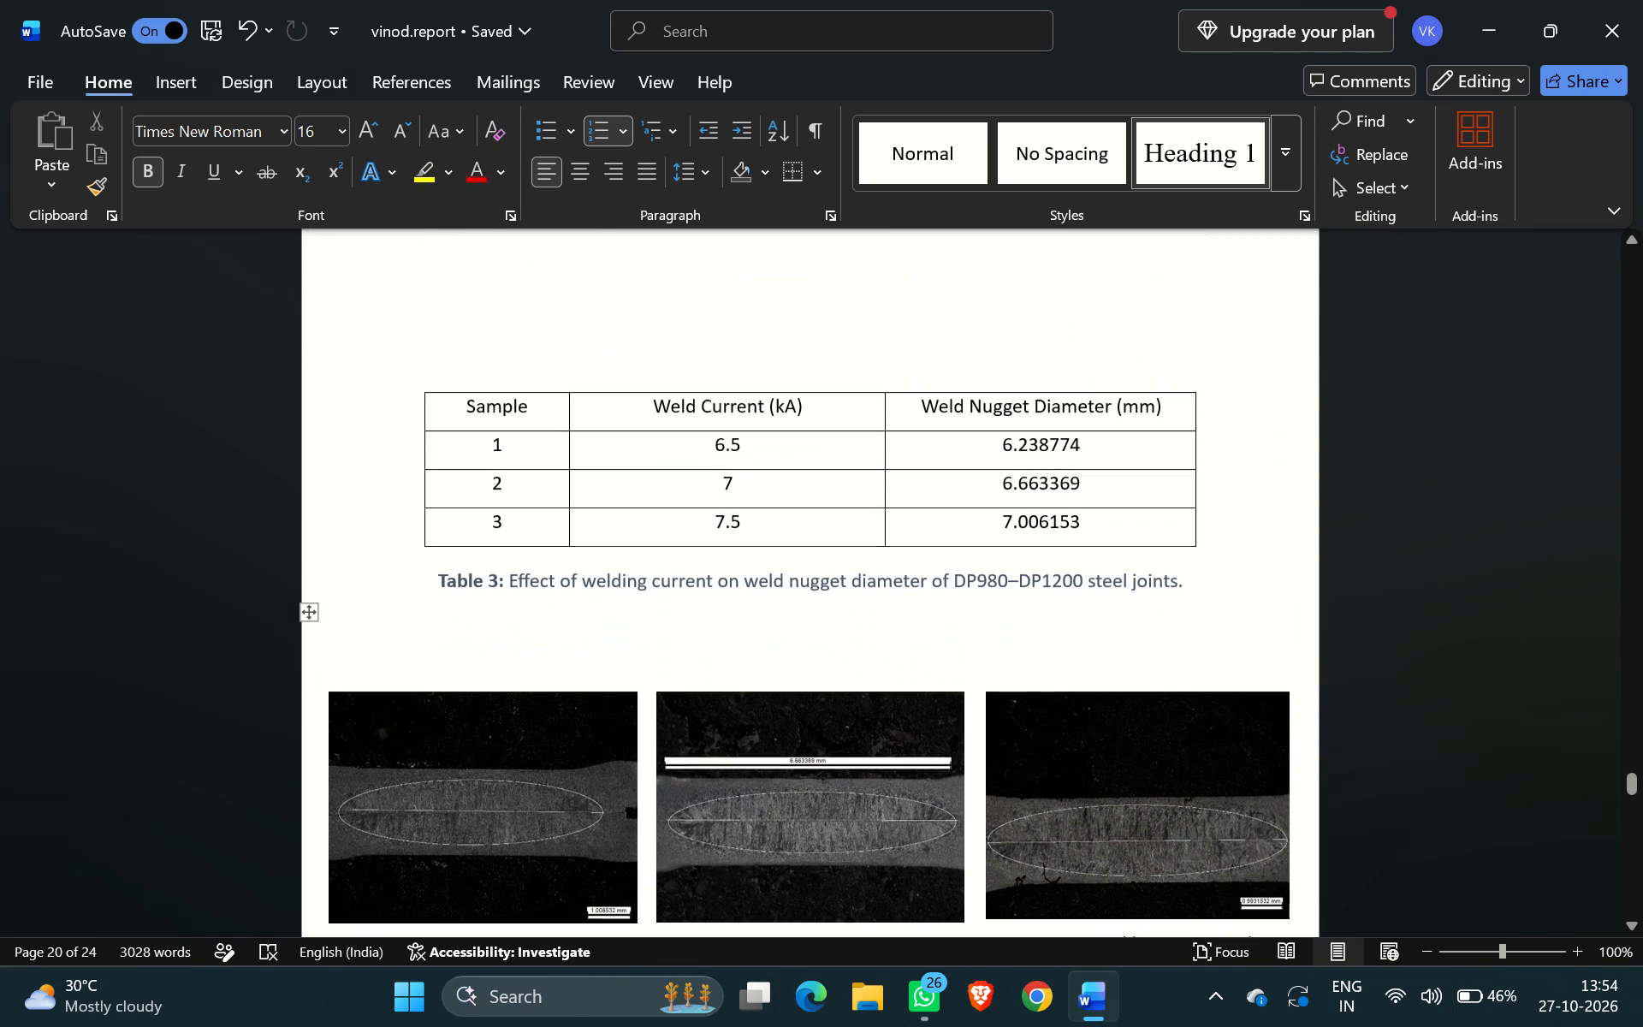
scroll(695, 709, "up", 1)
scroll(695, 709, "right", 5)
scroll(695, 709, "down", 3)
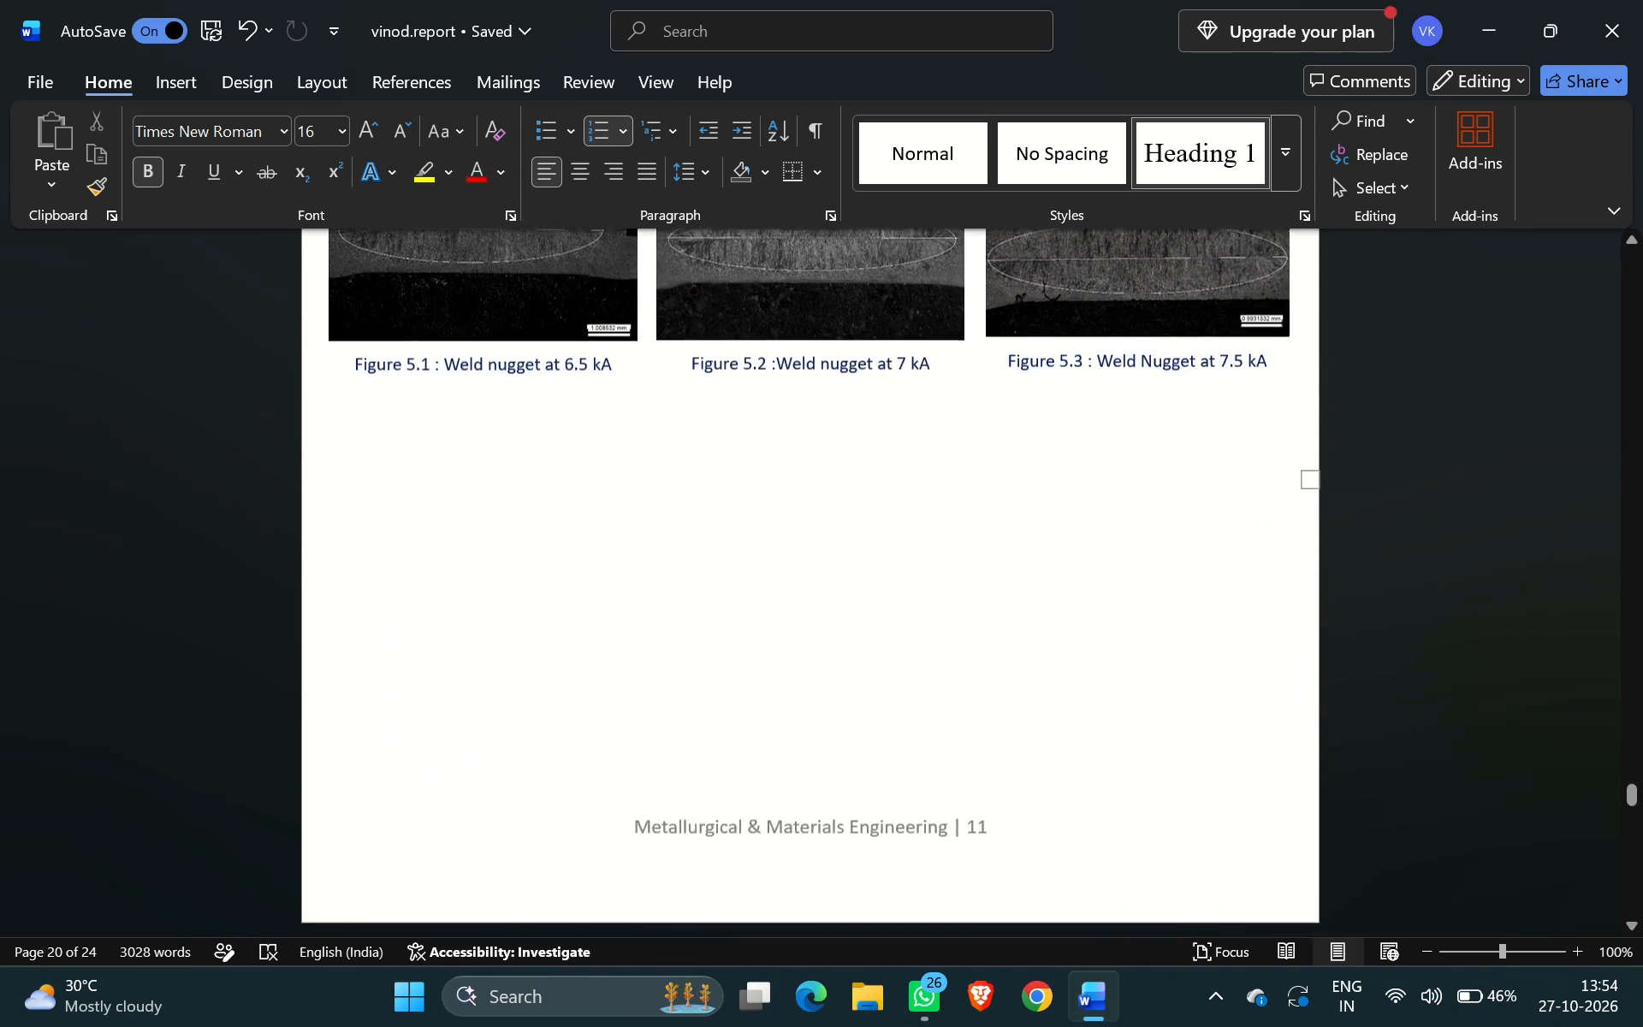
scroll(695, 709, "right", 5)
scroll(695, 709, "up", 2)
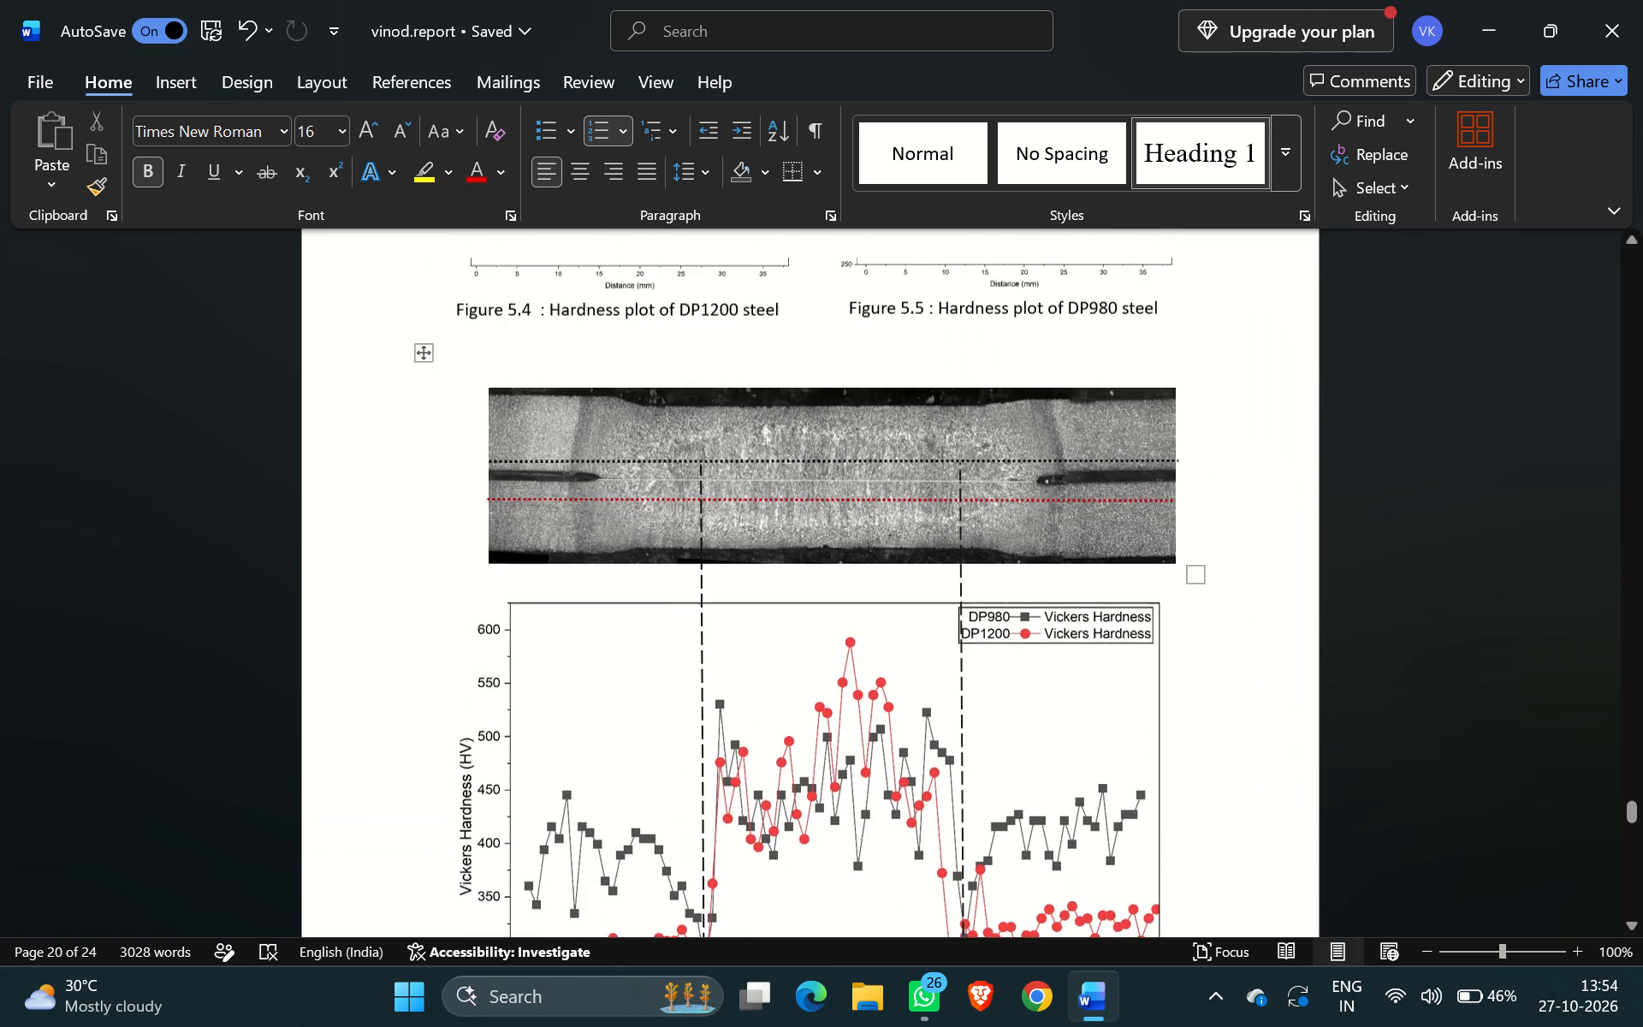
scroll(695, 709, "up", 2)
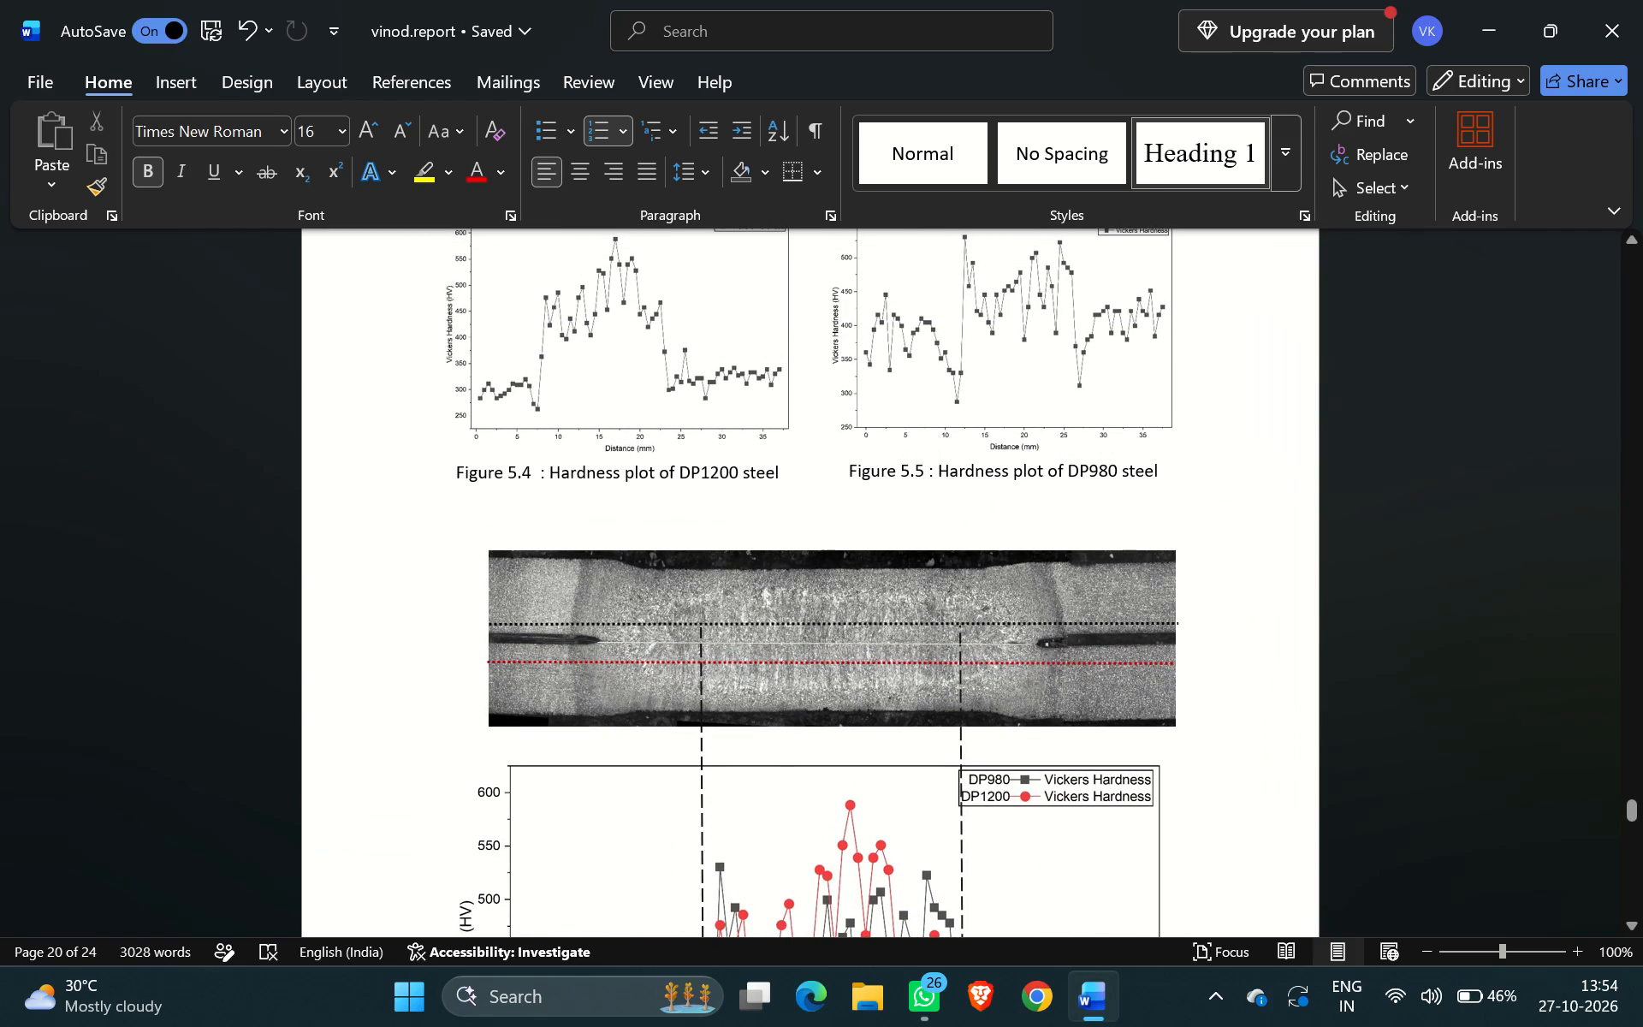
Change the font colour of the "Figure 5.4 : Hardness plot of DP1200 steel" caption to Dark Blue.
left_click_drag(456, 472, 549, 488)
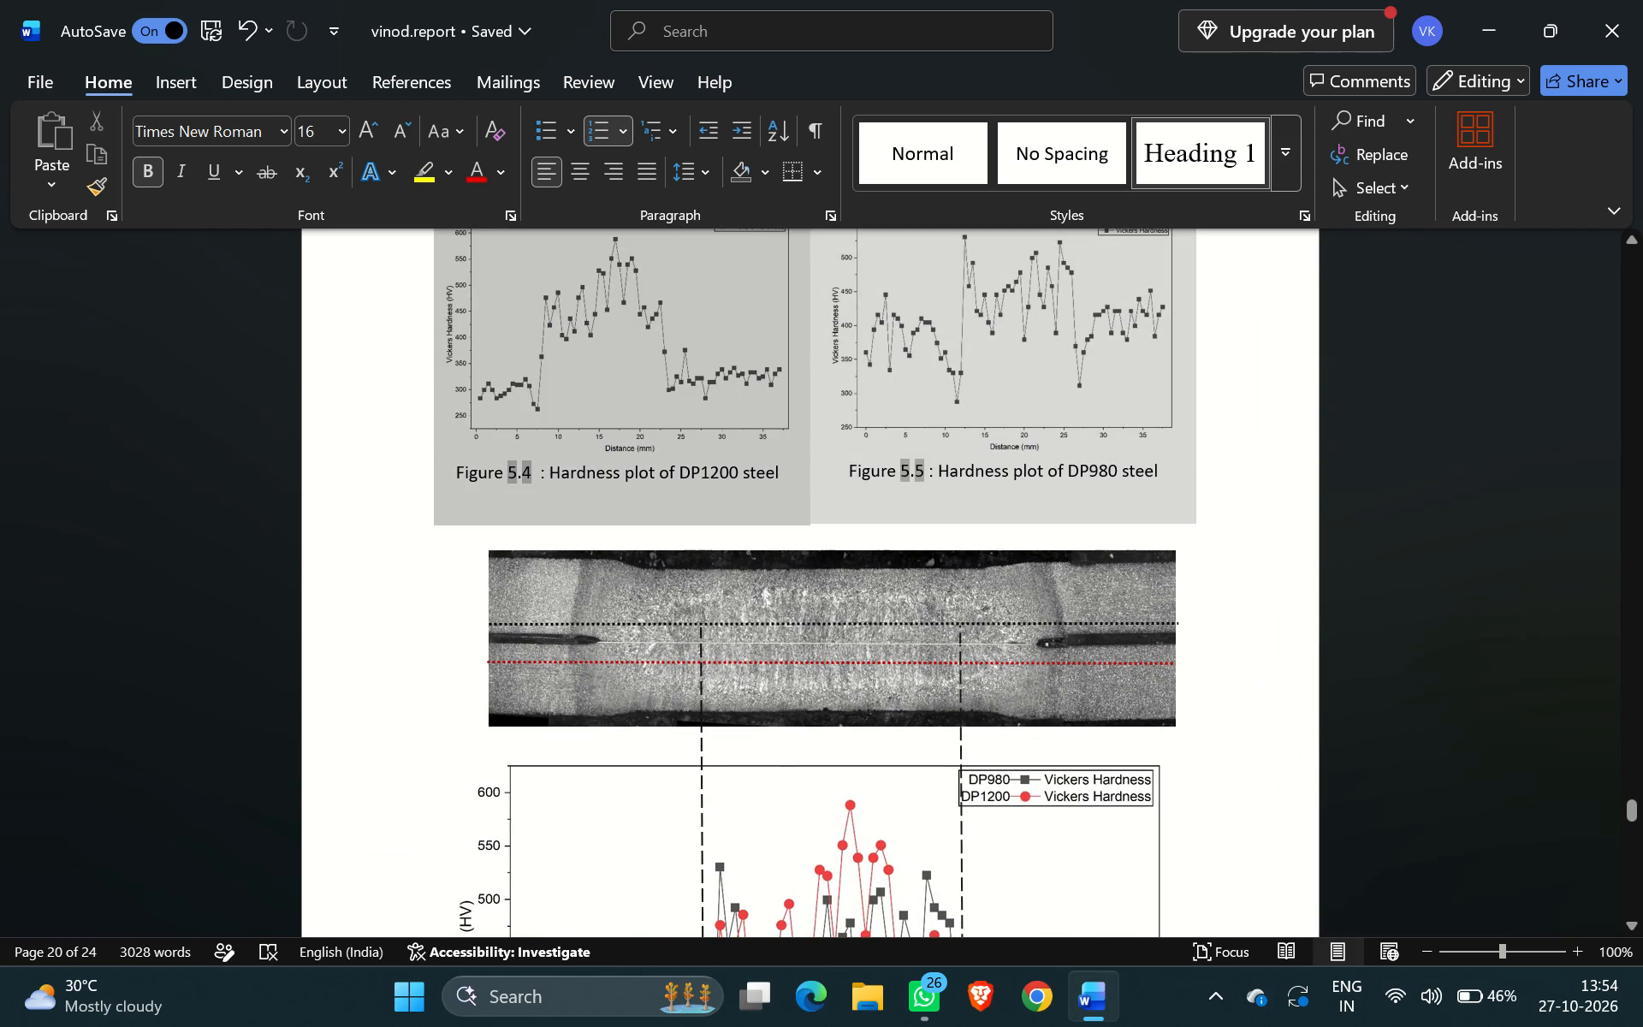
left_click_drag(549, 488, 549, 490)
left_click(476, 527)
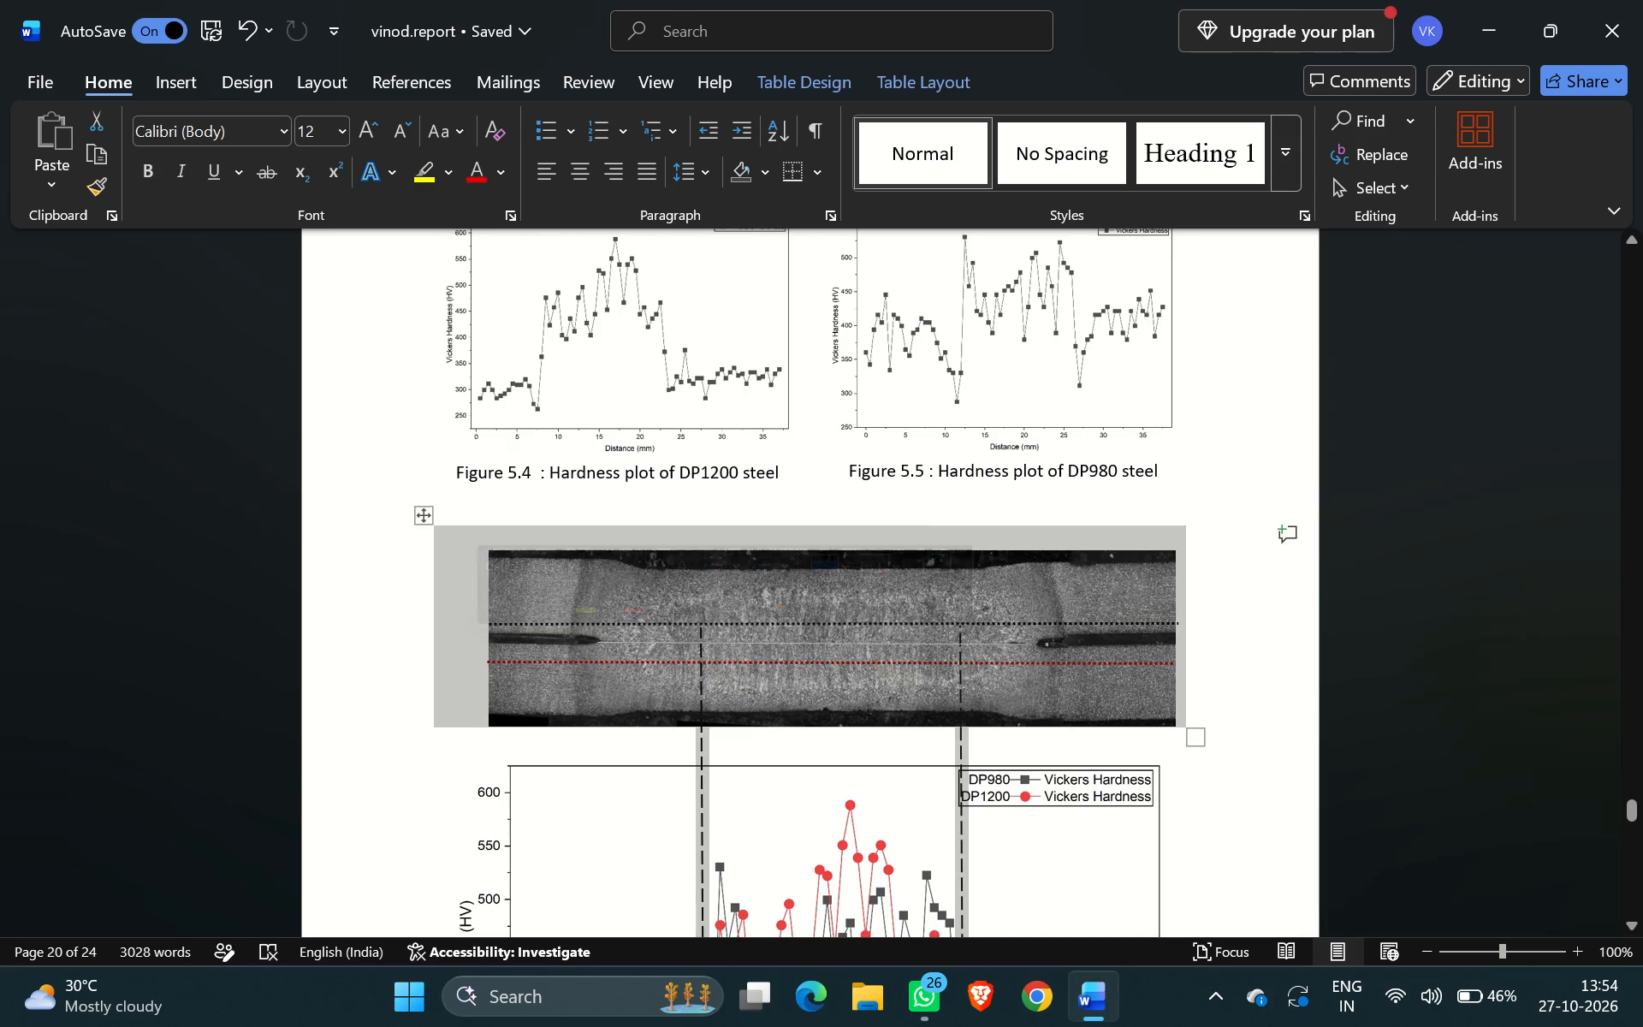
left_click_drag(446, 472, 822, 484)
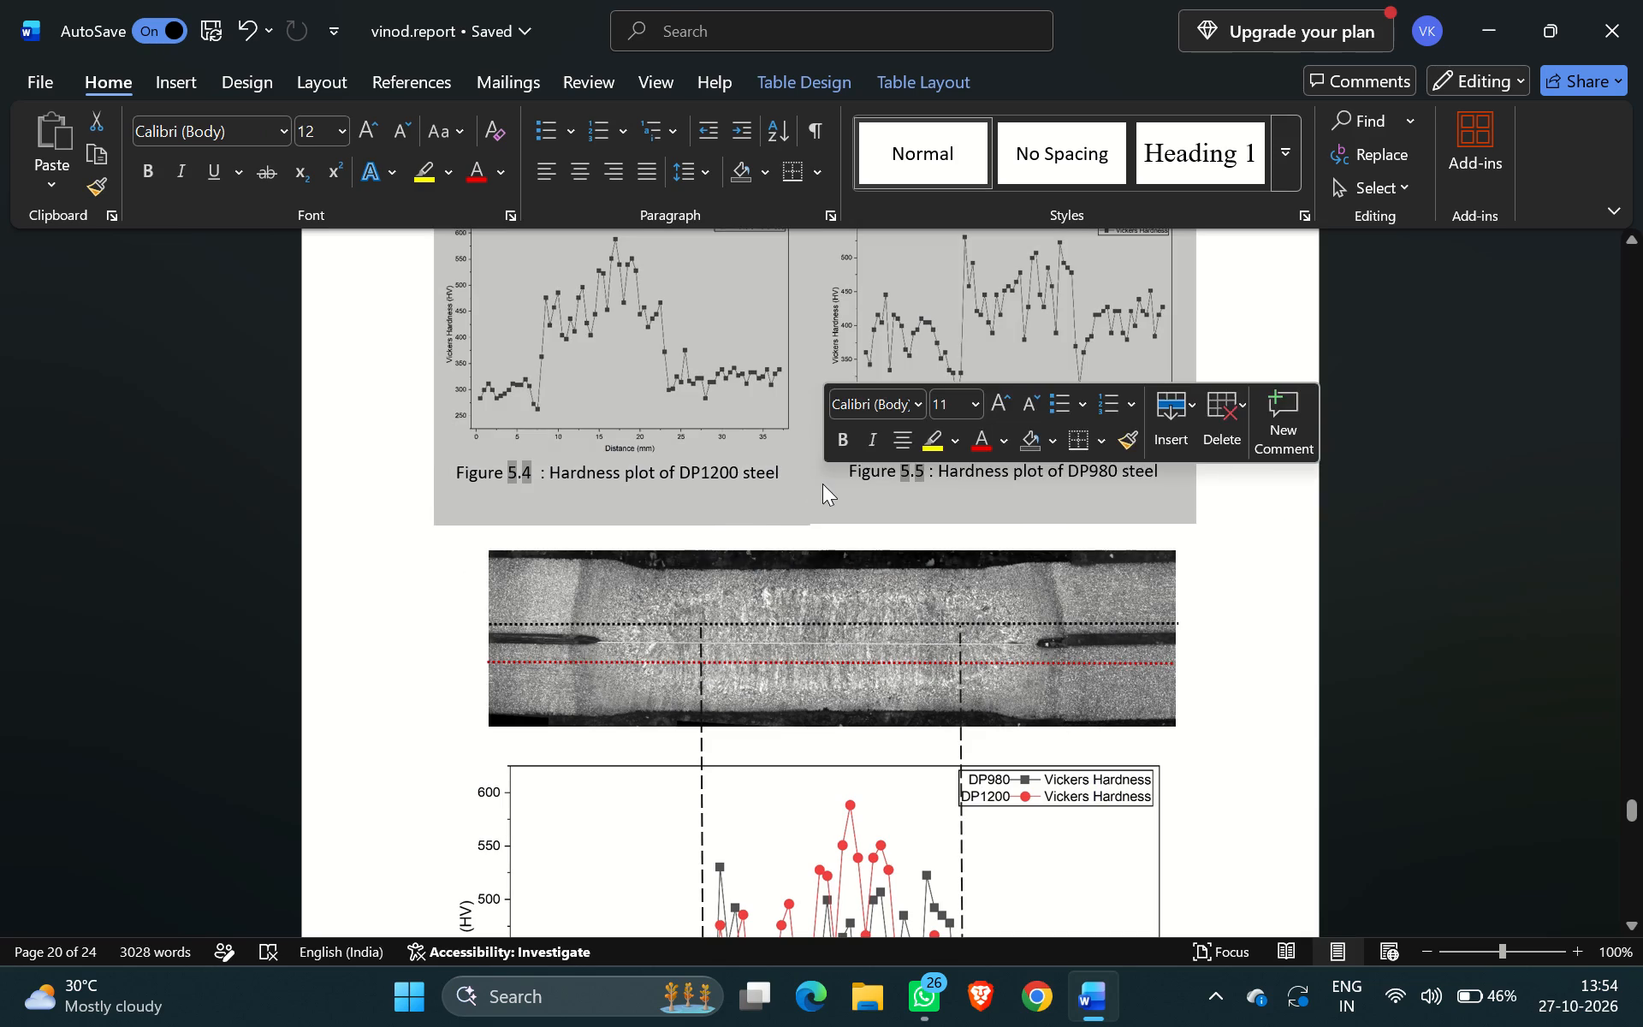
left_click(738, 505)
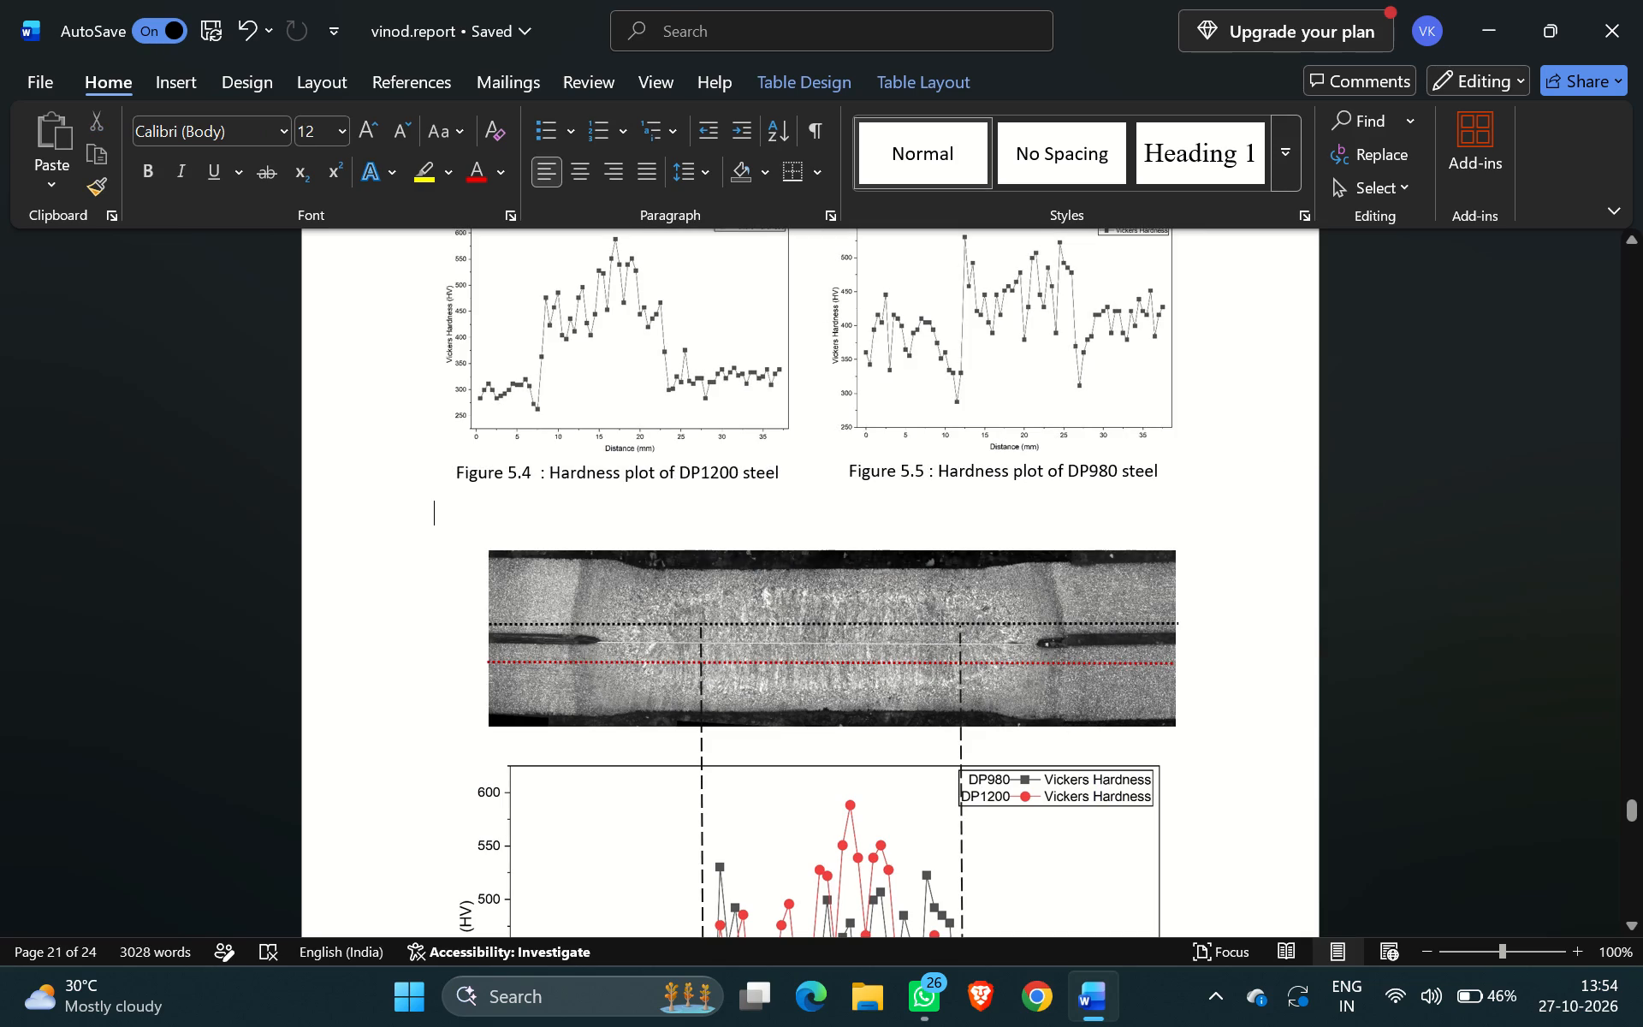
left_click_drag(443, 470, 796, 481)
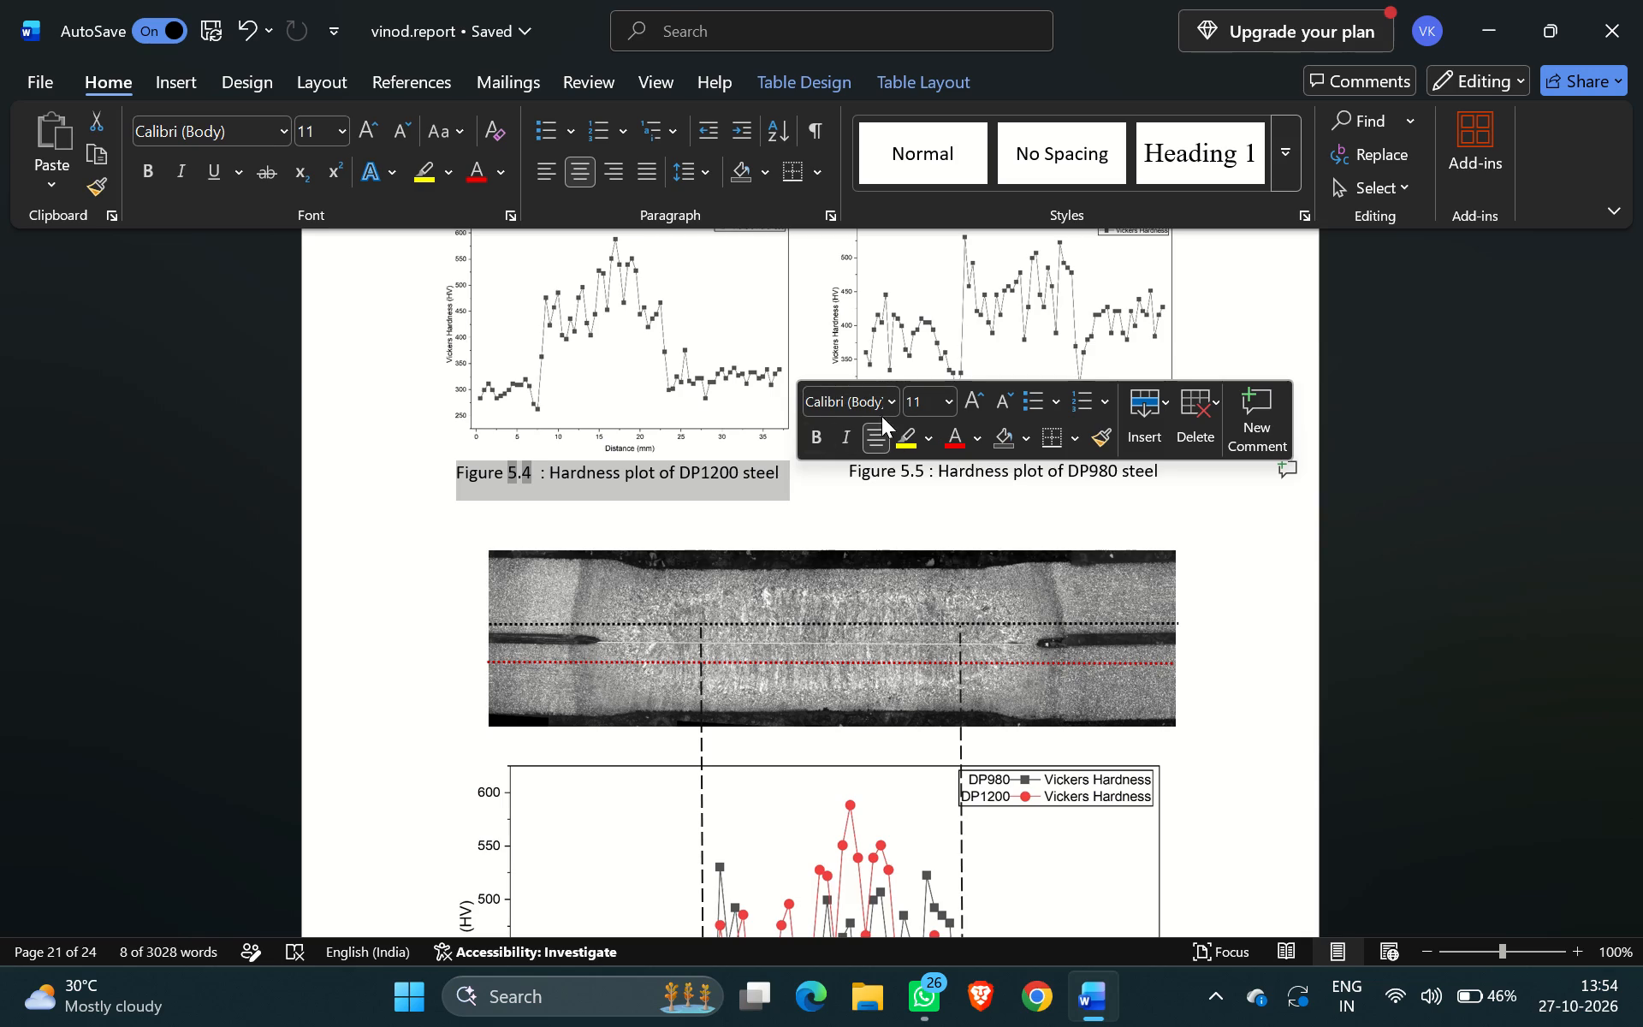
left_click(1017, 440)
left_click(975, 441)
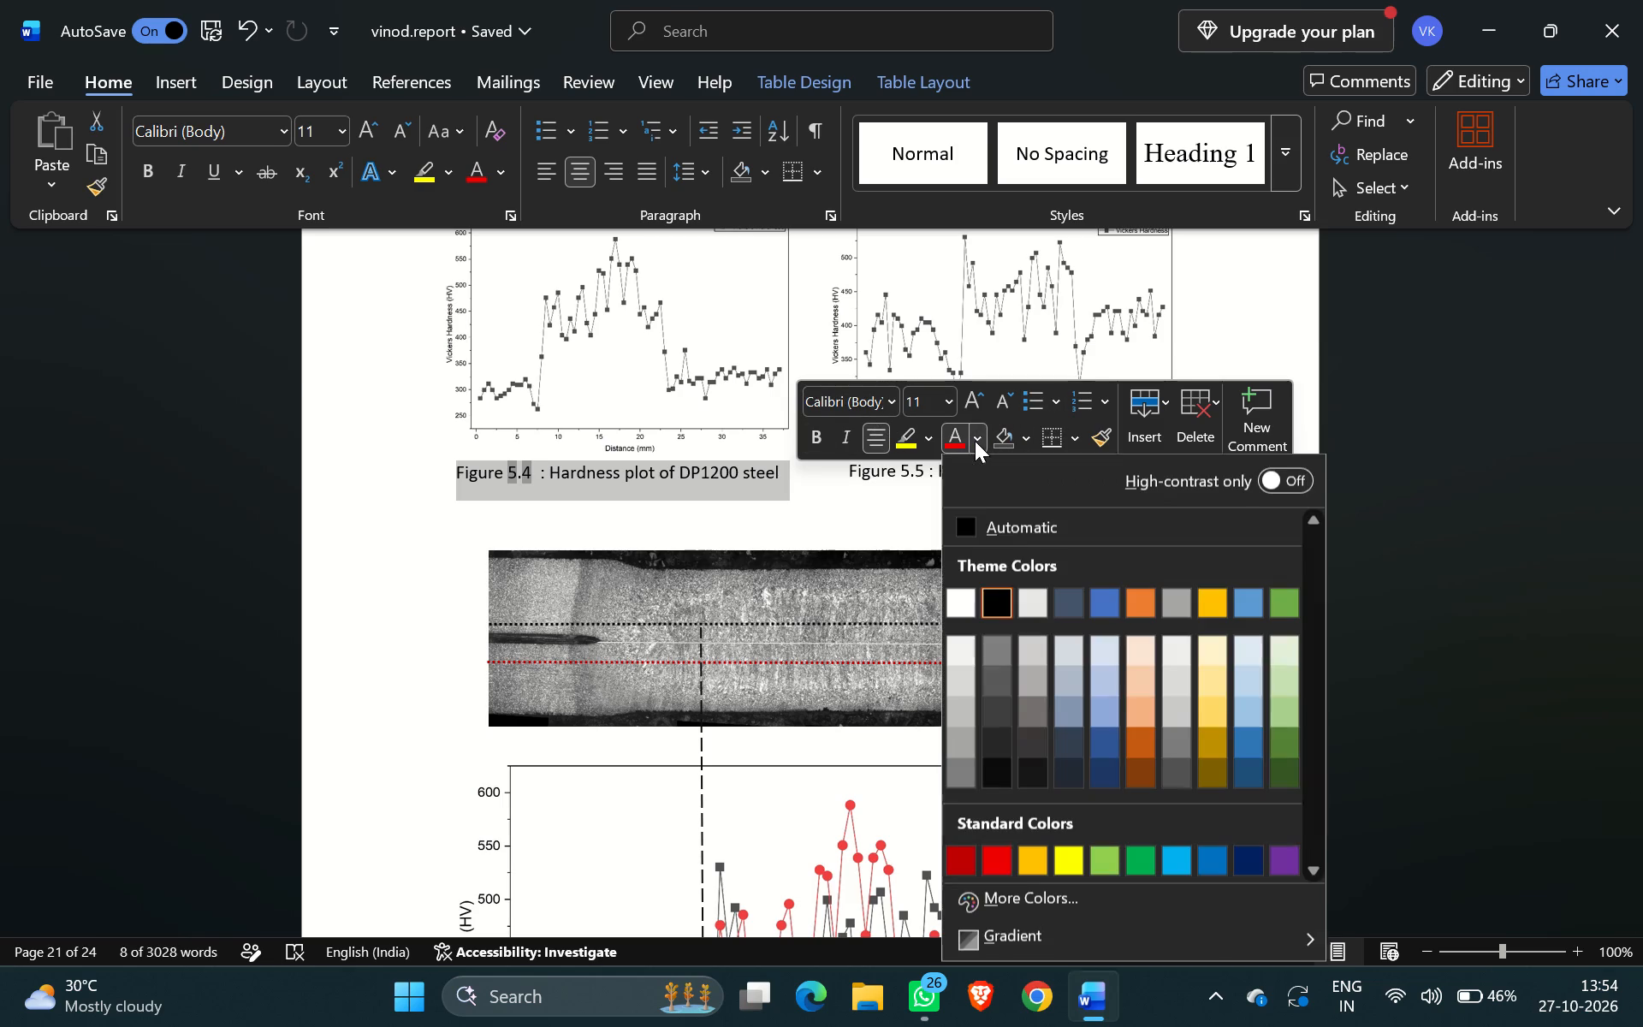
left_click(1246, 862)
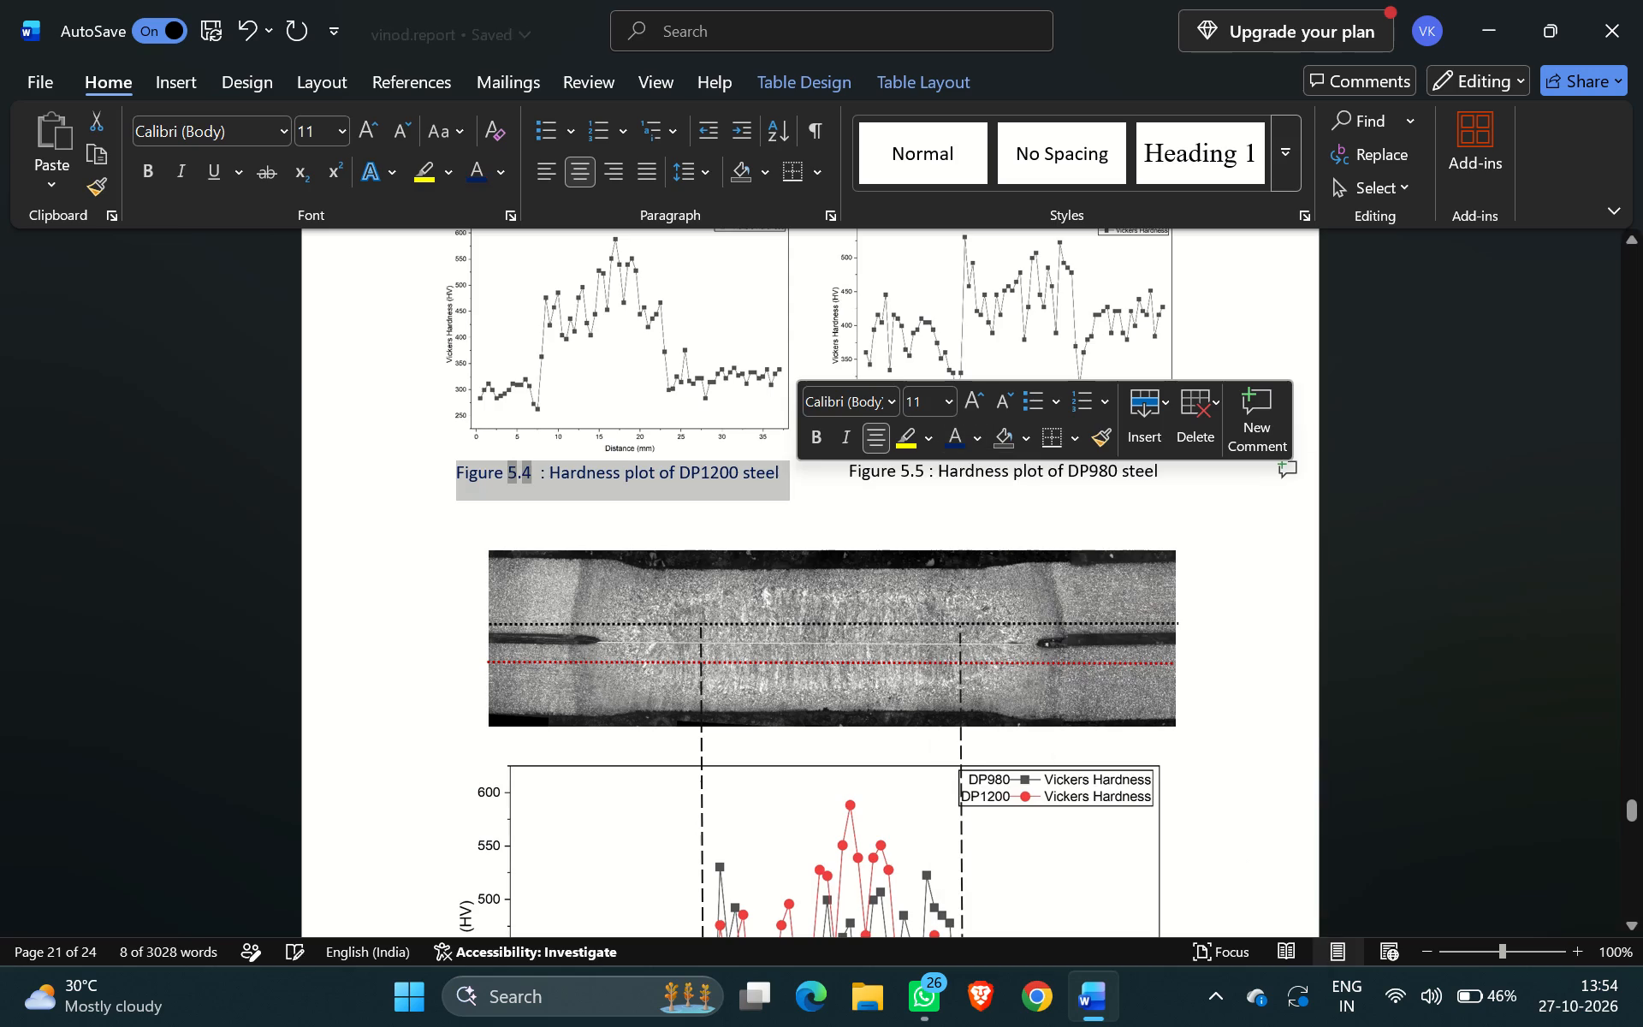
Change the font colour of the "Figure 5.5 : Hardness plot of DP980 steel" caption to Dark Blue.
left_click(1024, 497)
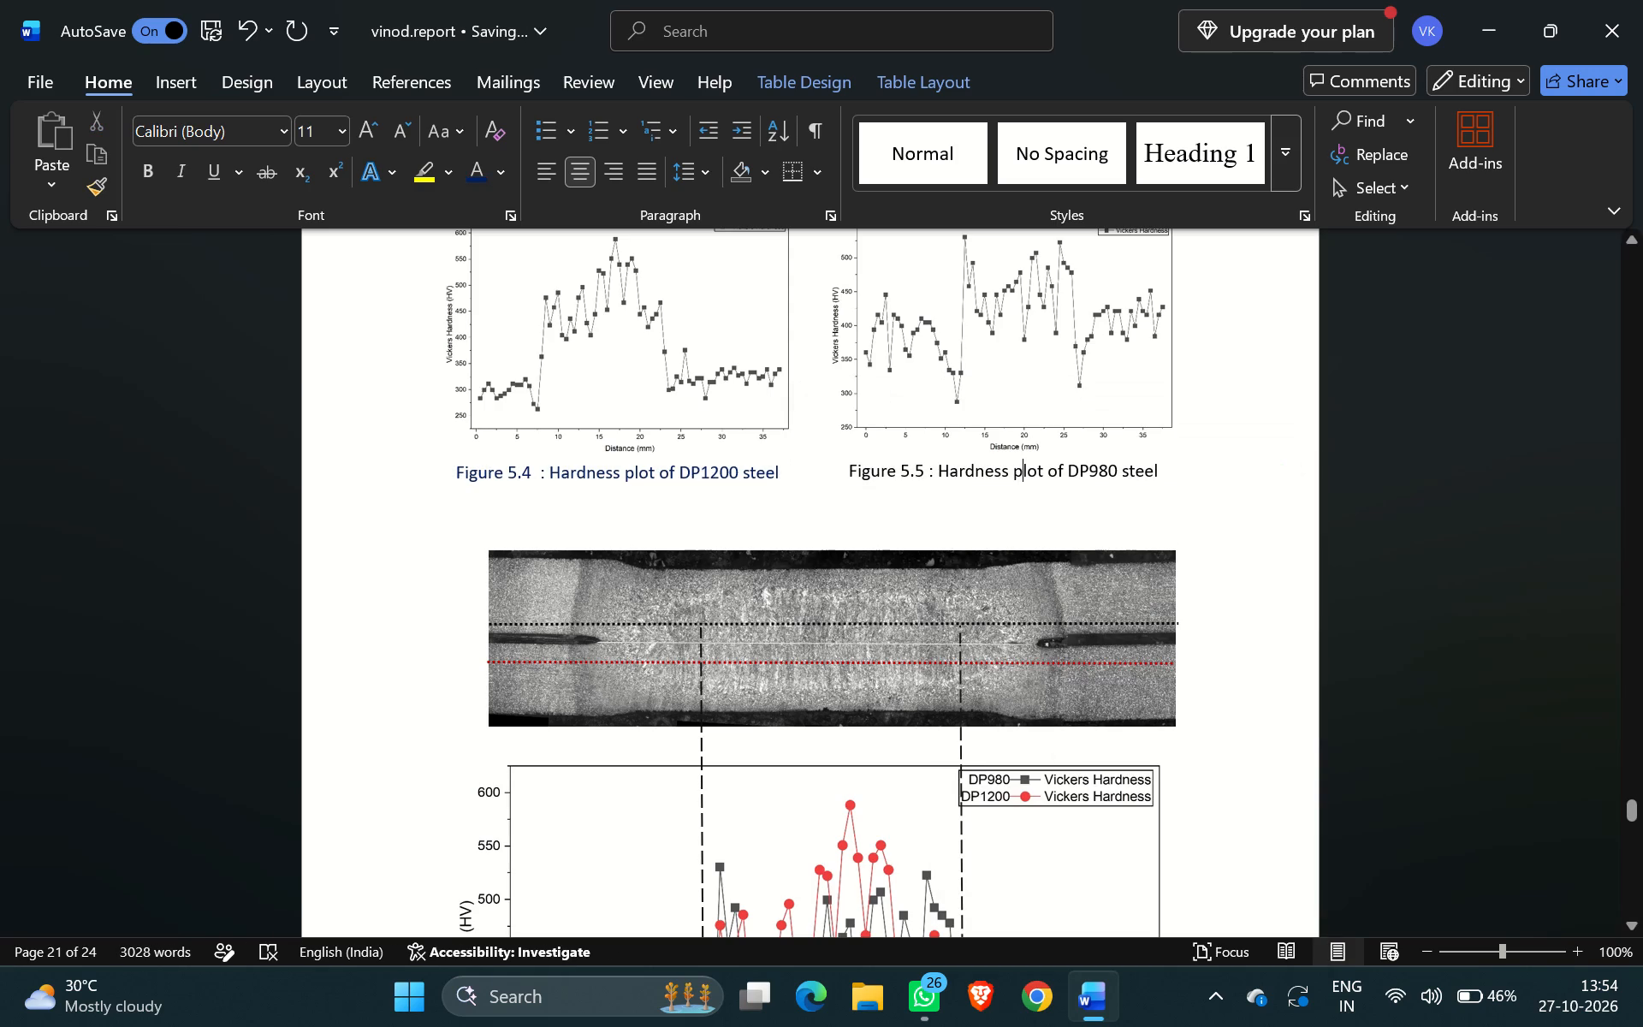
left_click_drag(850, 469, 1152, 482)
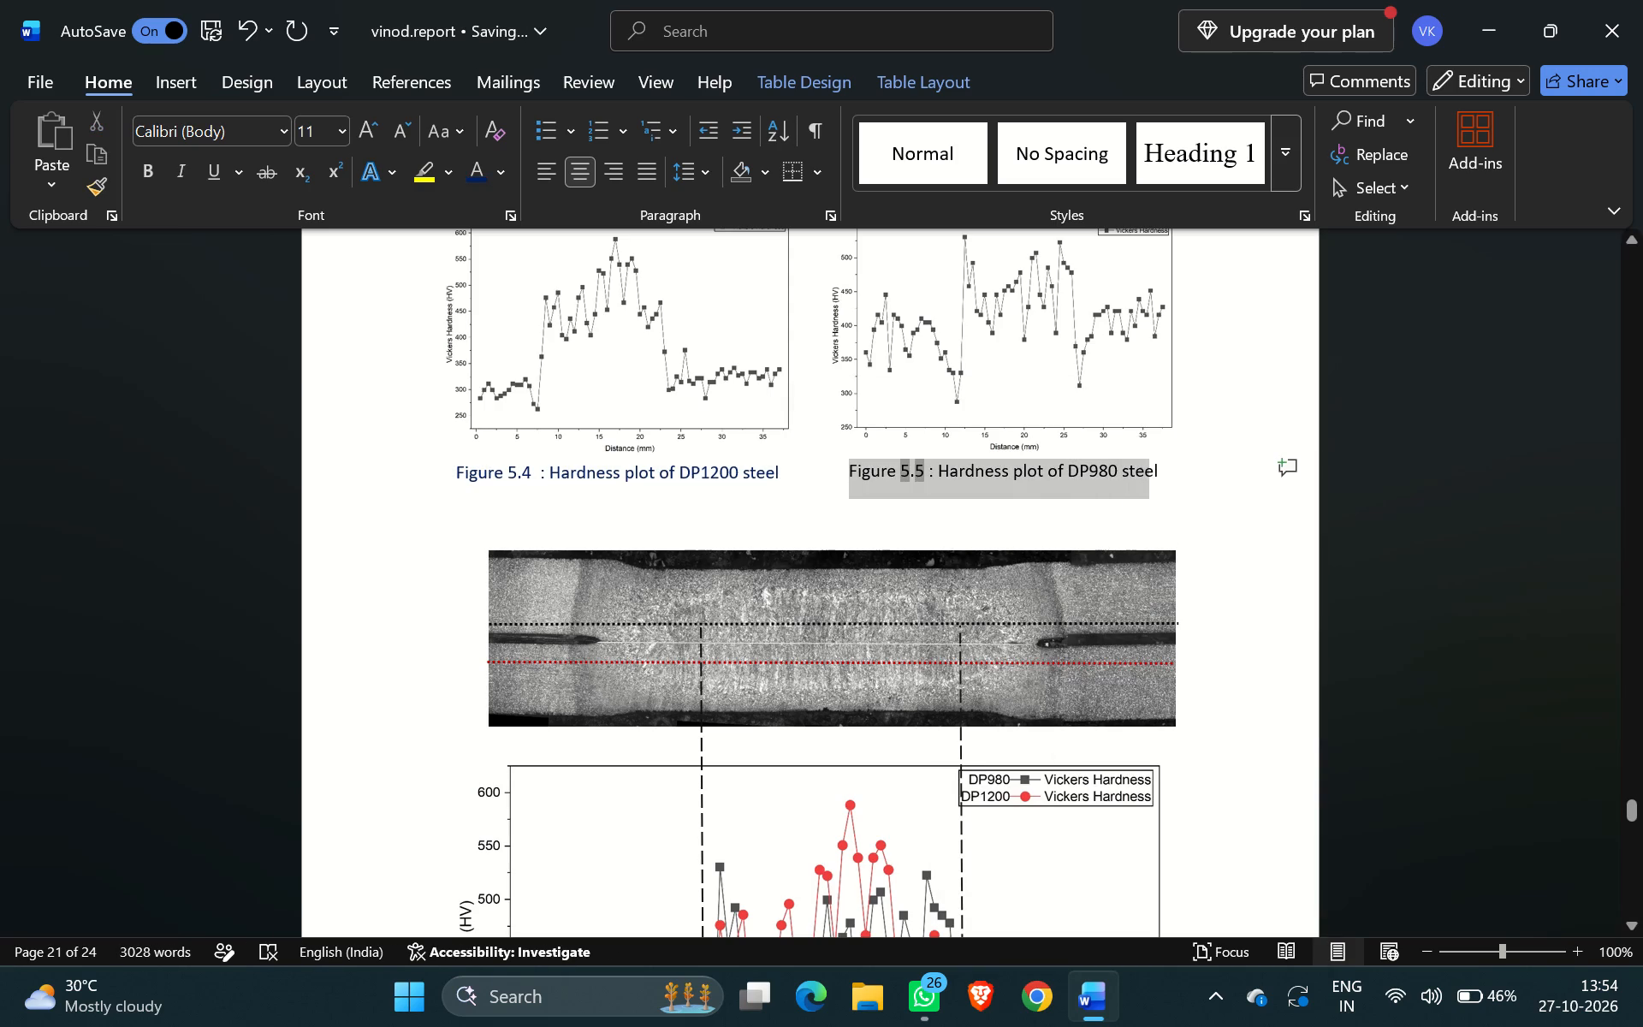
left_click_drag(1152, 482, 1175, 479)
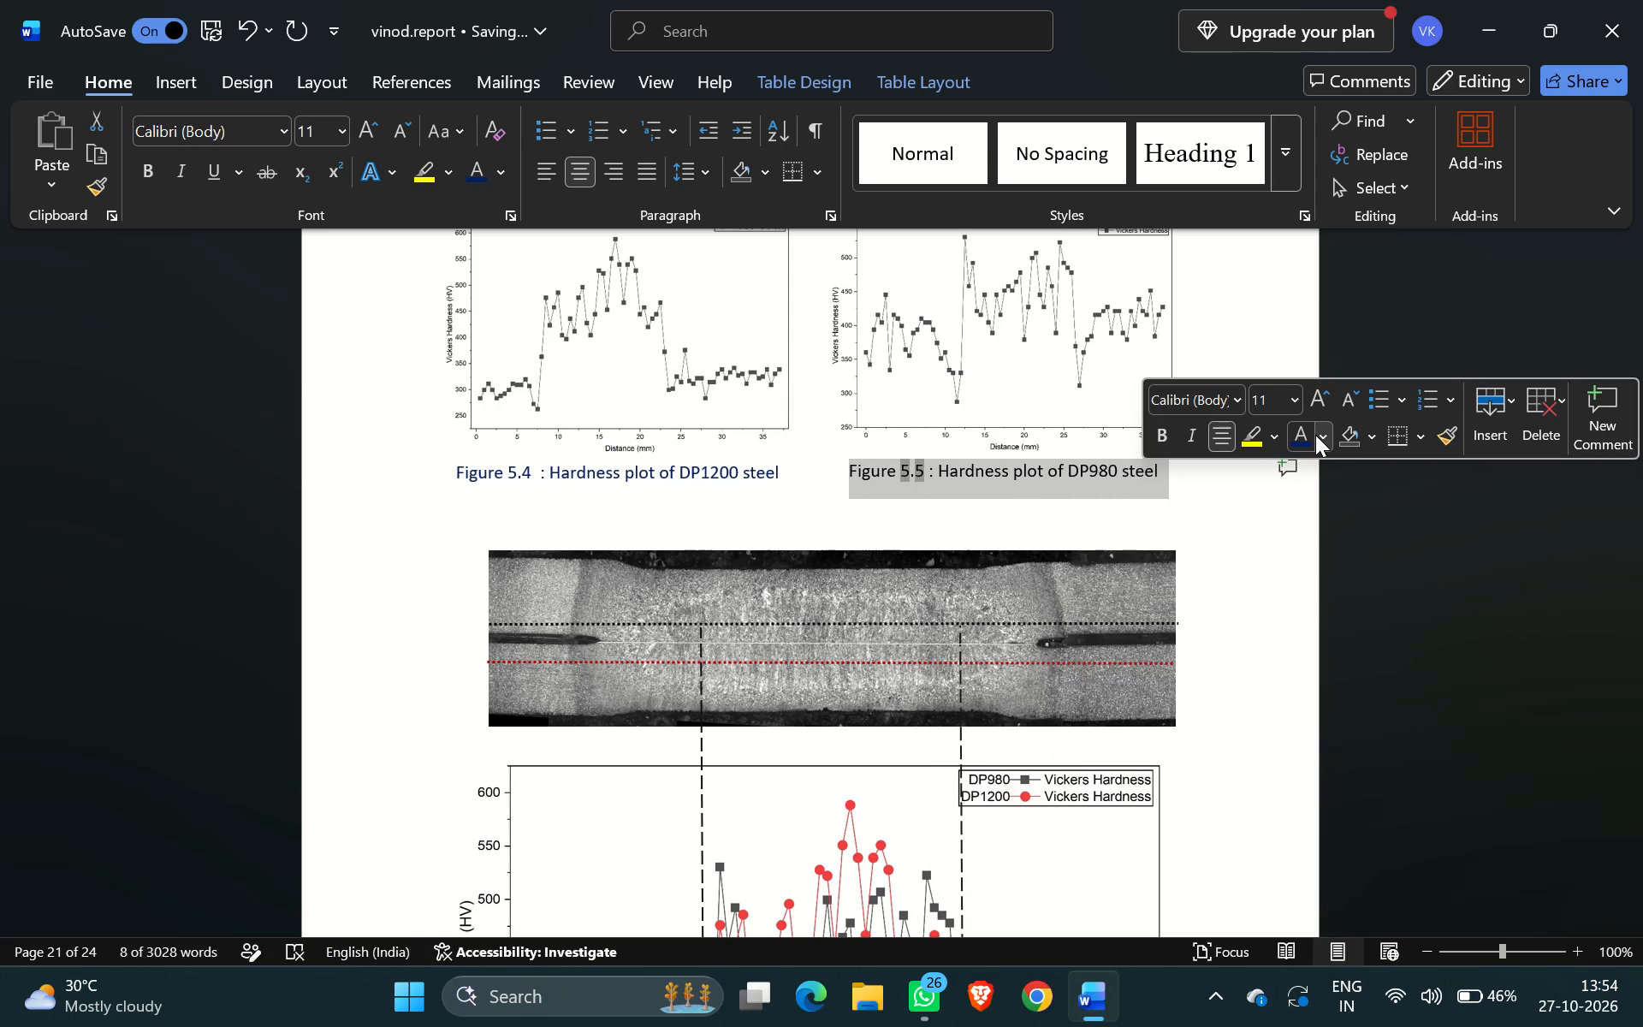
left_click(1315, 435)
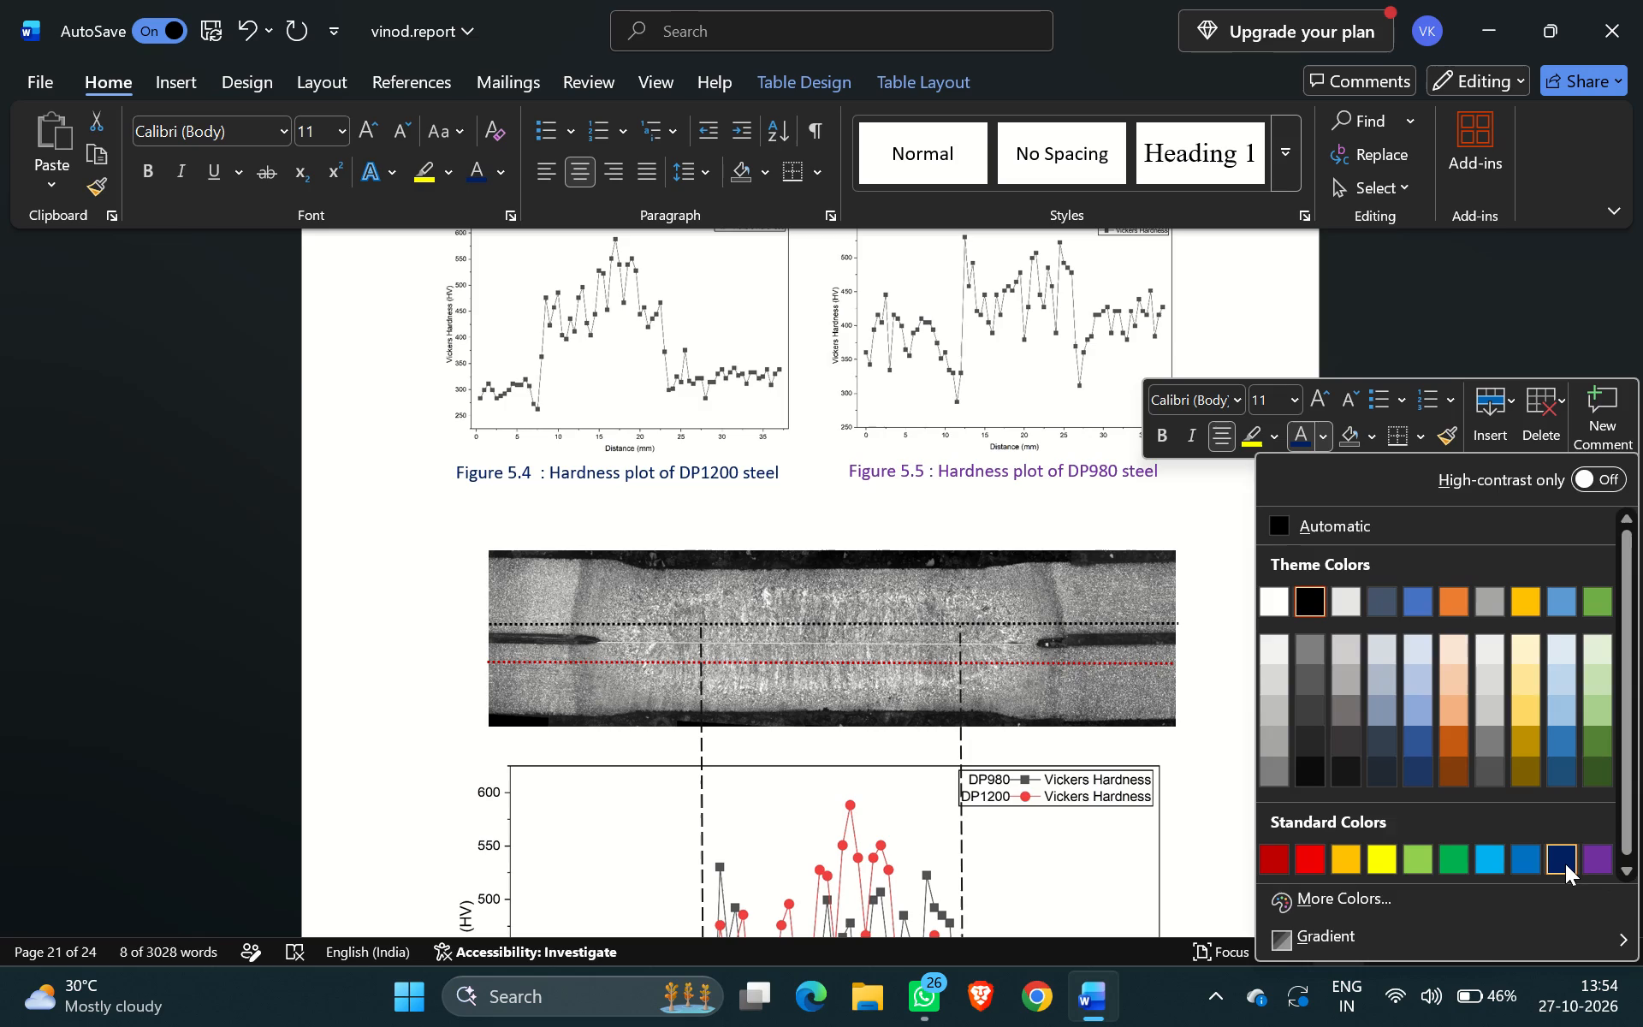
left_click(1565, 863)
Change the font colour of the Figure 5.6 microhardness profiles caption to Dark Blue.
scroll(1164, 813, "down", 3)
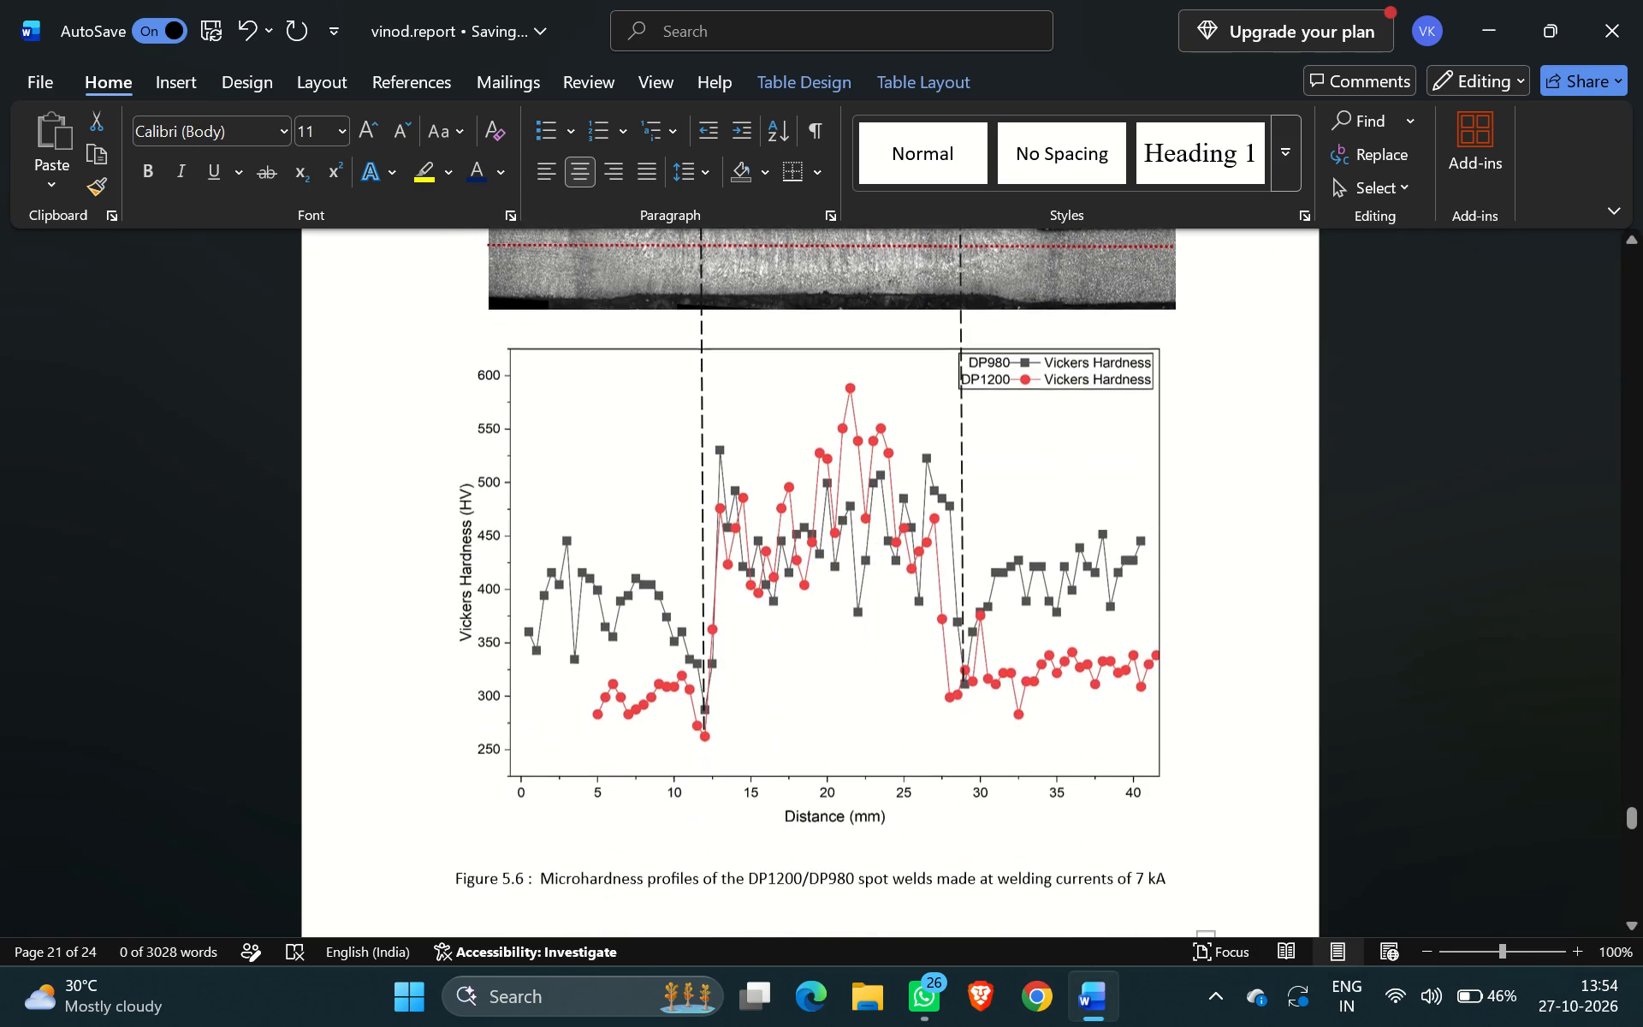
left_click_drag(456, 872, 705, 803)
left_click(557, 838)
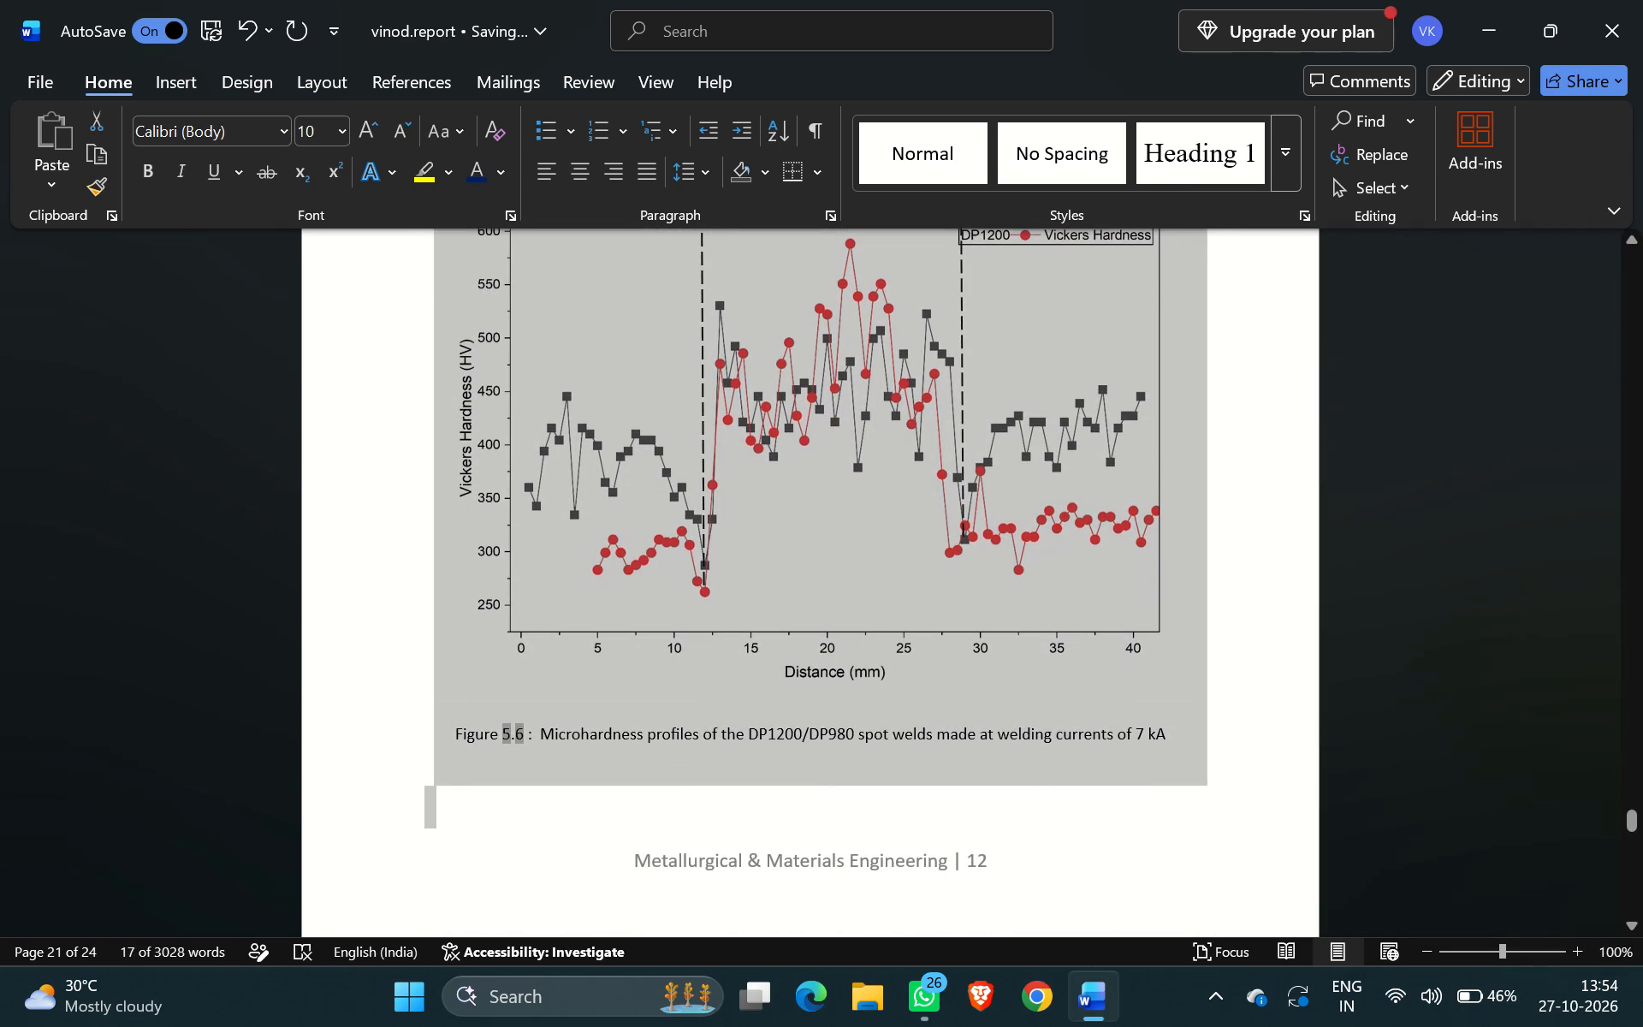
left_click_drag(448, 729, 929, 749)
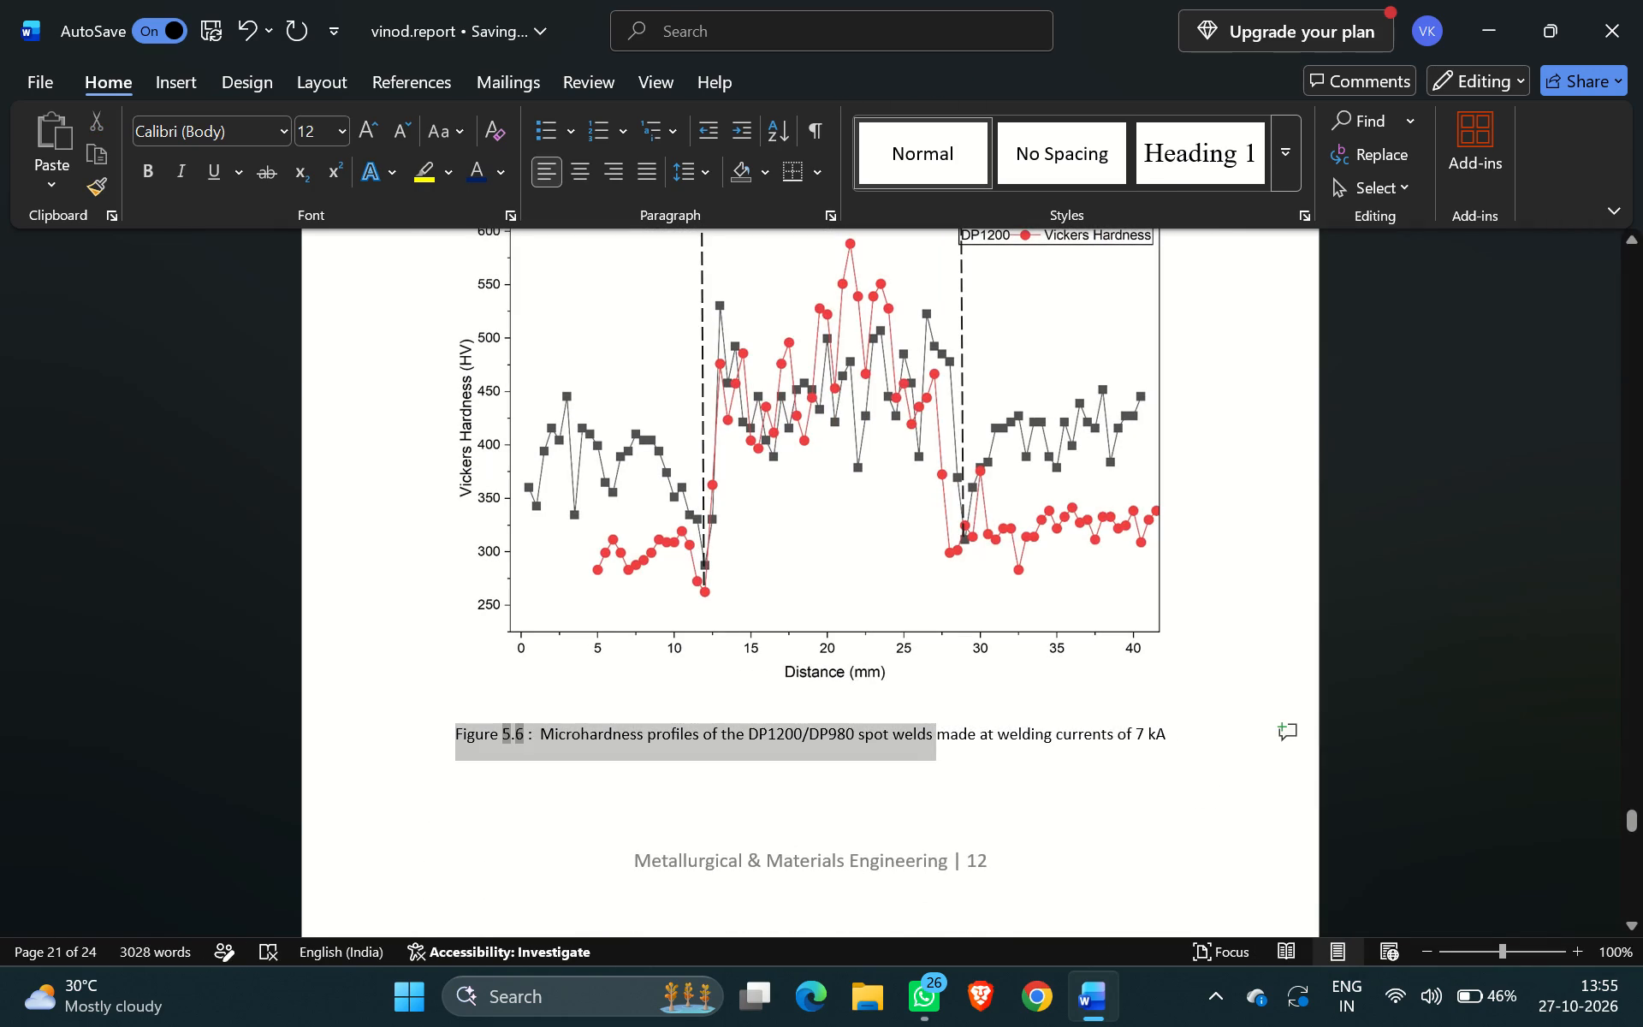
left_click_drag(929, 749, 1146, 767)
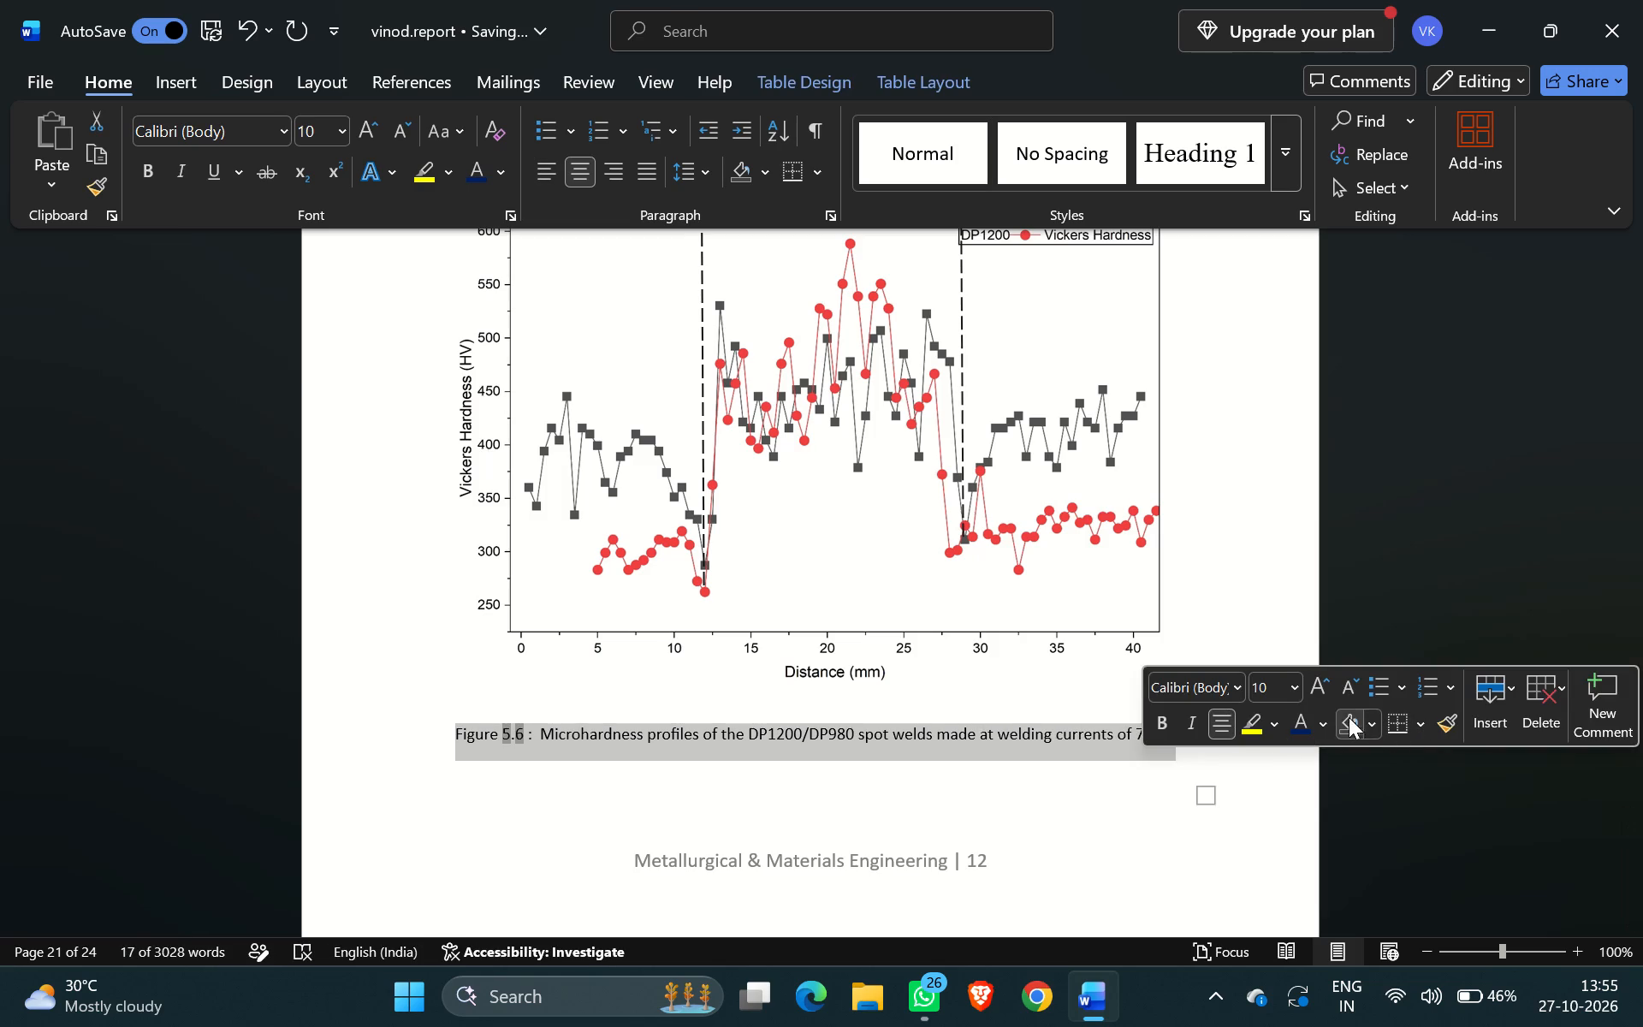
left_click(1330, 721)
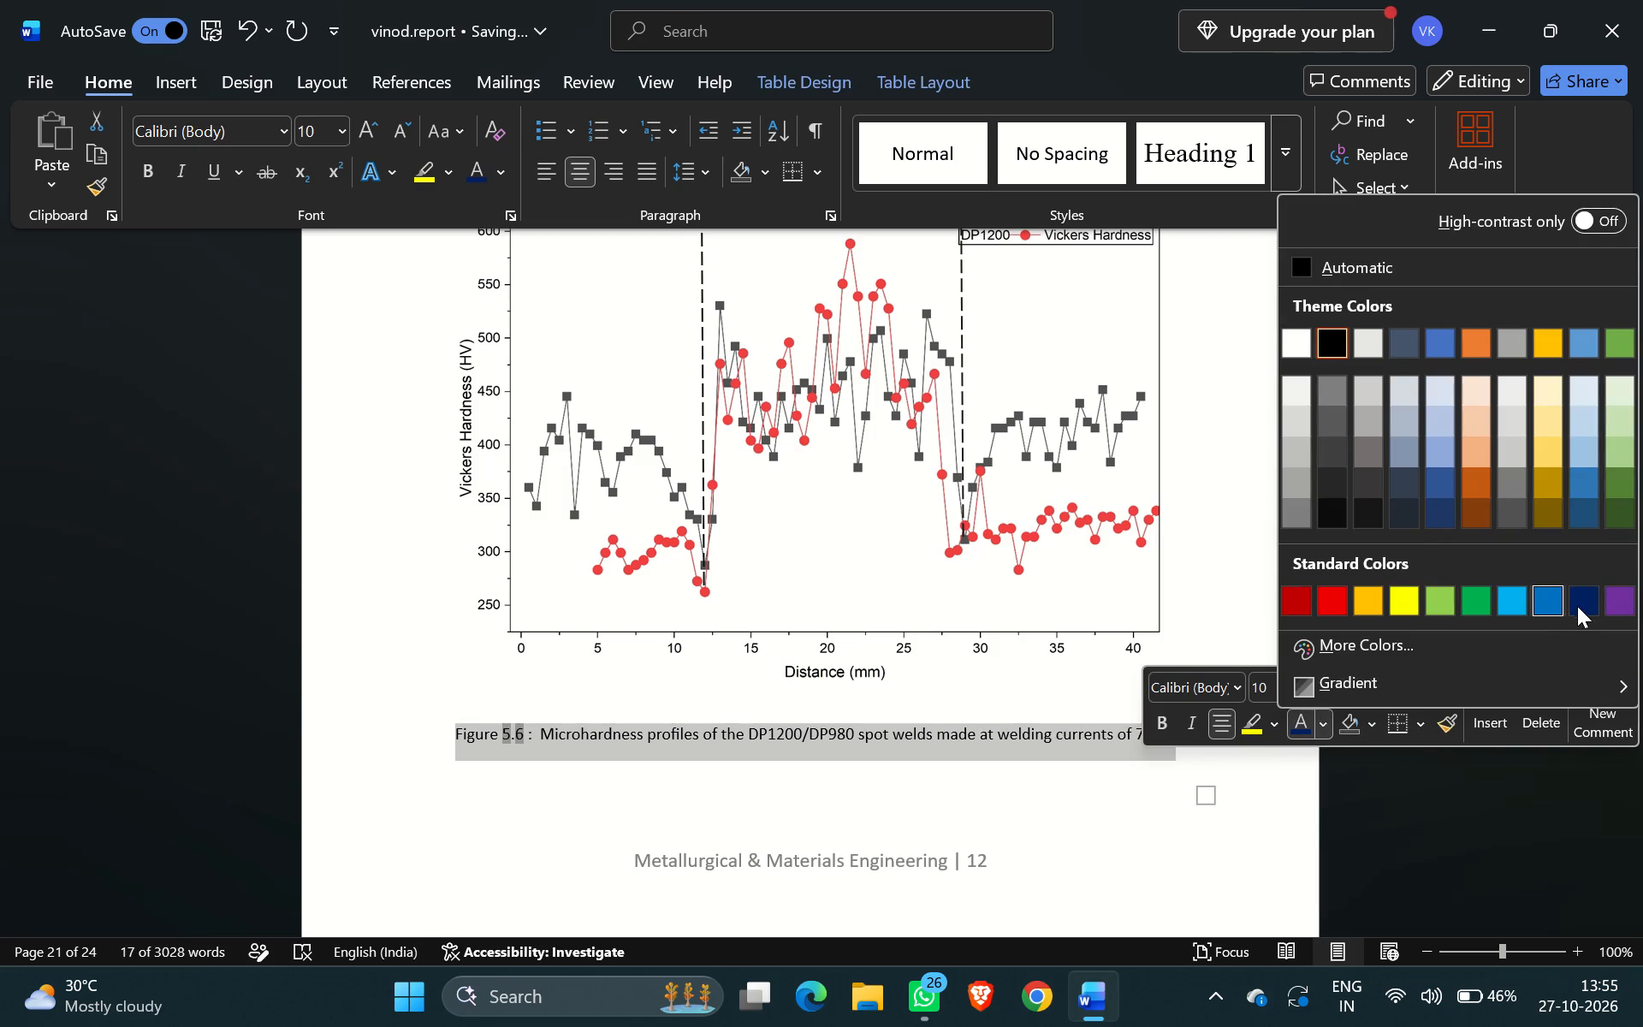
left_click(1580, 603)
left_click(1071, 781)
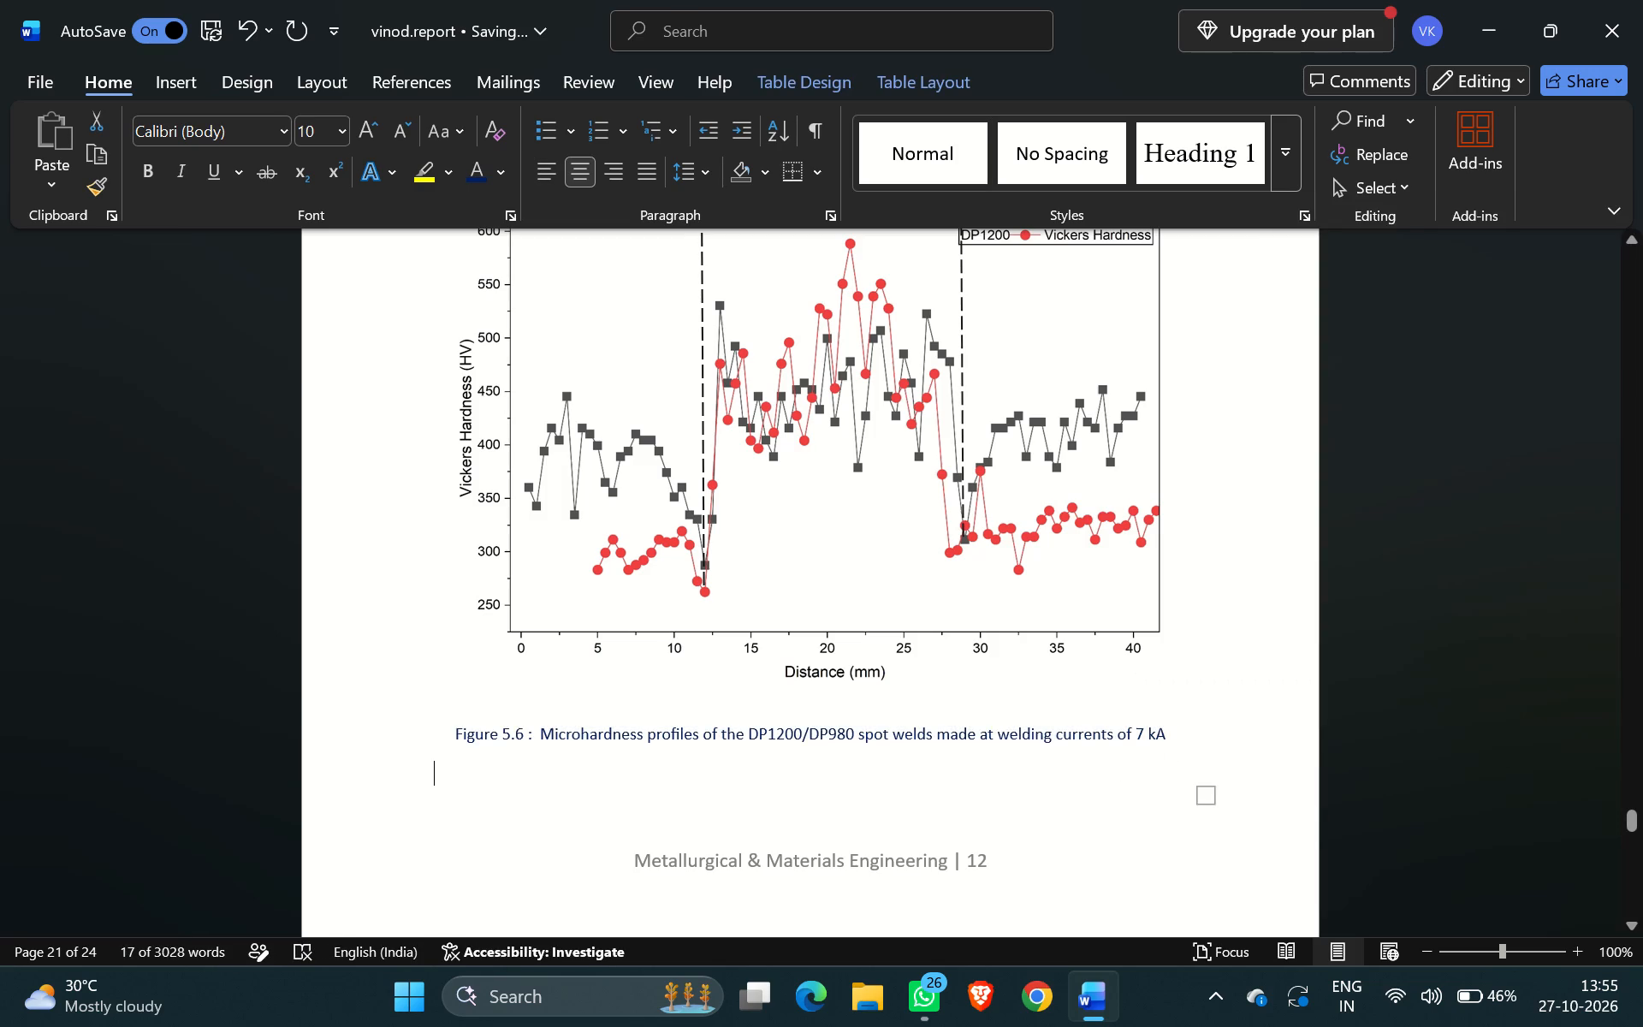
Review the hardness plots page and the page after it, checking the captions of Figures 5.4 to 5.6 and the layout.
scroll(1071, 781, "up", 2)
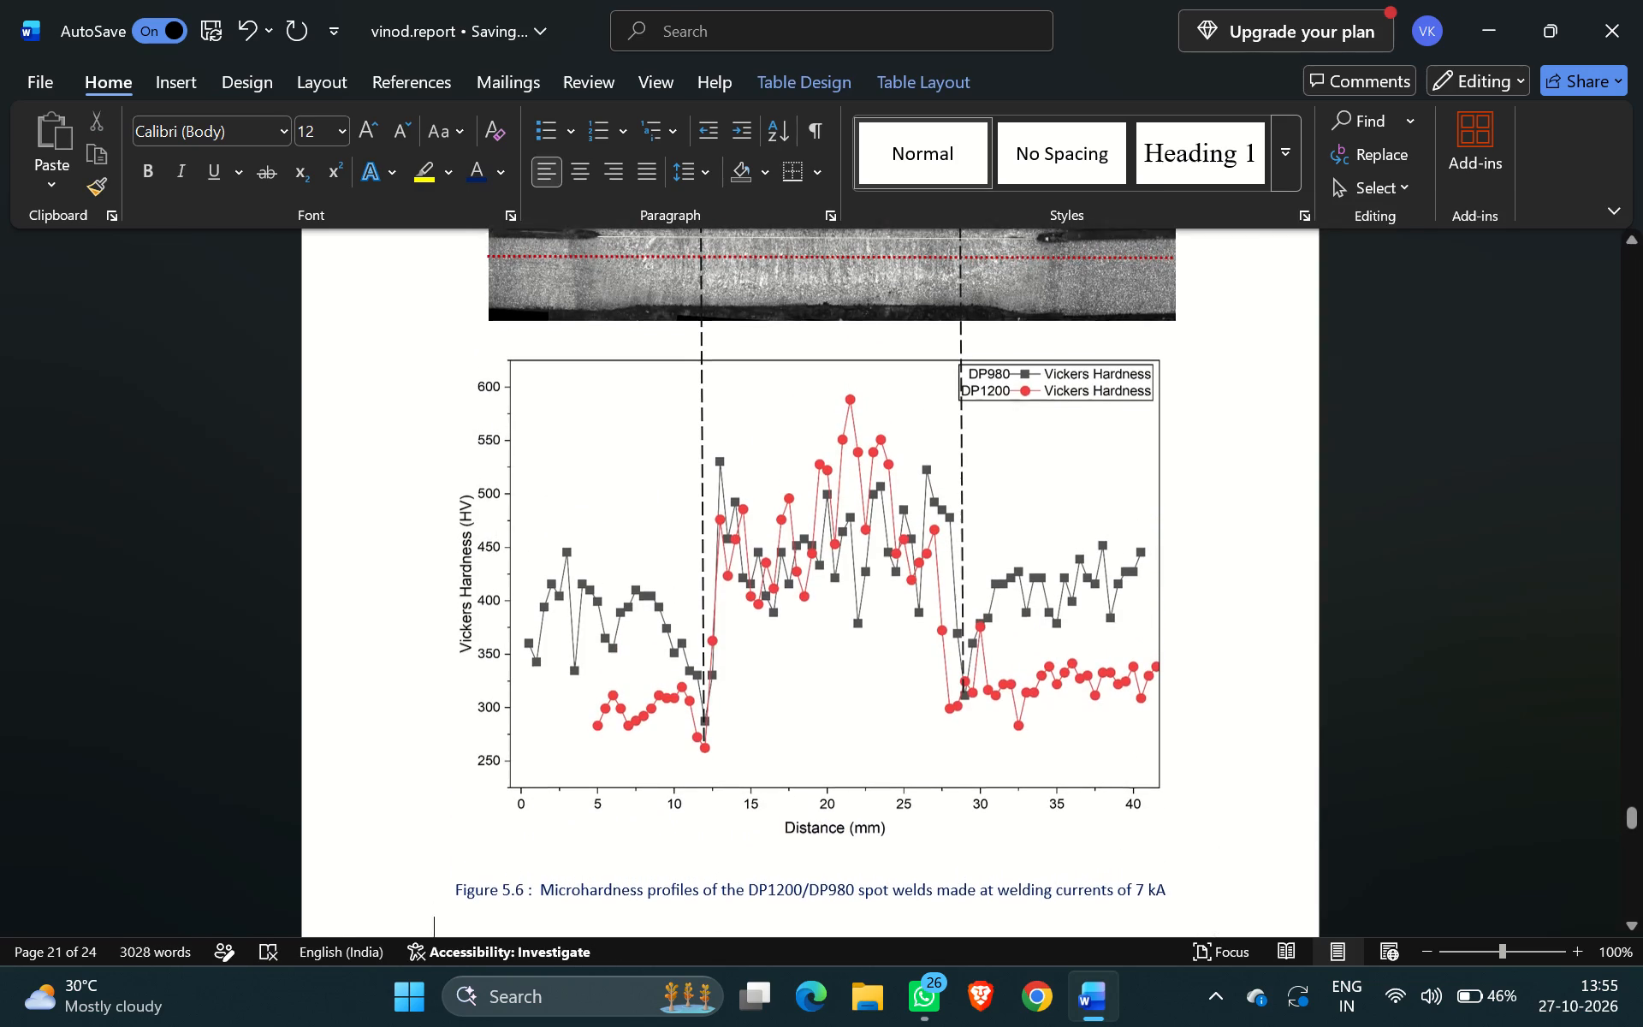
scroll(1071, 781, "up", 1)
scroll(1071, 781, "down", 1)
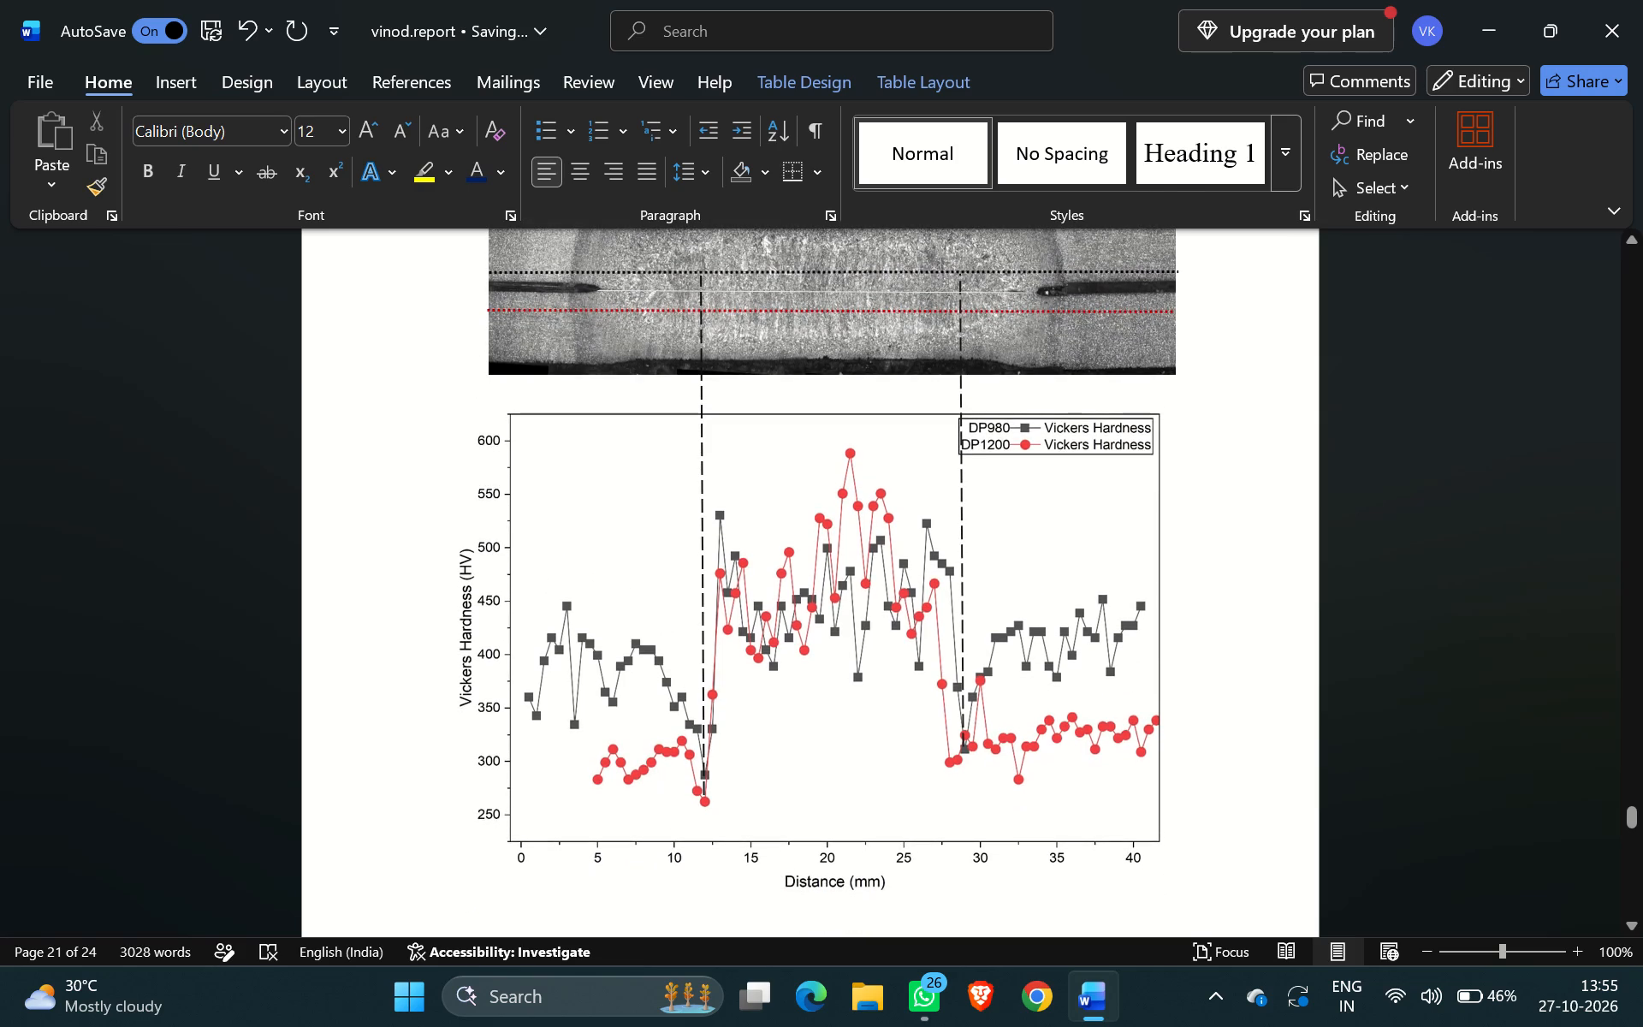
scroll(1071, 781, "up", 2)
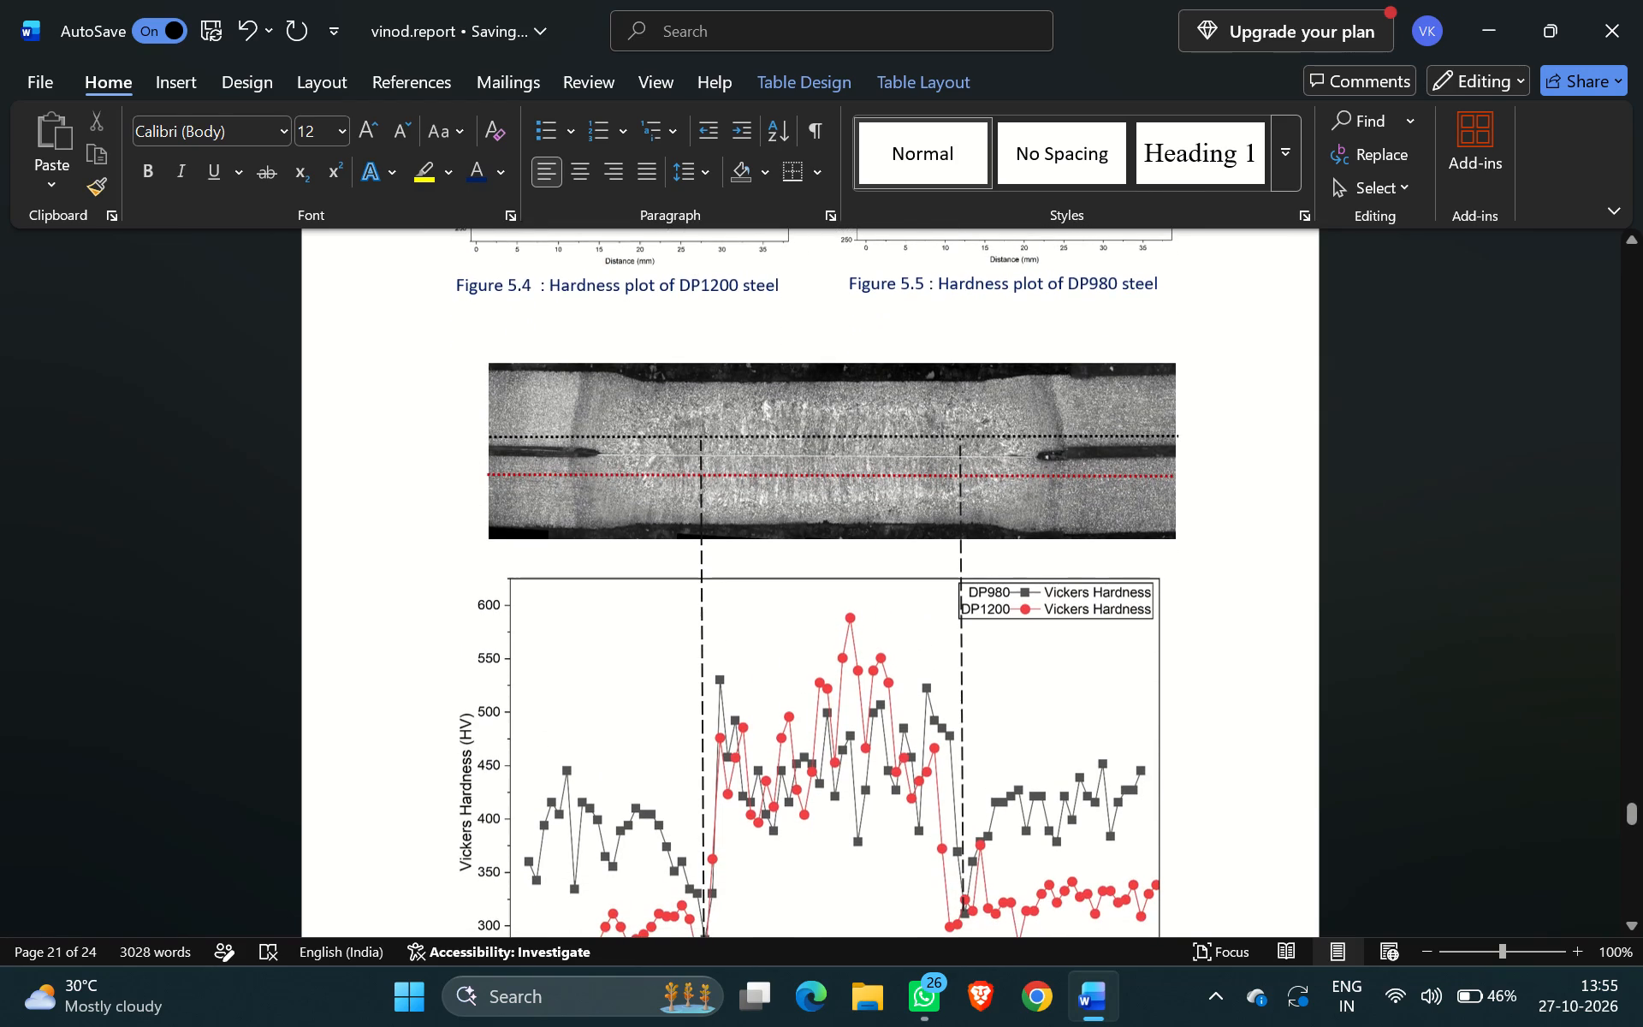
scroll(1071, 781, "up", 1)
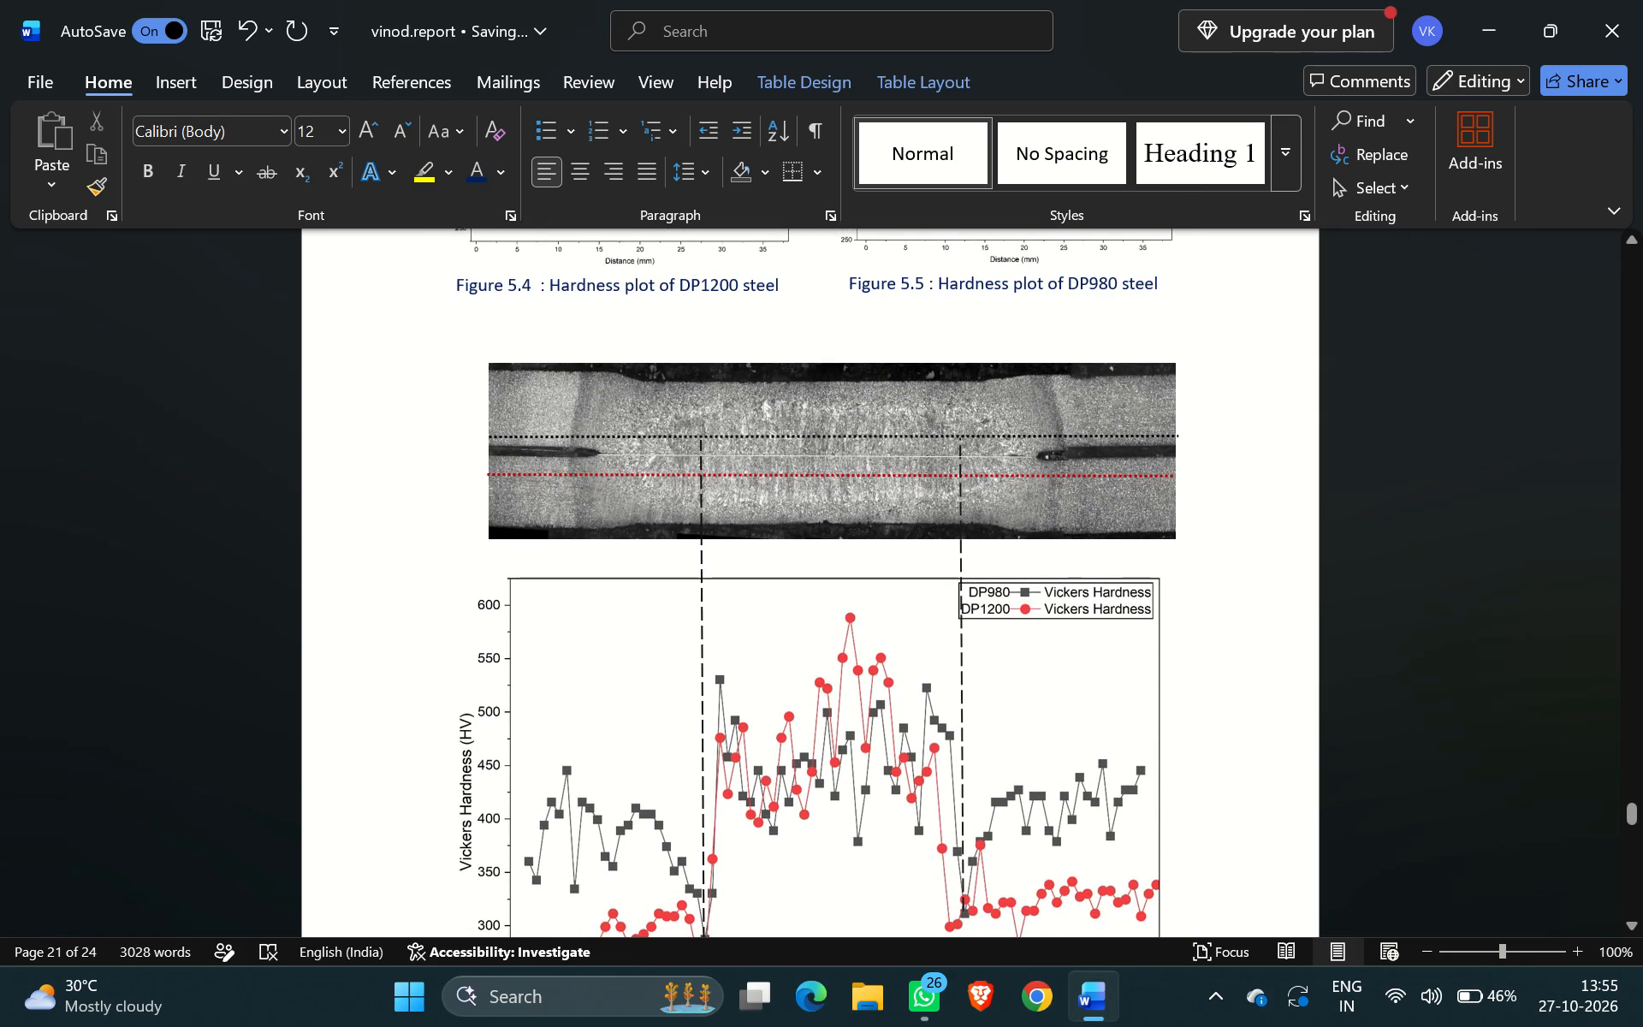
scroll(1071, 781, "right", 1)
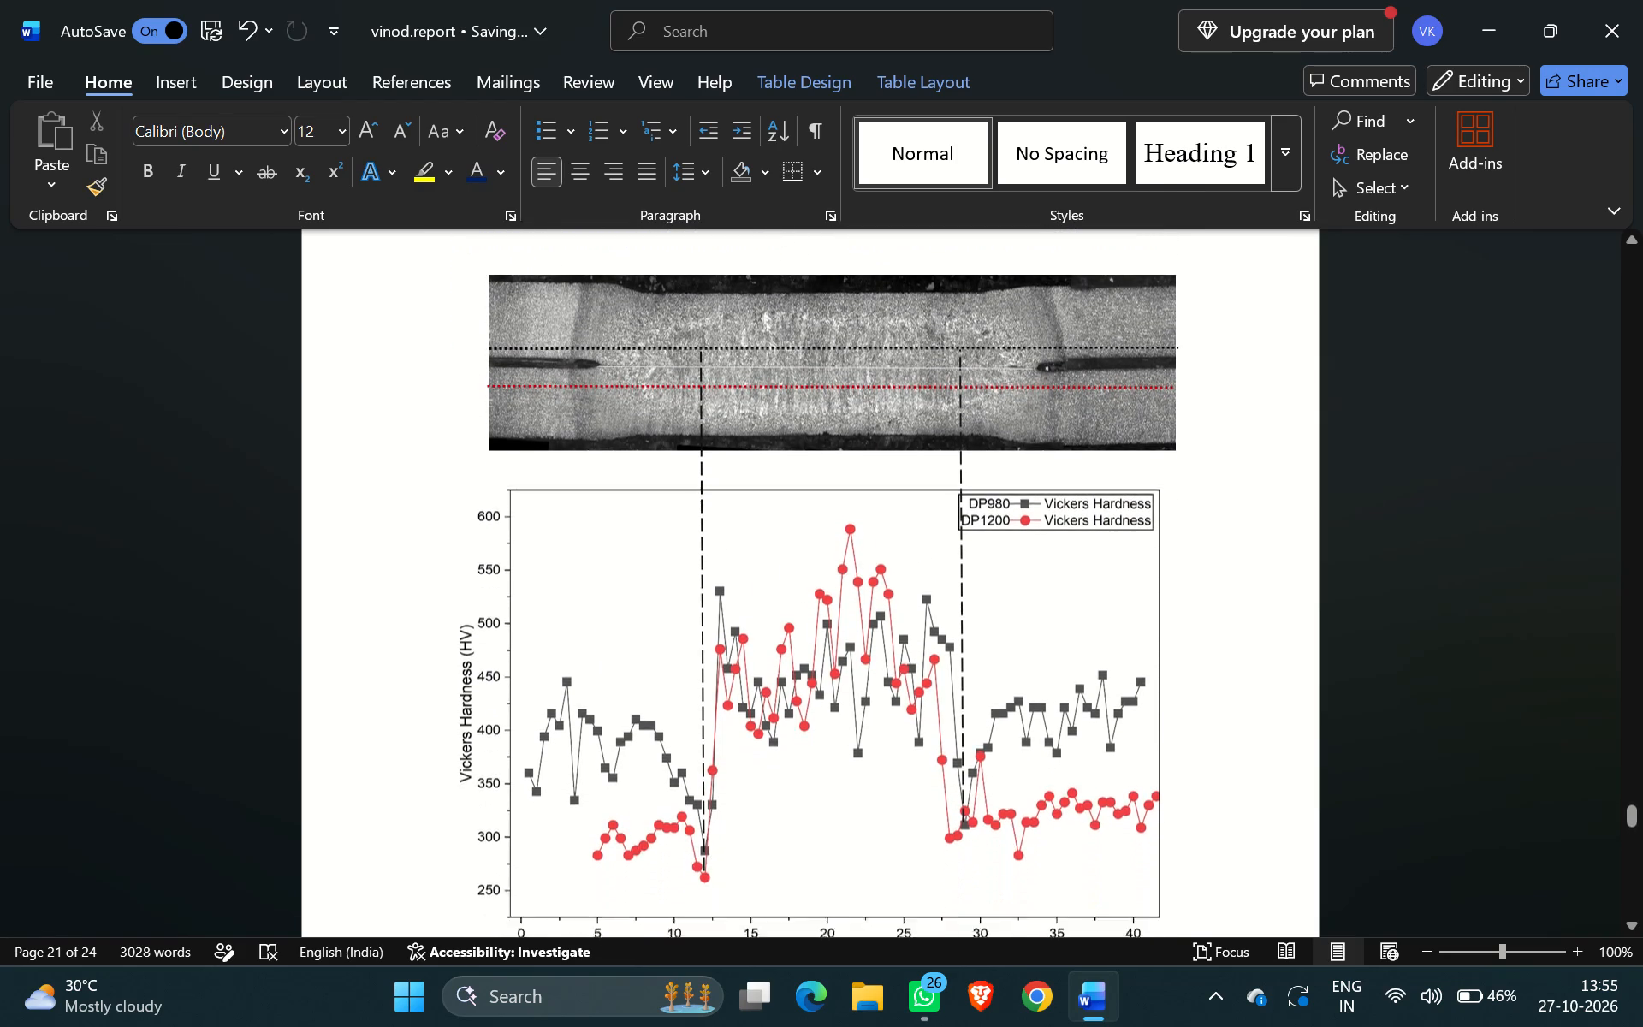
scroll(1071, 781, "right", 1)
scroll(1071, 781, "up", 1)
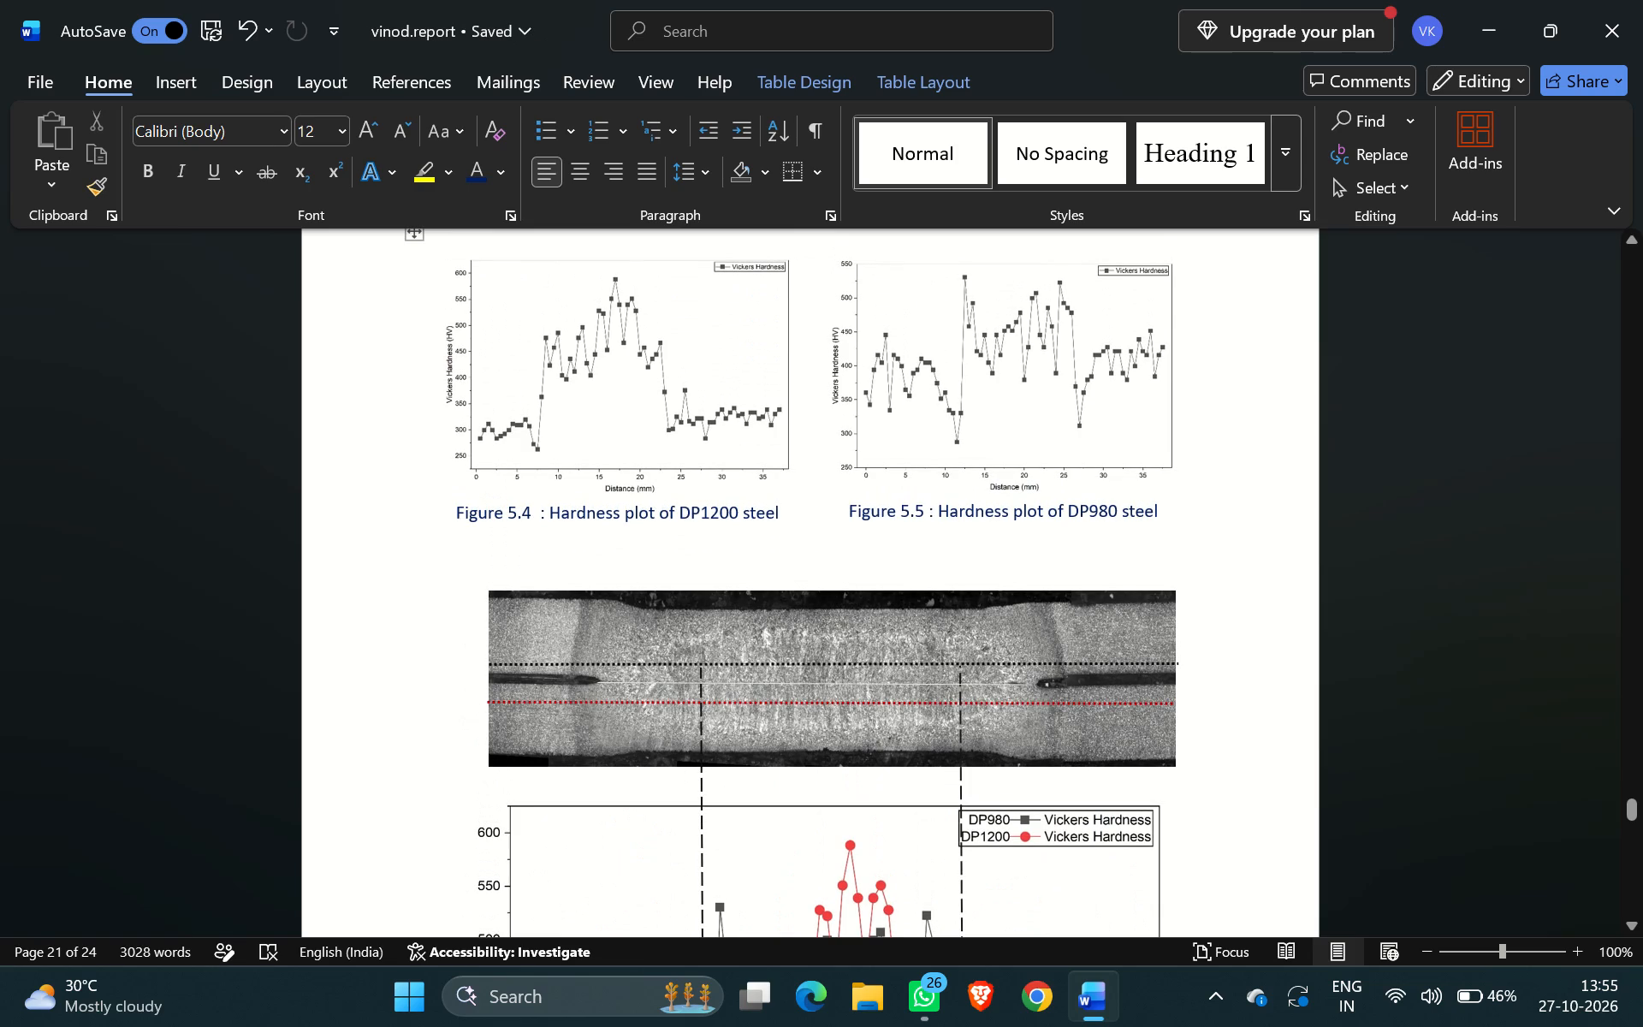
scroll(1071, 781, "up", 1)
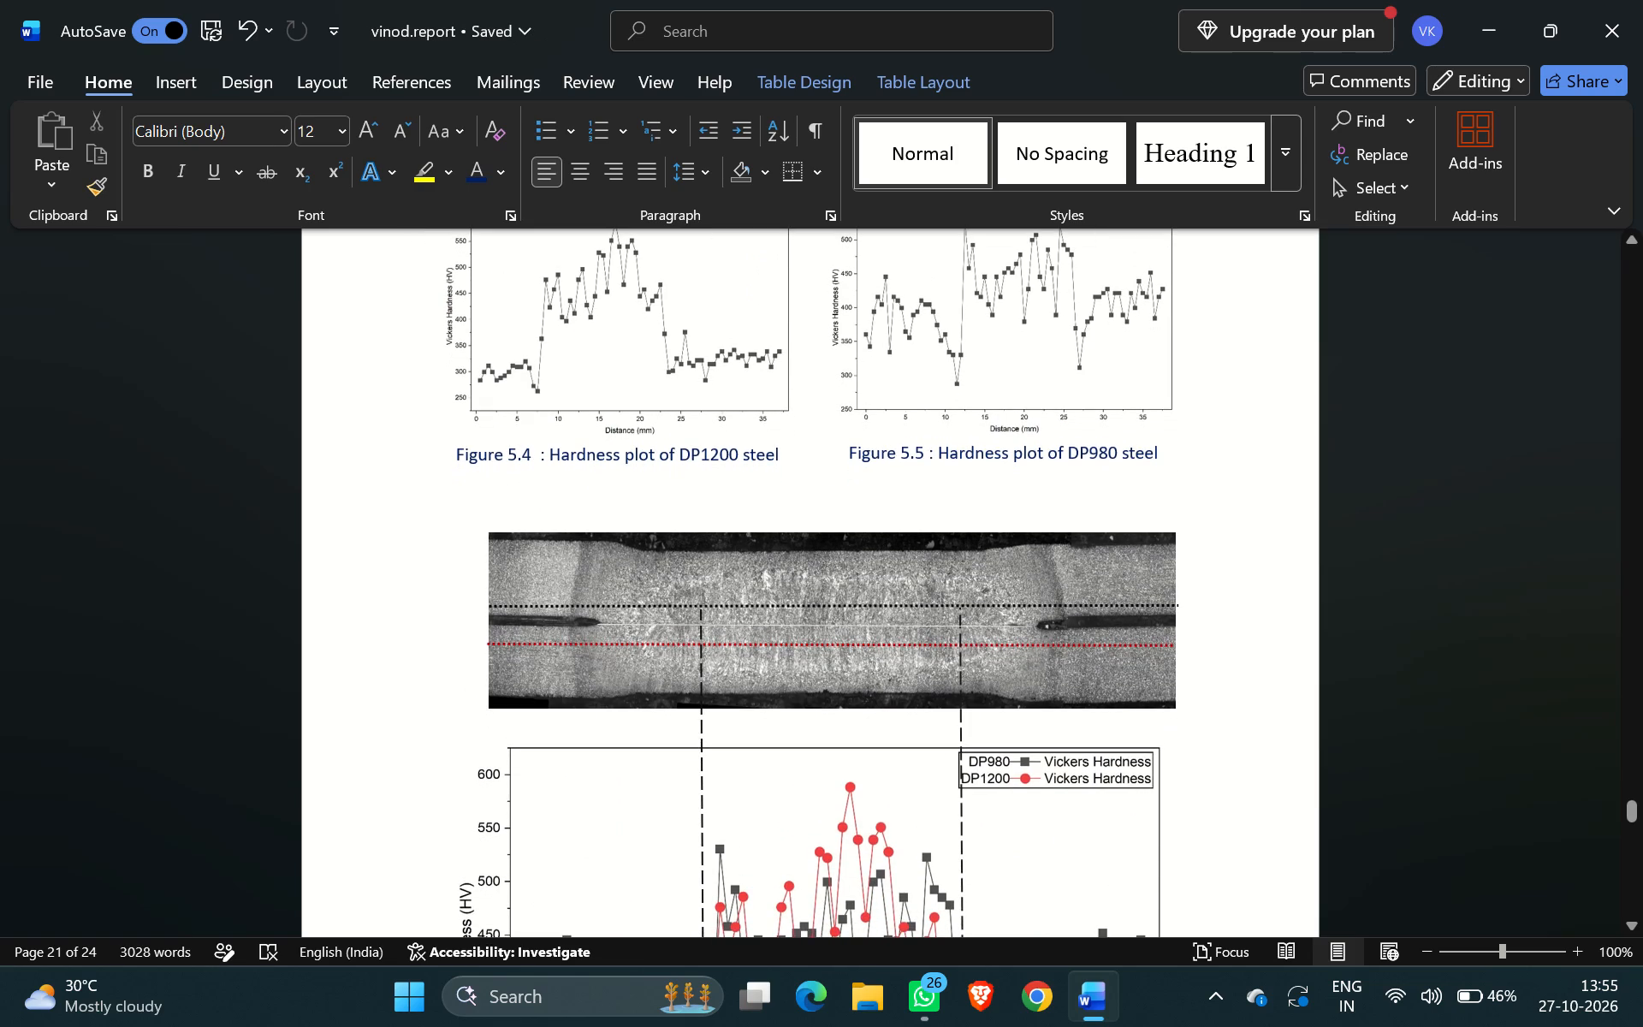
scroll(1071, 781, "right", 1)
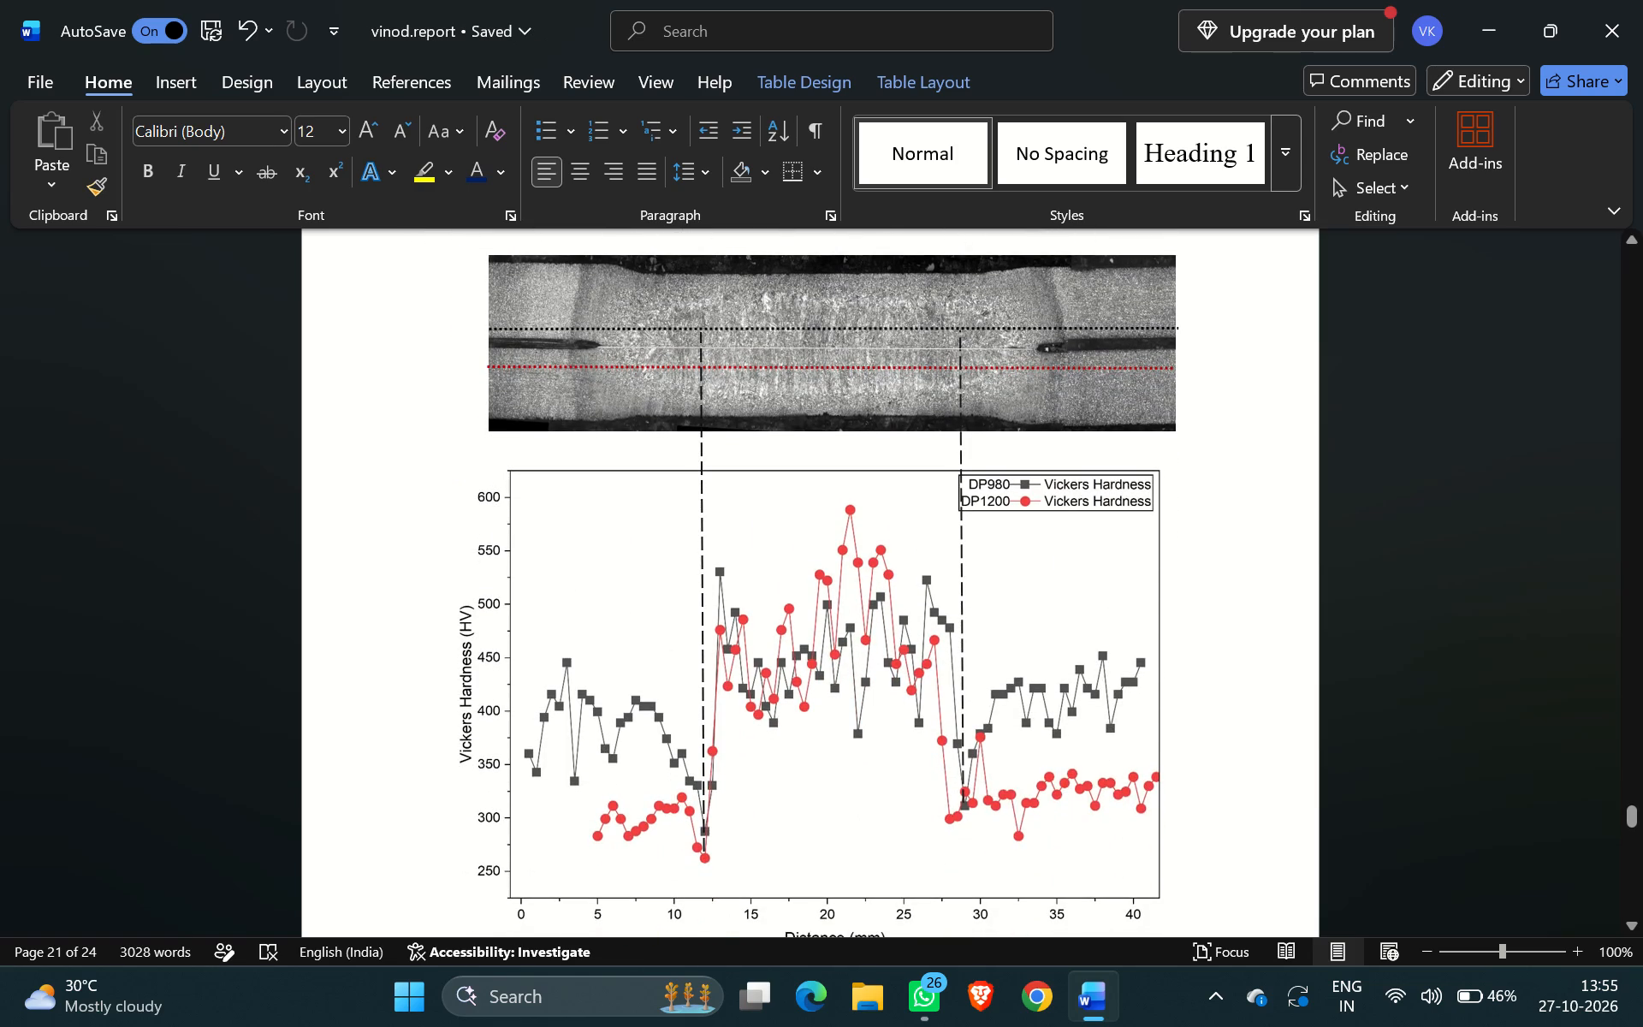
scroll(1071, 781, "down", 1)
scroll(1071, 781, "right", 1)
scroll(1071, 781, "down", 3)
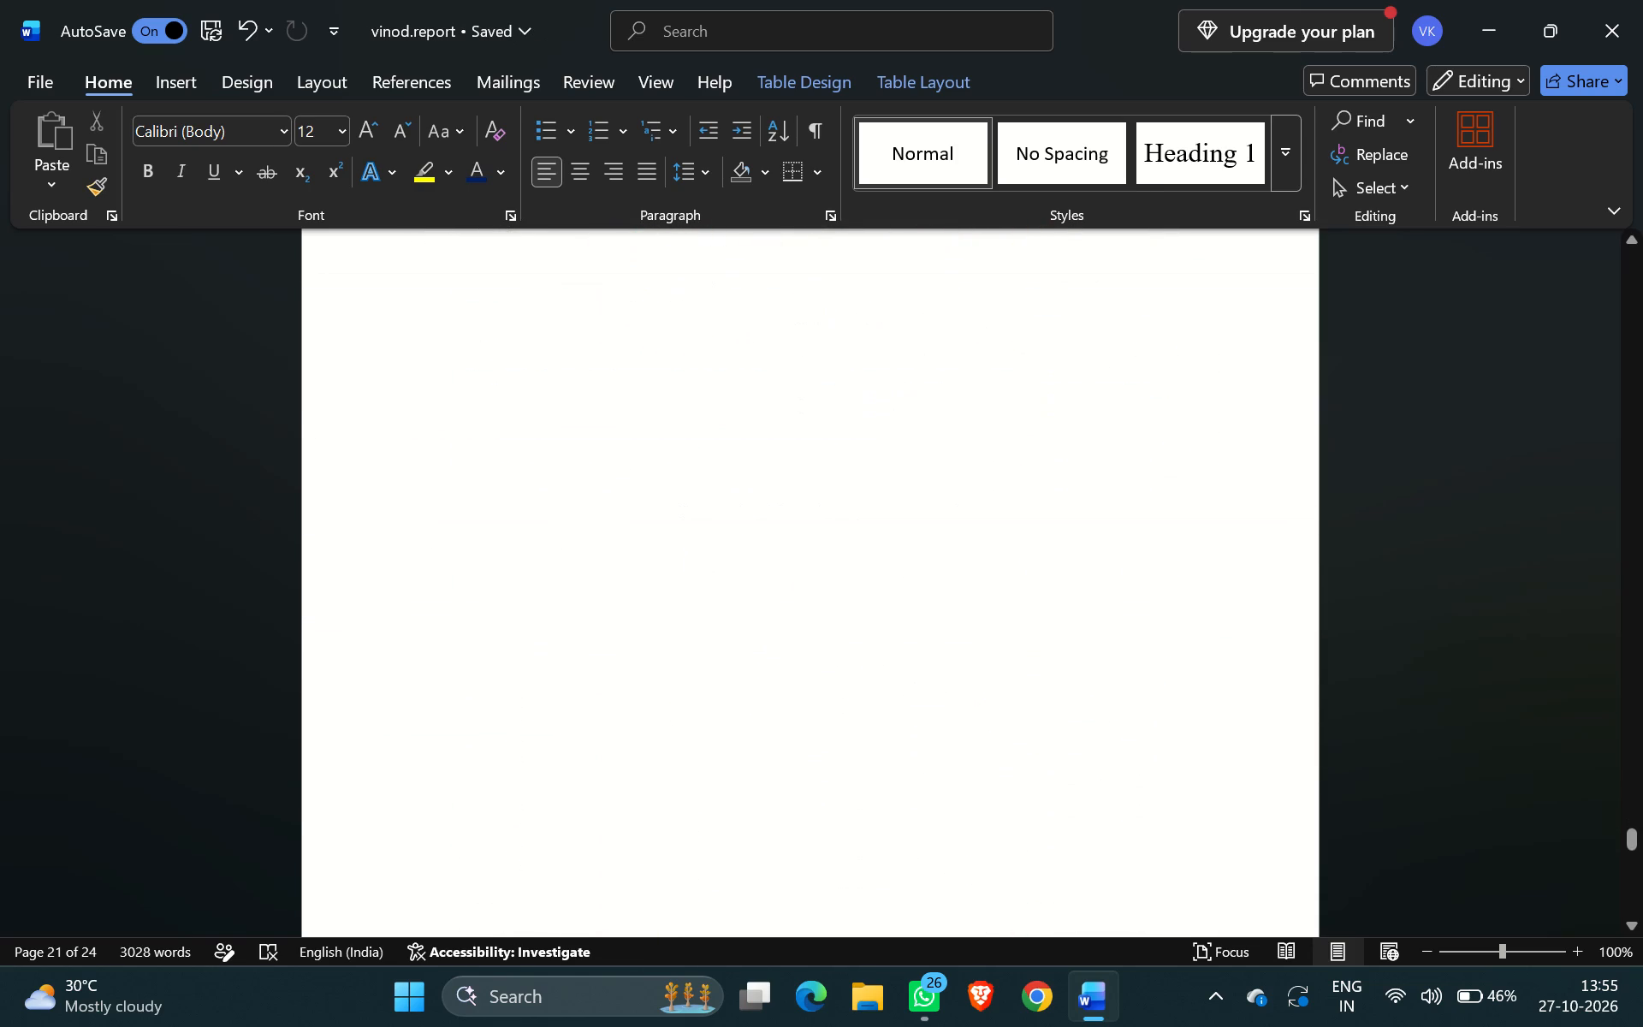
scroll(1071, 781, "right", 3)
scroll(1071, 781, "up", 5)
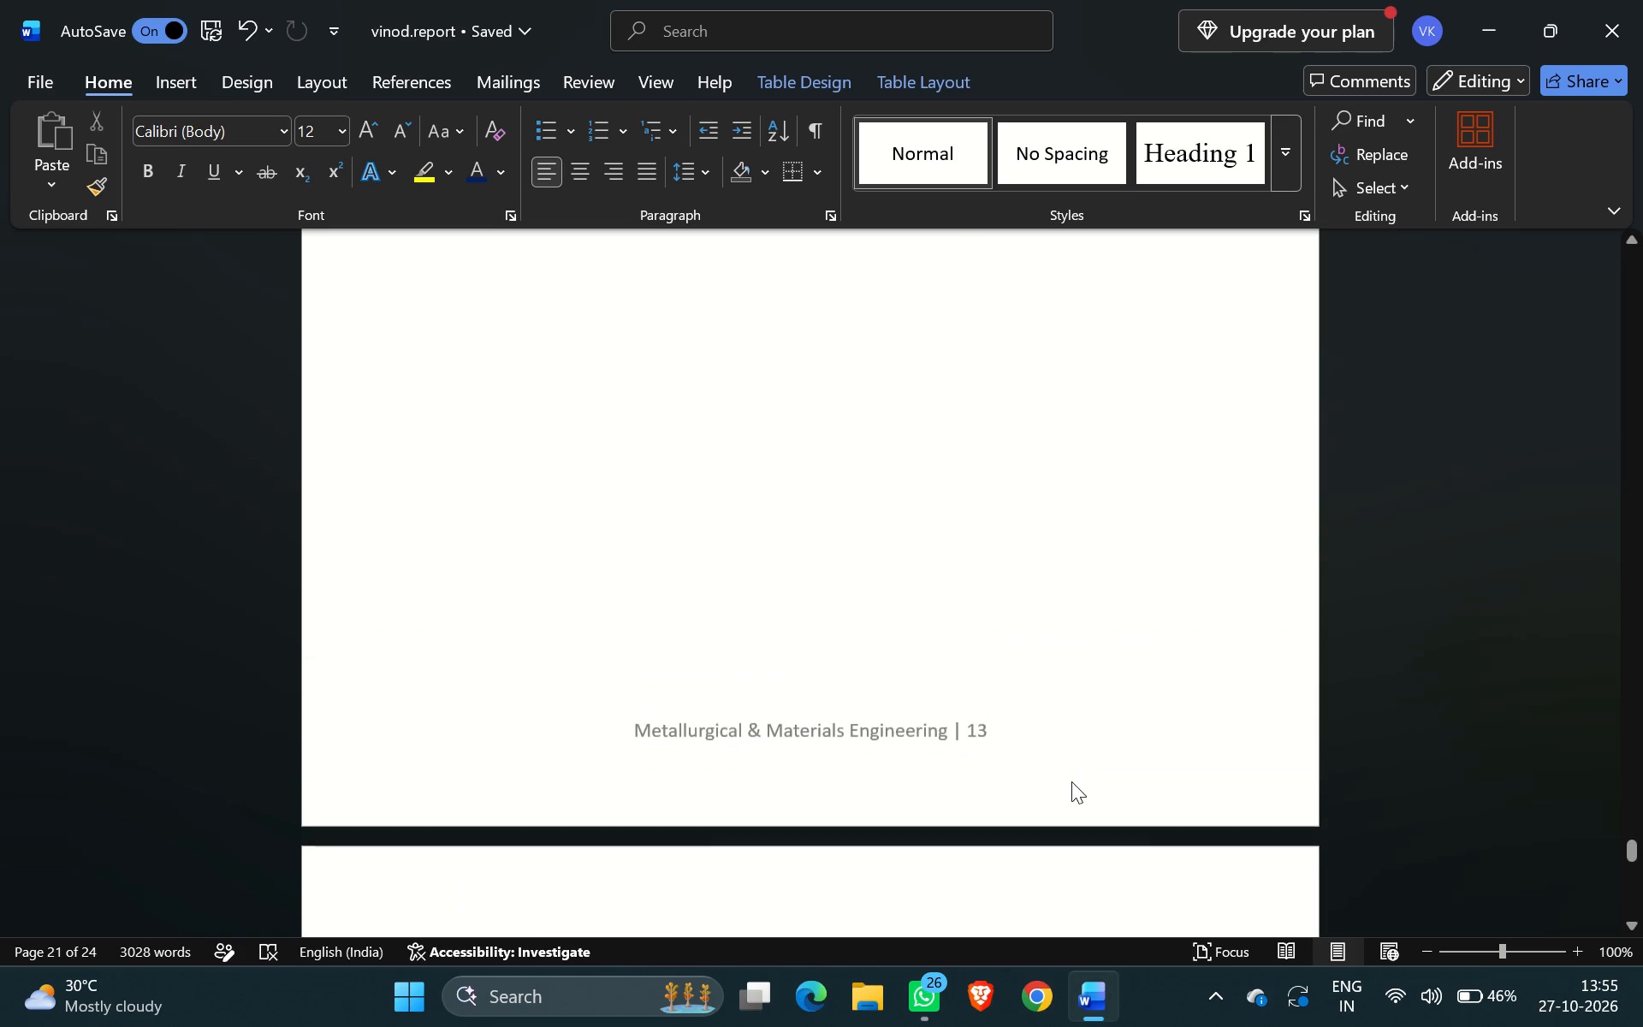
scroll(1071, 781, "up", 6)
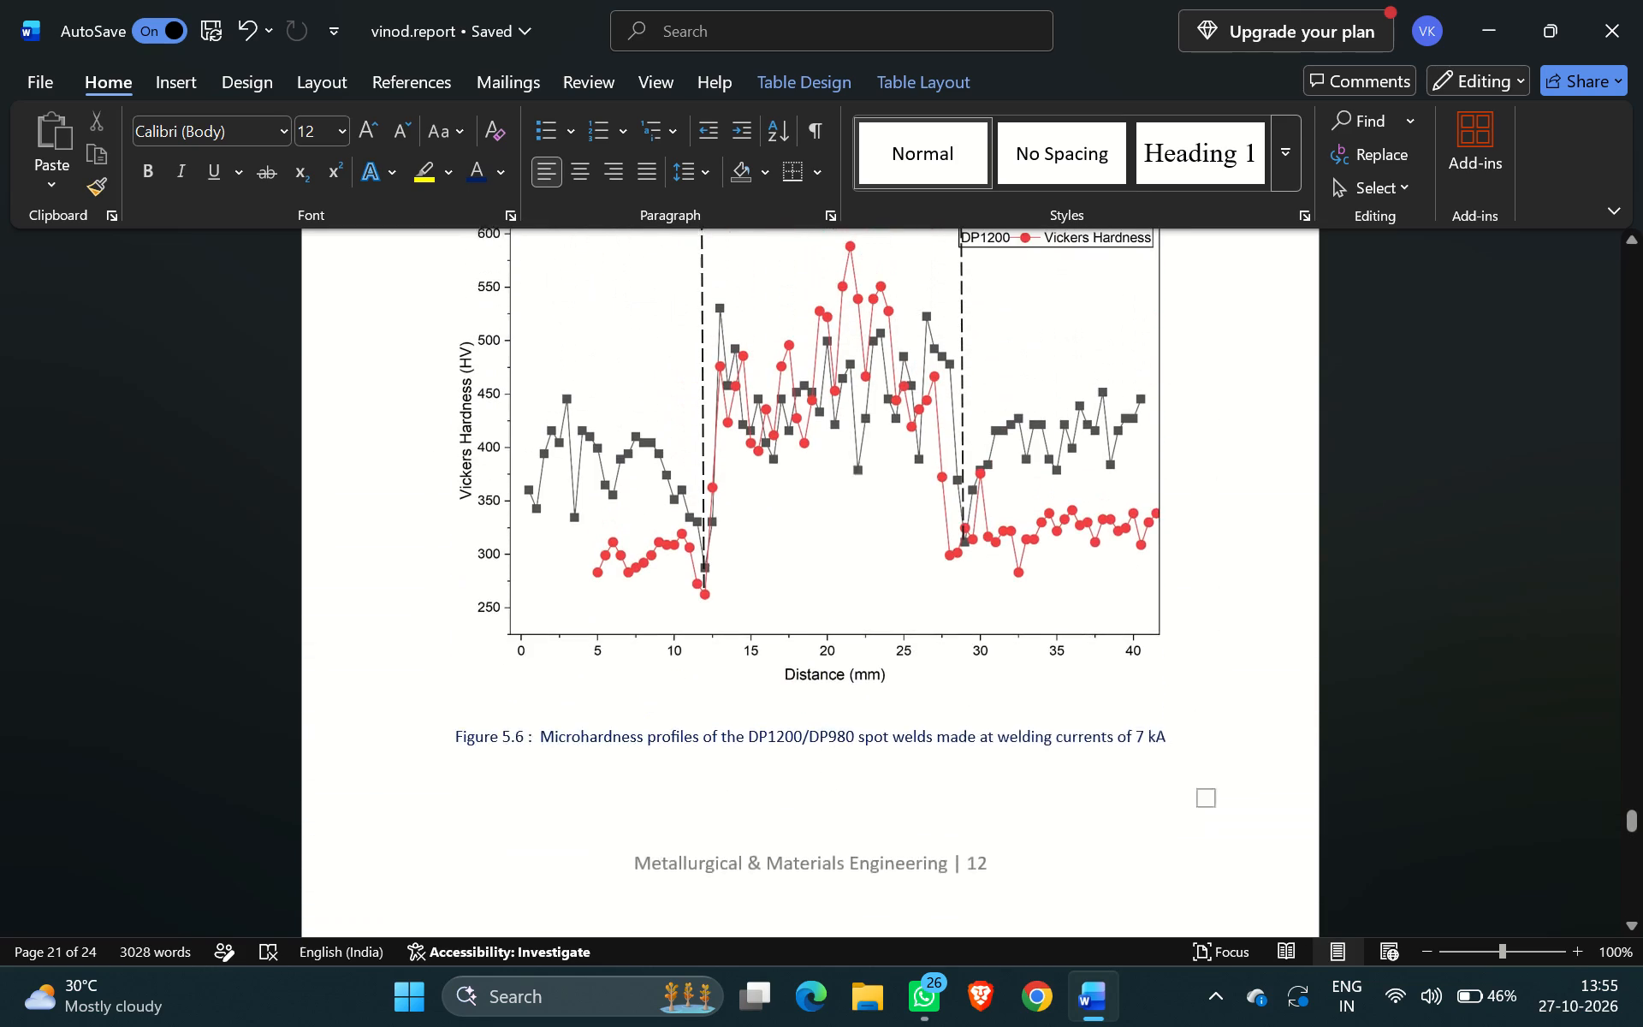
scroll(1071, 781, "up", 1)
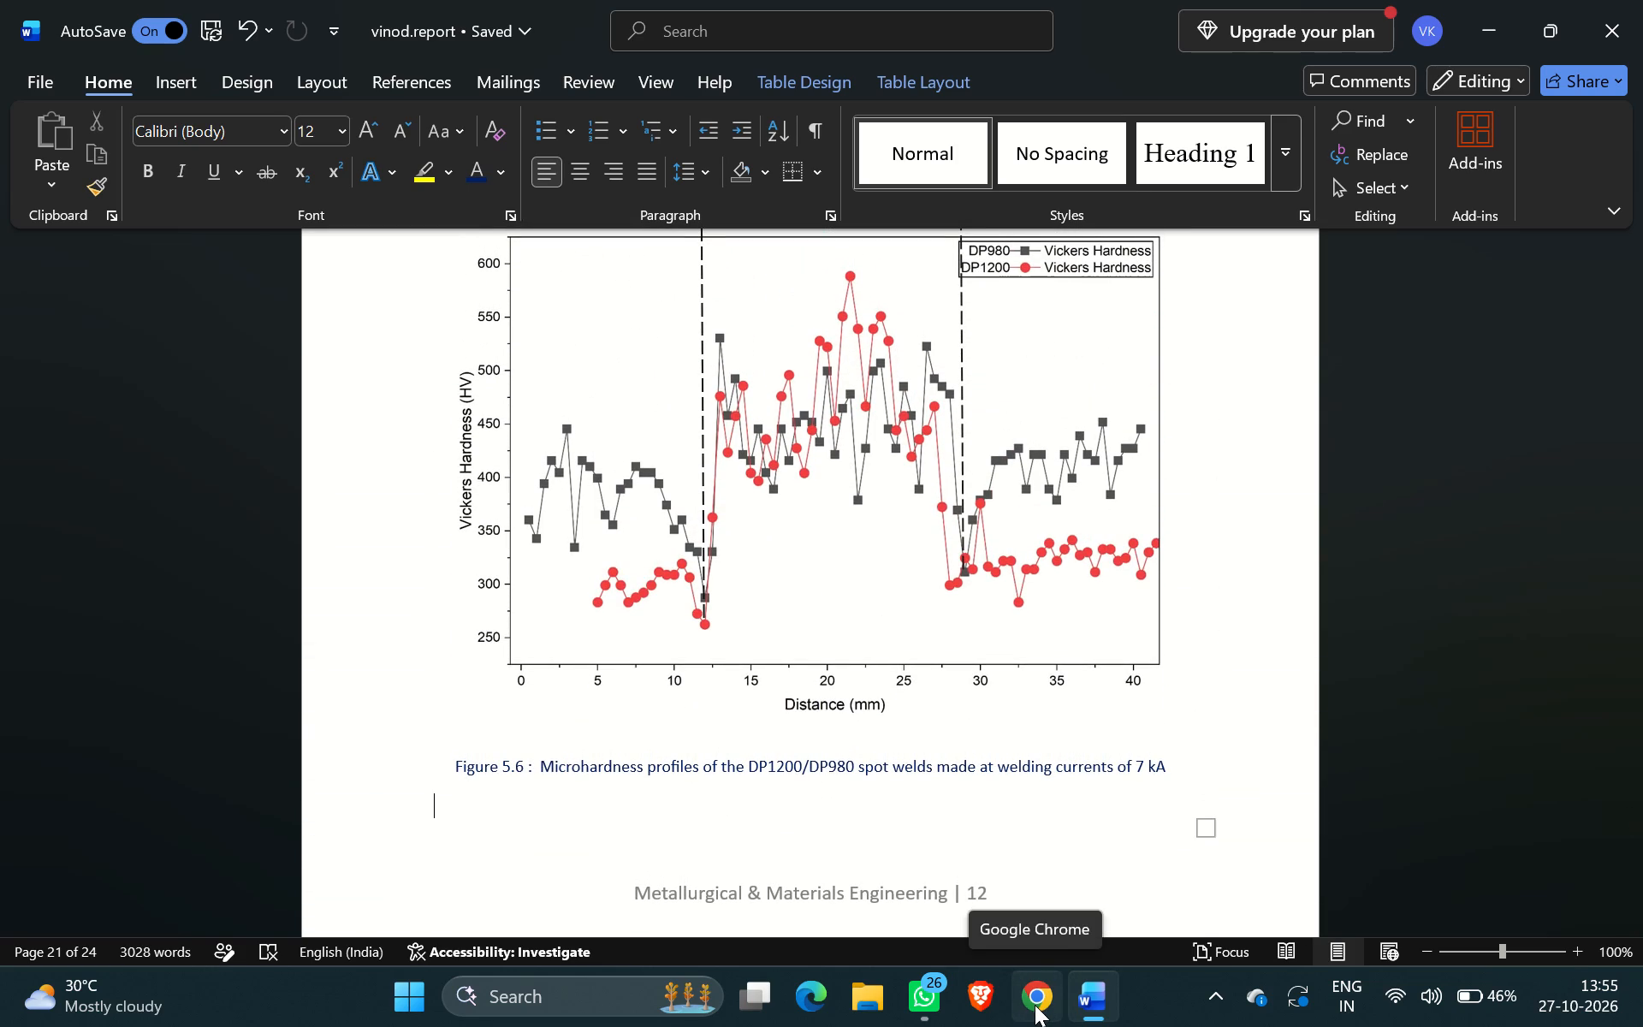
scroll(1168, 728, "up", 2)
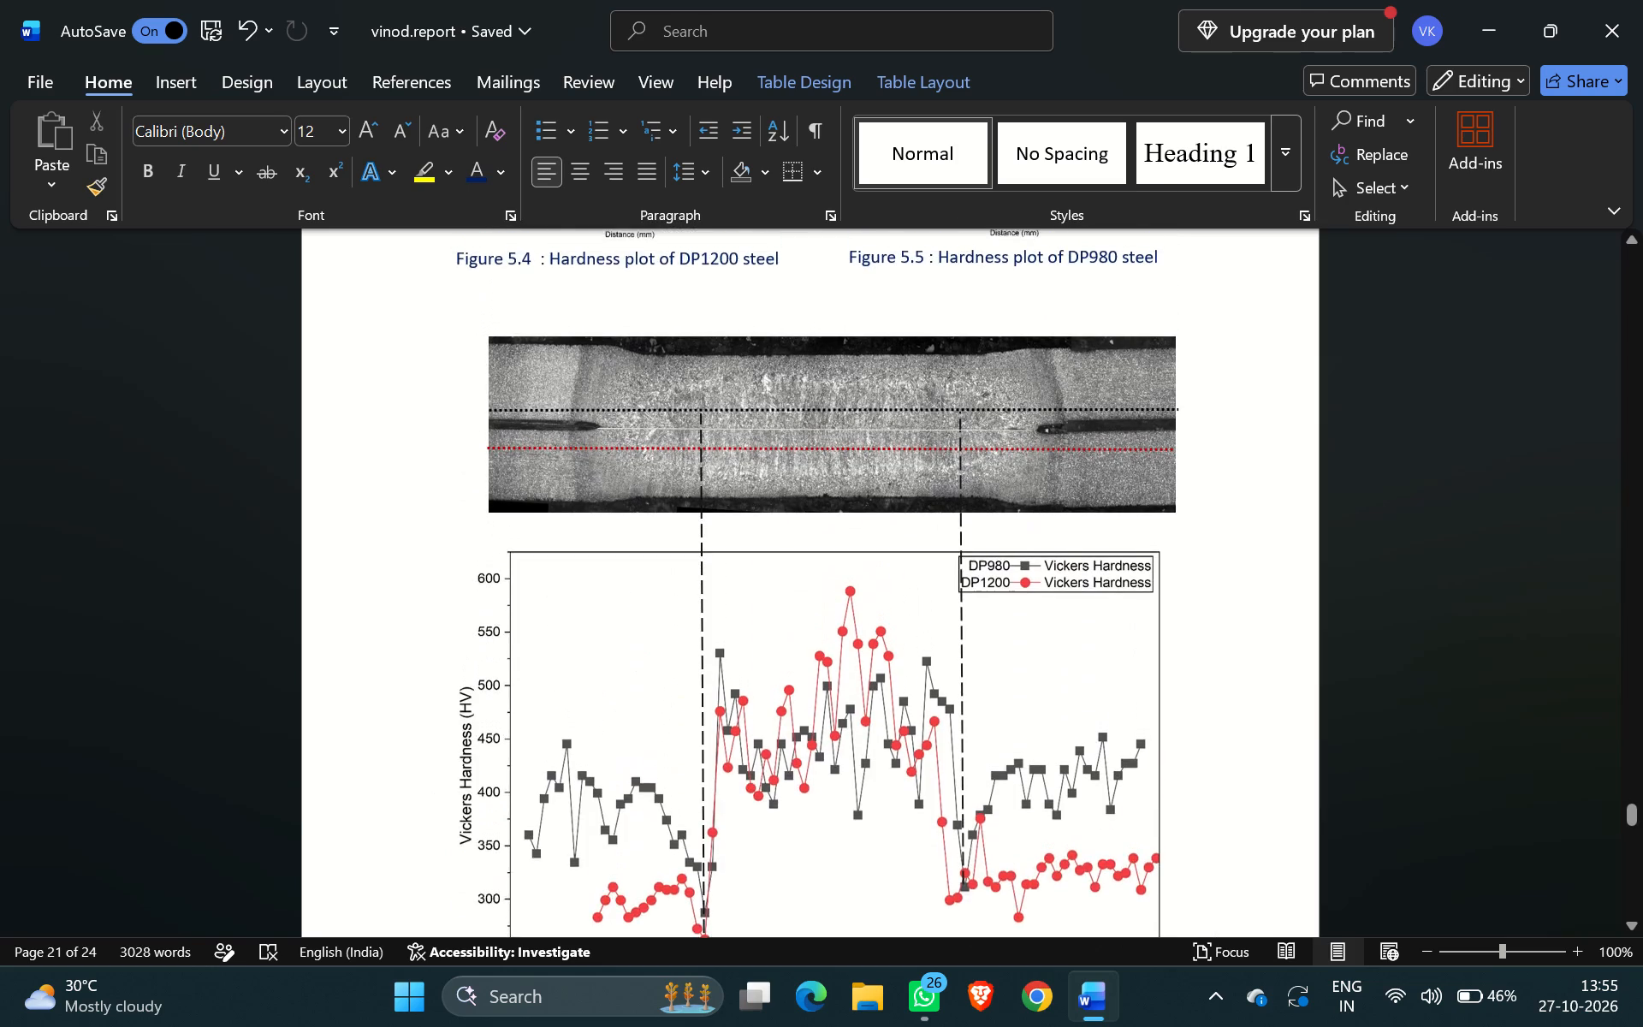
scroll(1168, 728, "up", 3)
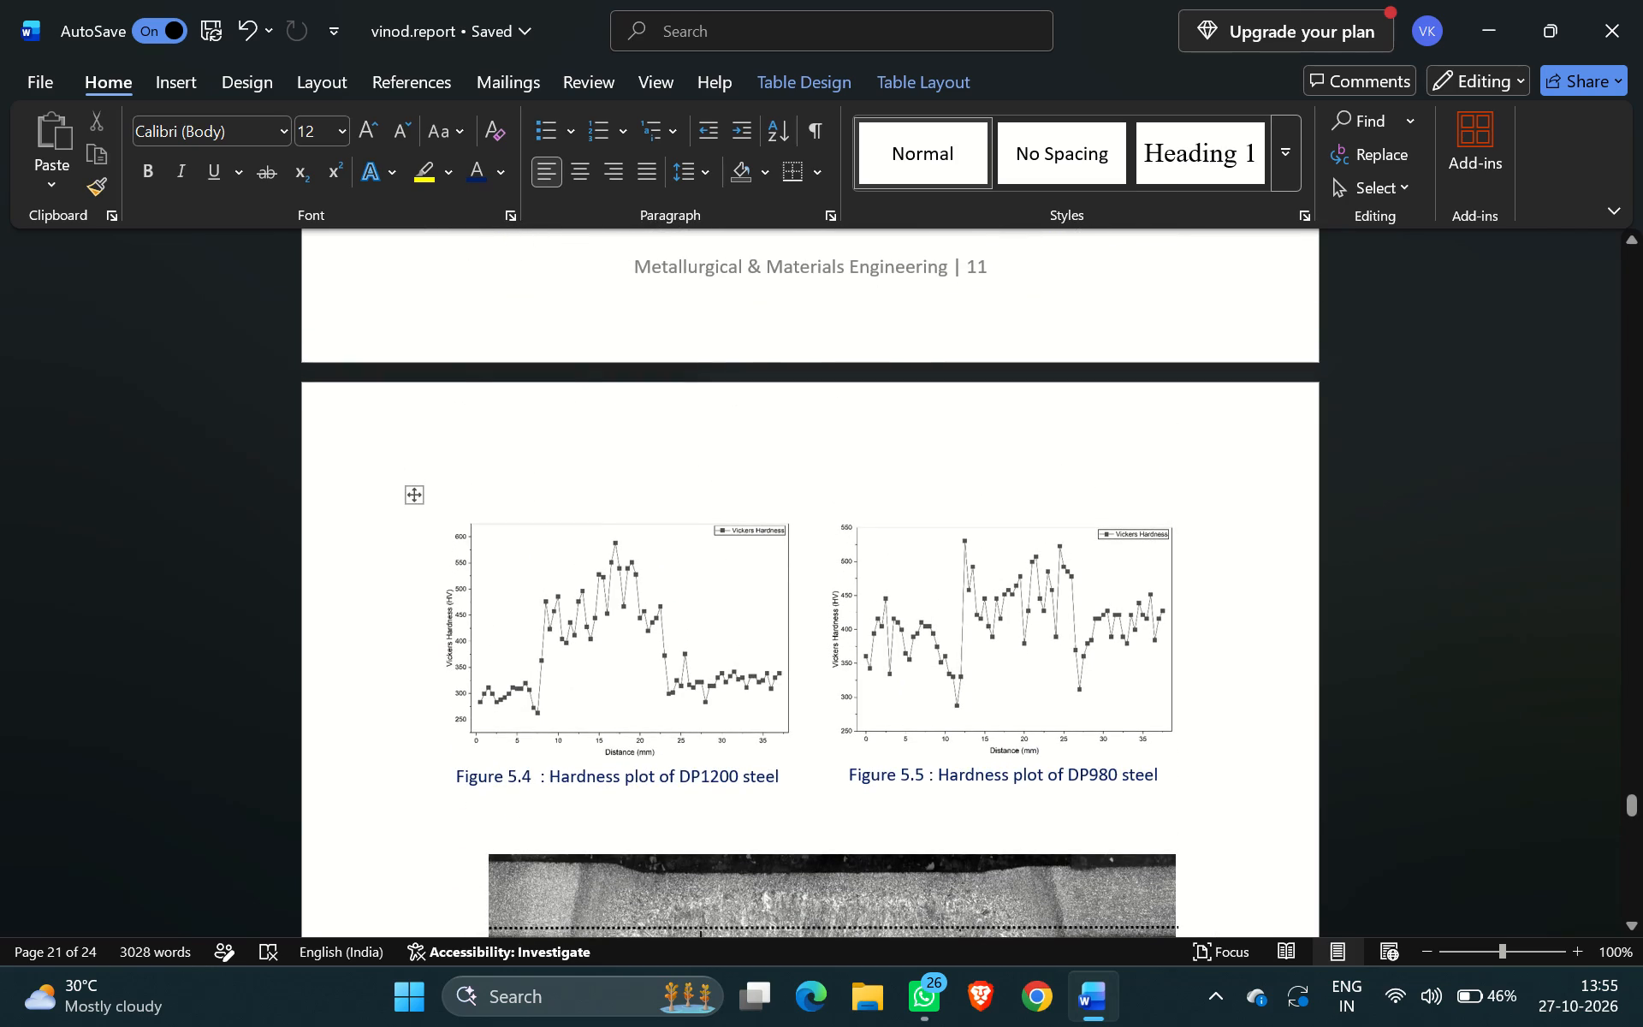
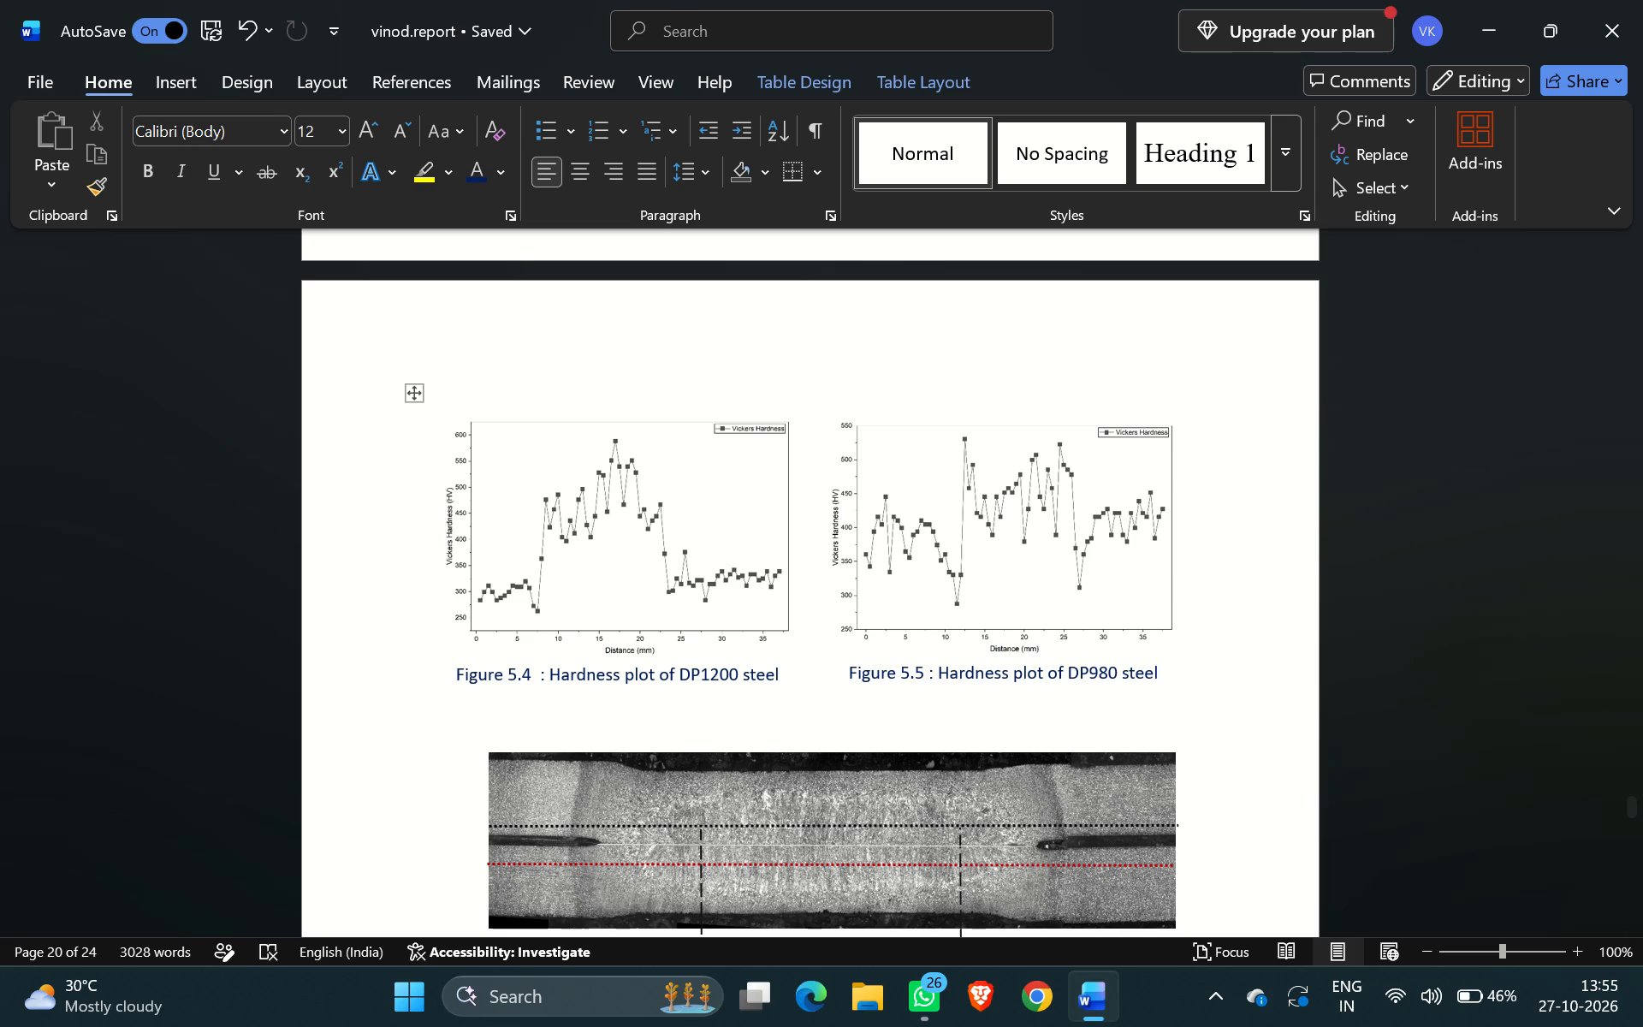
Review the pages from the hardness plots through the blank page to the Conclusion, and examine the whole report as page thumbnails.
scroll(782, 671, "right", 2)
scroll(986, 750, "down", 2)
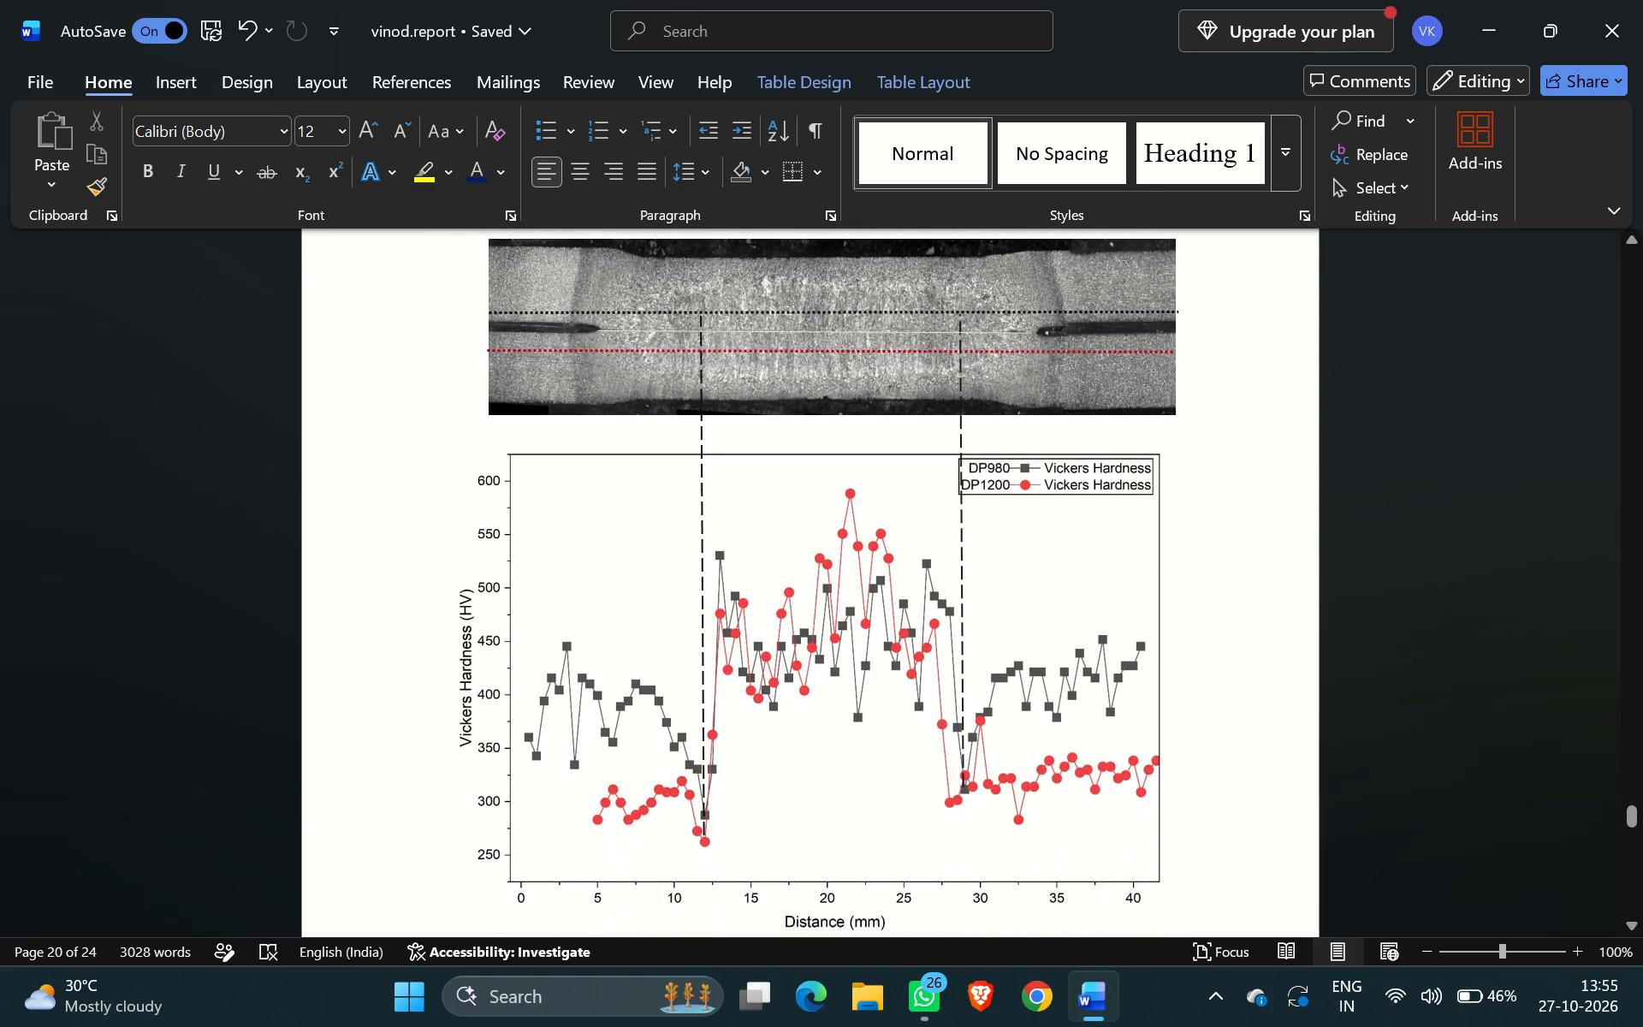
scroll(986, 750, "down", 1)
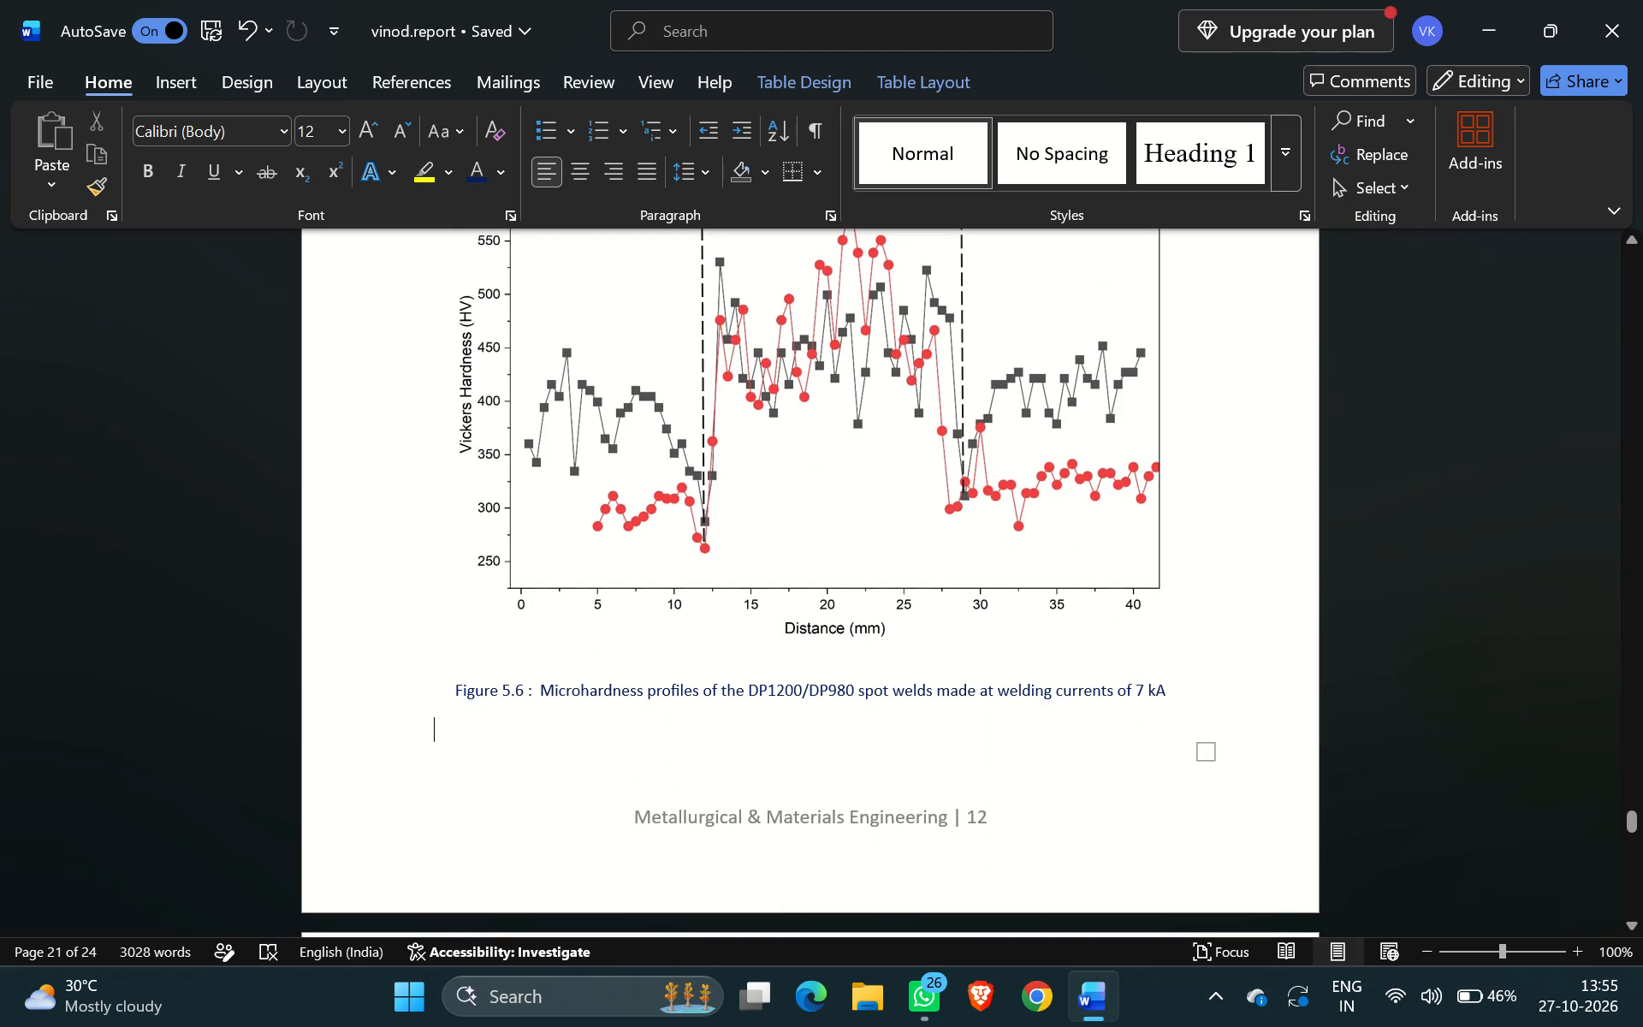
scroll(986, 750, "down", 2)
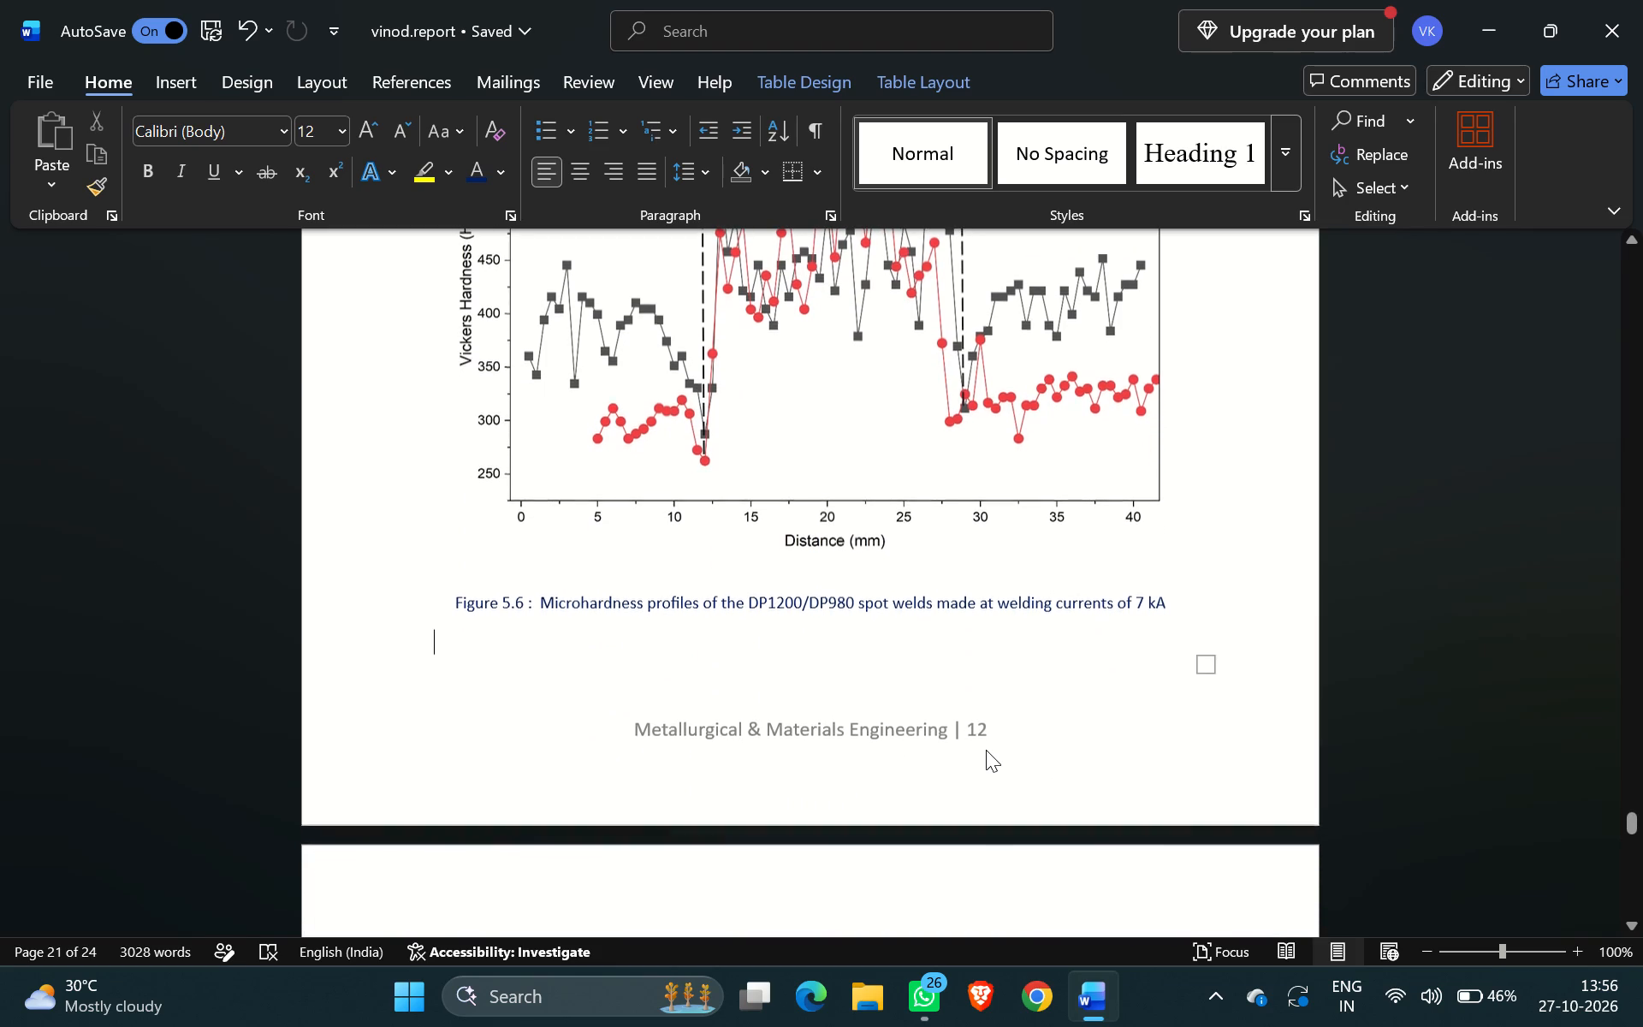
scroll(986, 750, "down", 6)
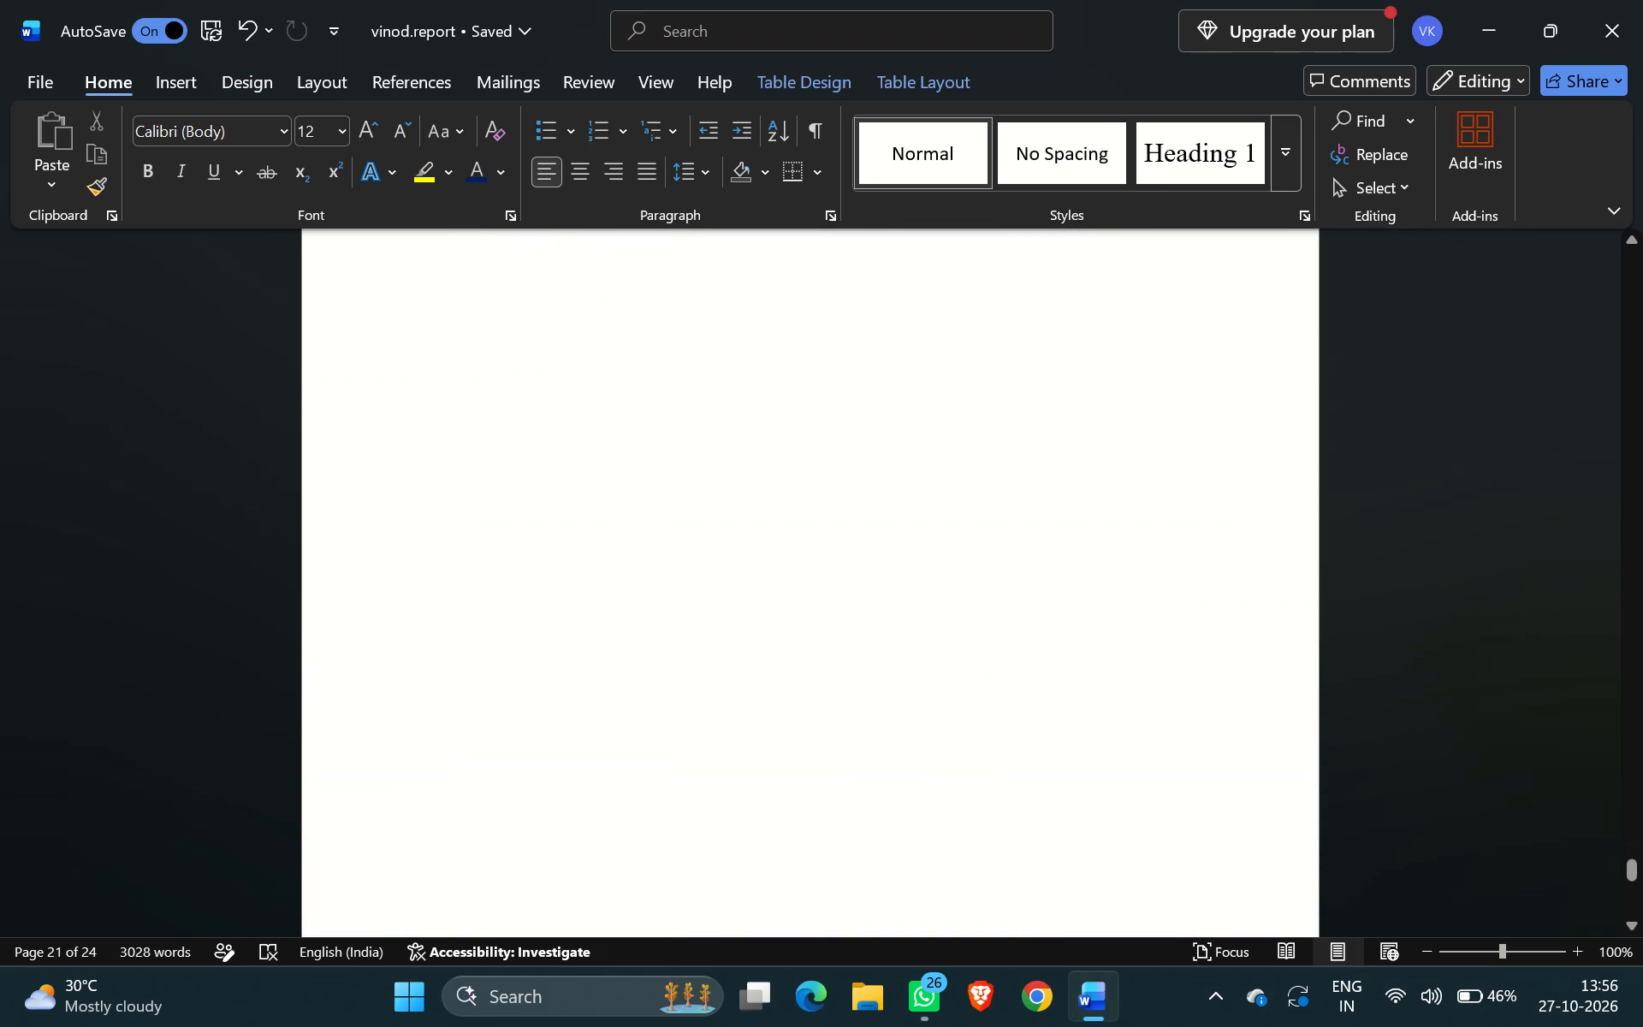
scroll(986, 750, "up", 4)
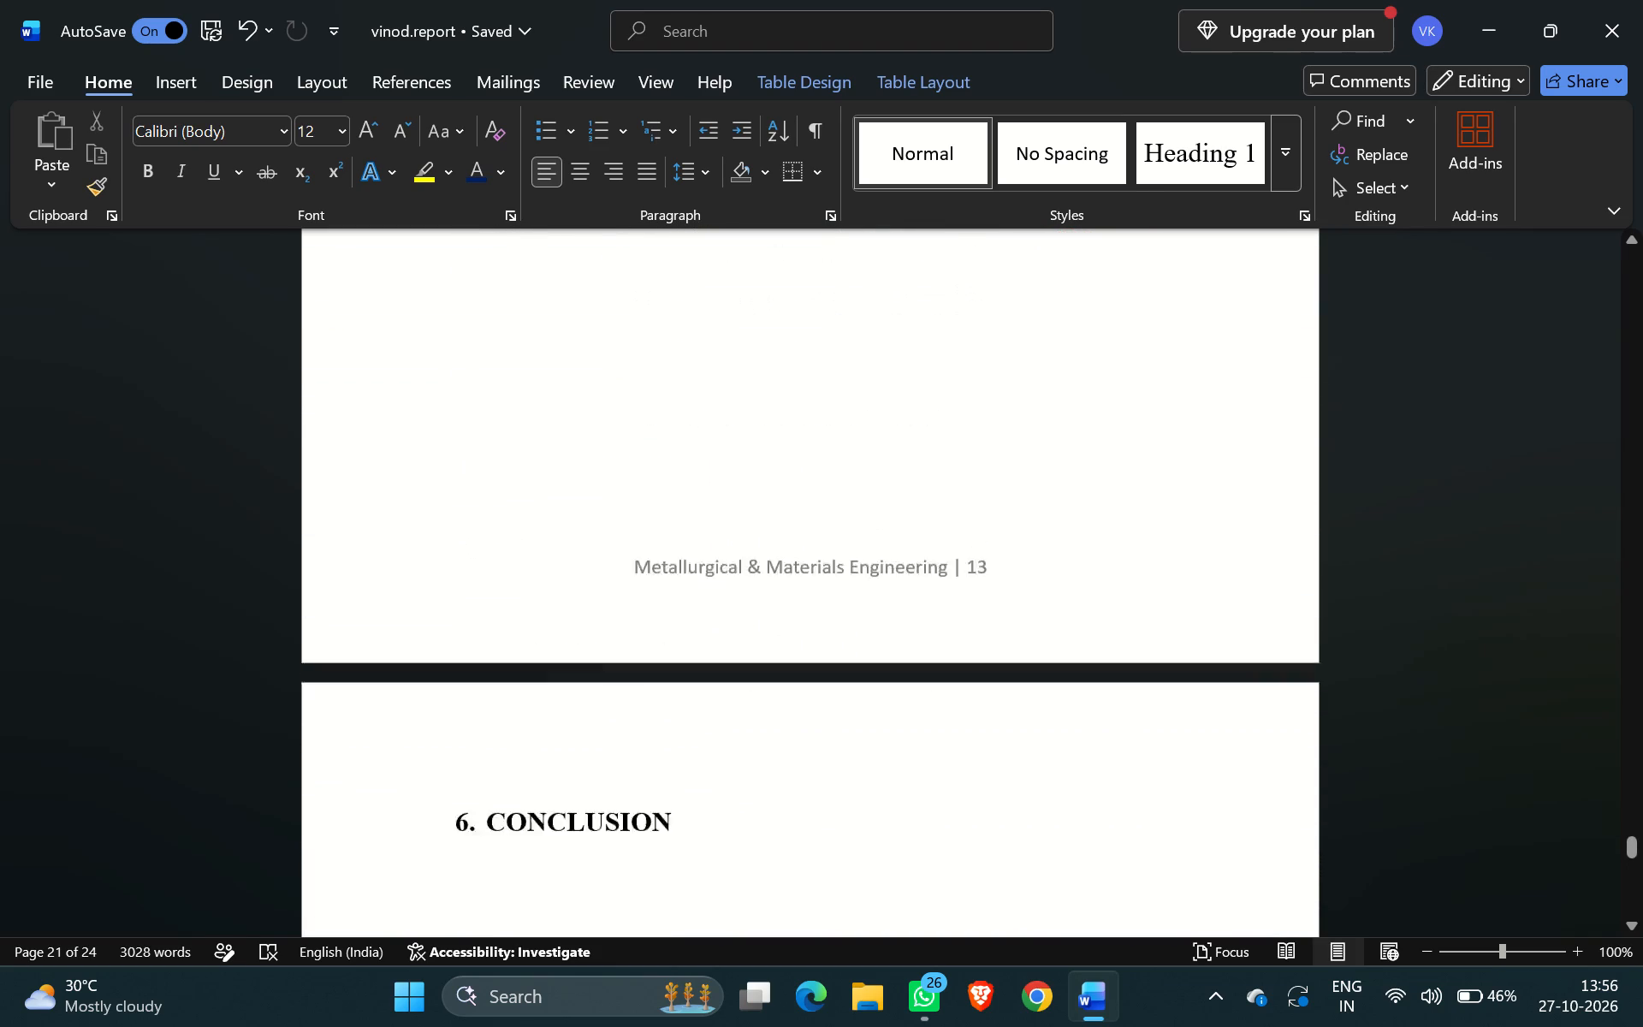
scroll(986, 750, "up", 7)
scroll(986, 750, "down", 5, "ctrl")
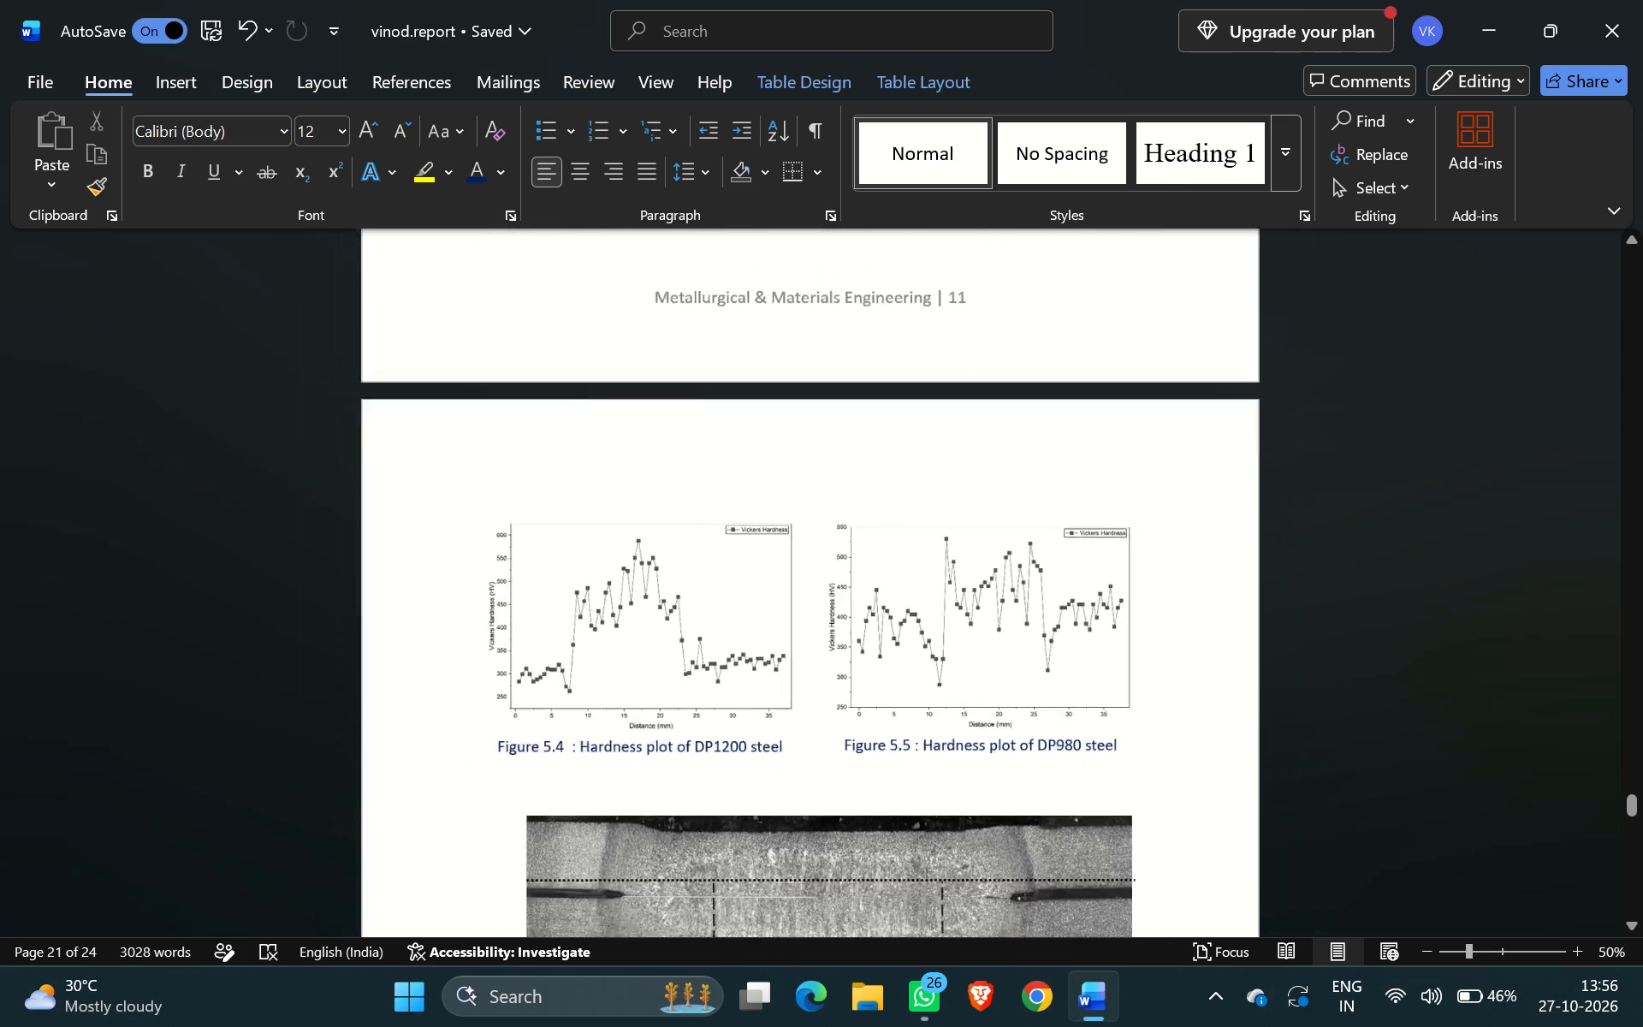
scroll(986, 750, "down", 4, "ctrl")
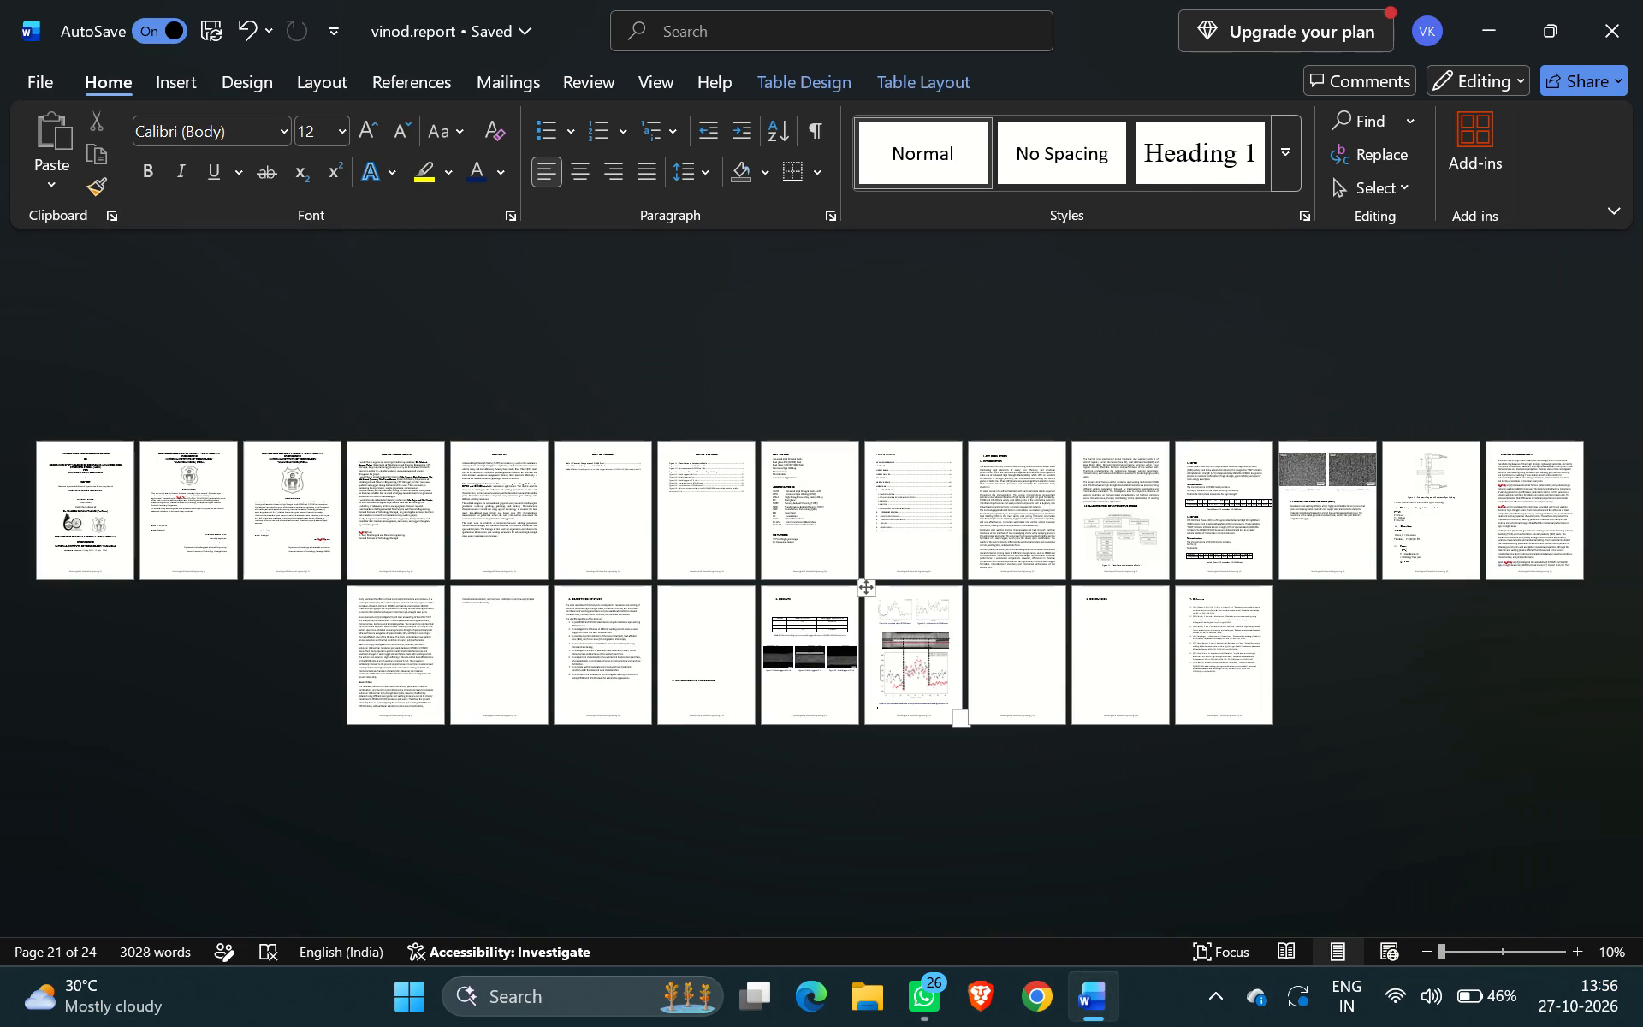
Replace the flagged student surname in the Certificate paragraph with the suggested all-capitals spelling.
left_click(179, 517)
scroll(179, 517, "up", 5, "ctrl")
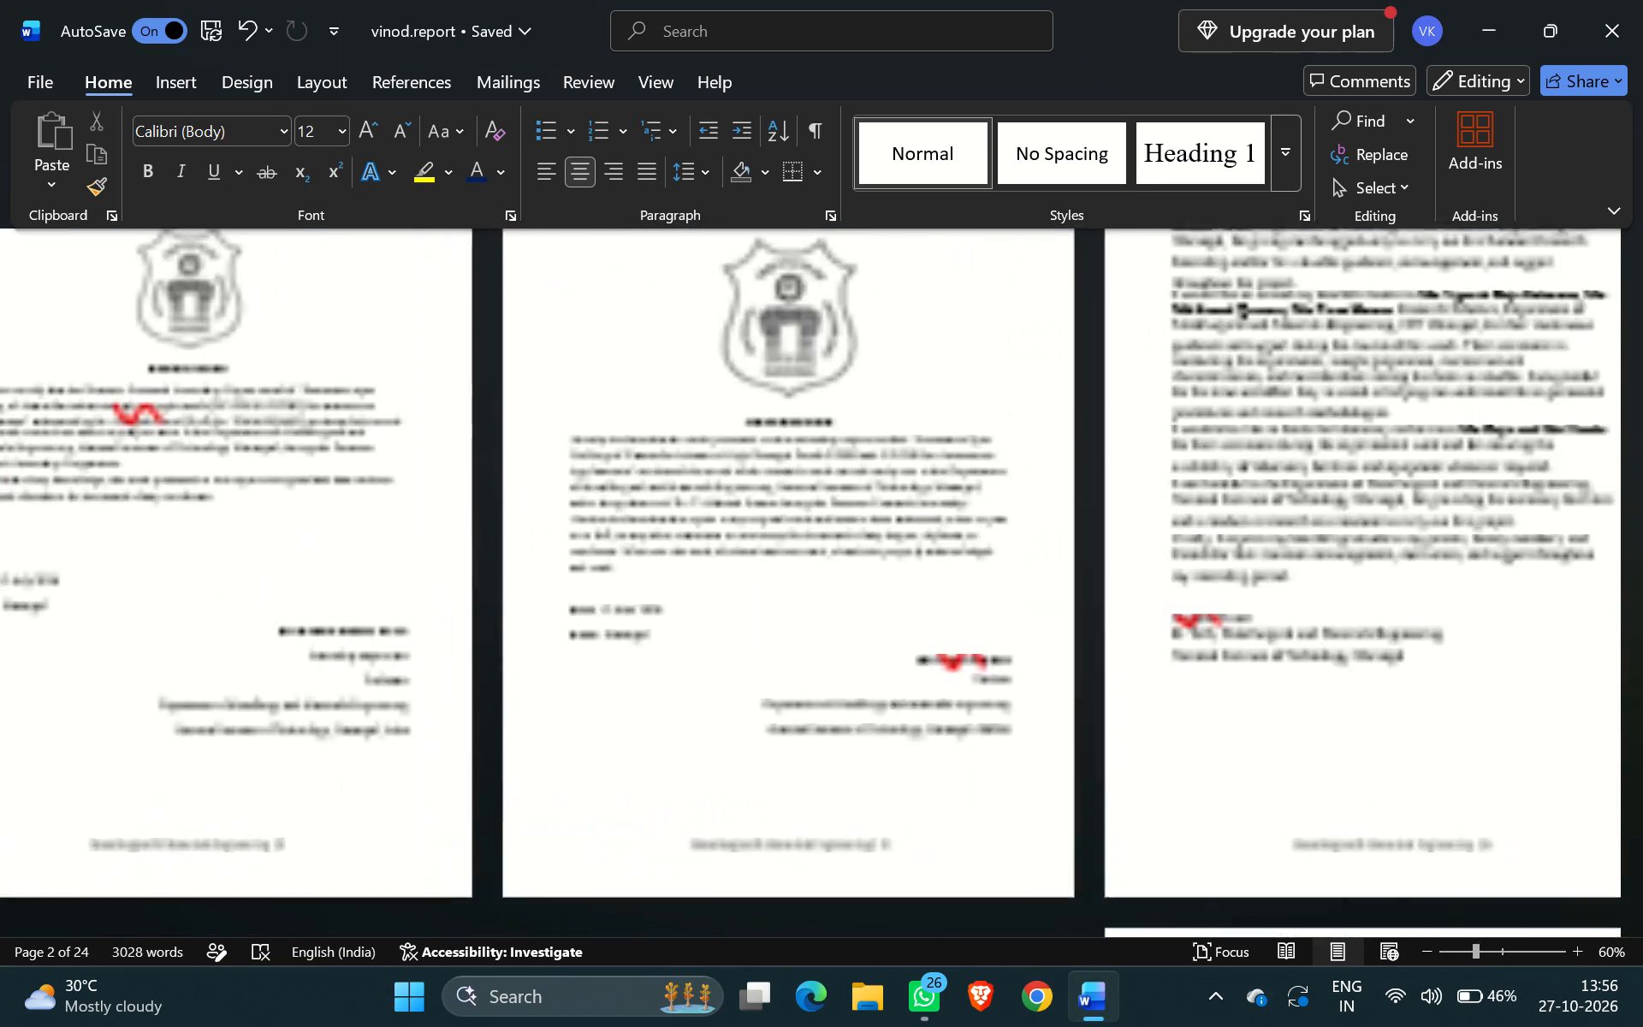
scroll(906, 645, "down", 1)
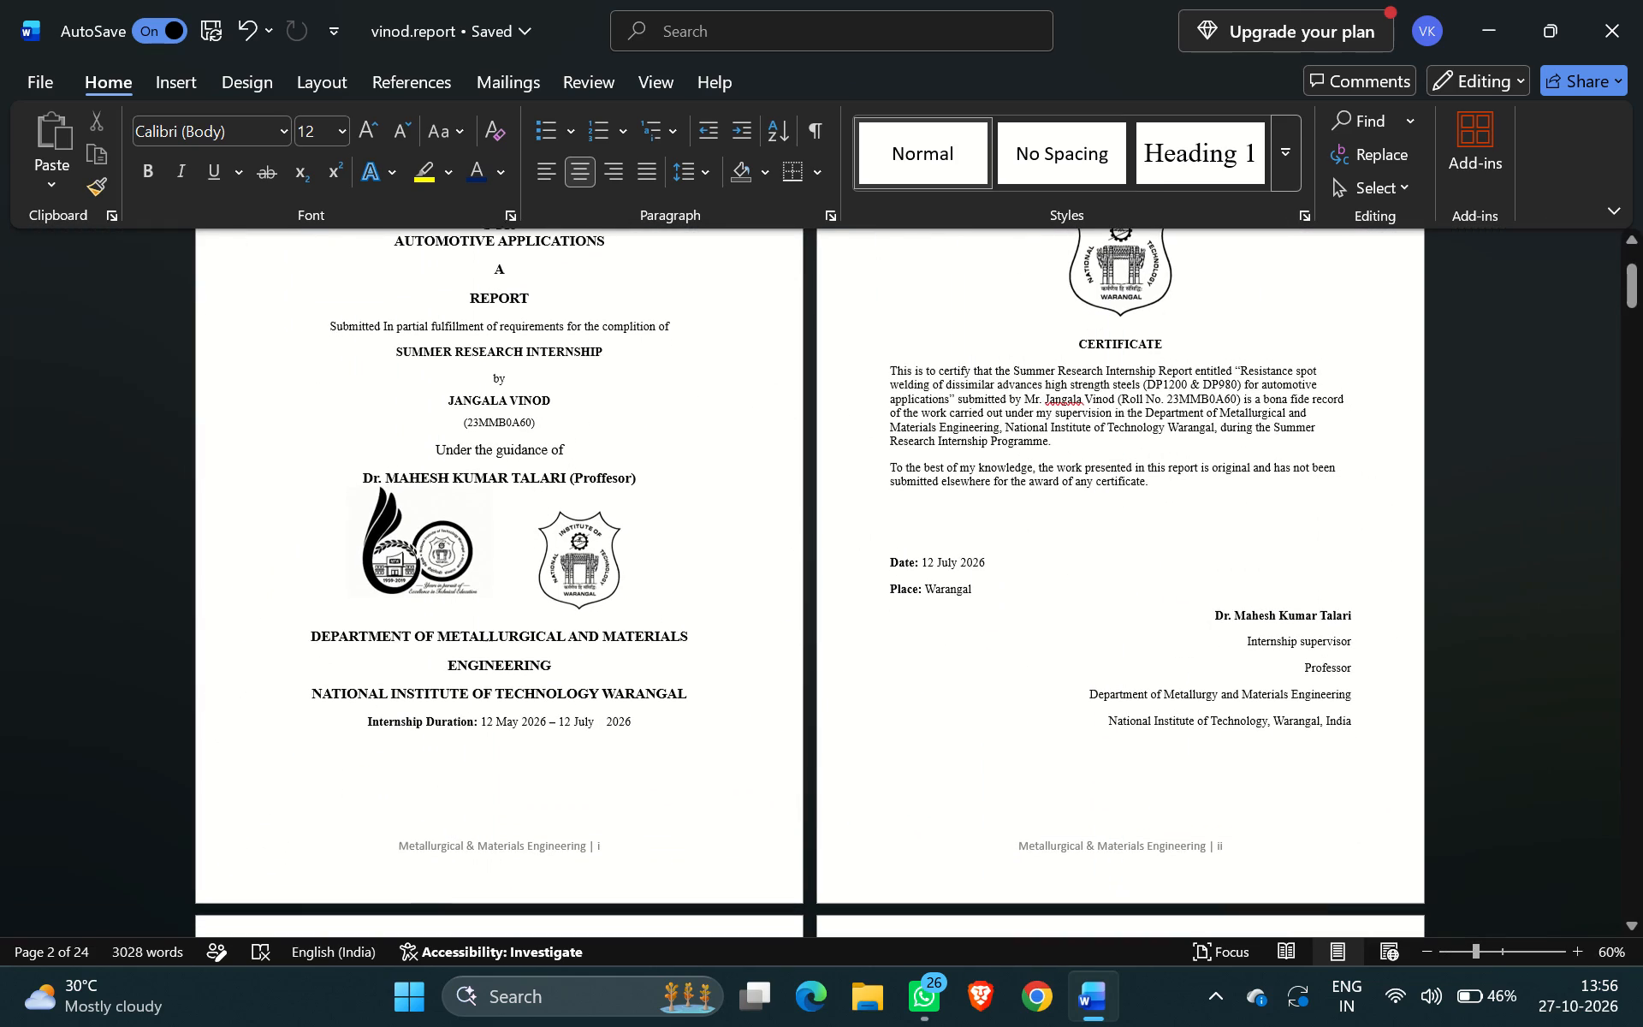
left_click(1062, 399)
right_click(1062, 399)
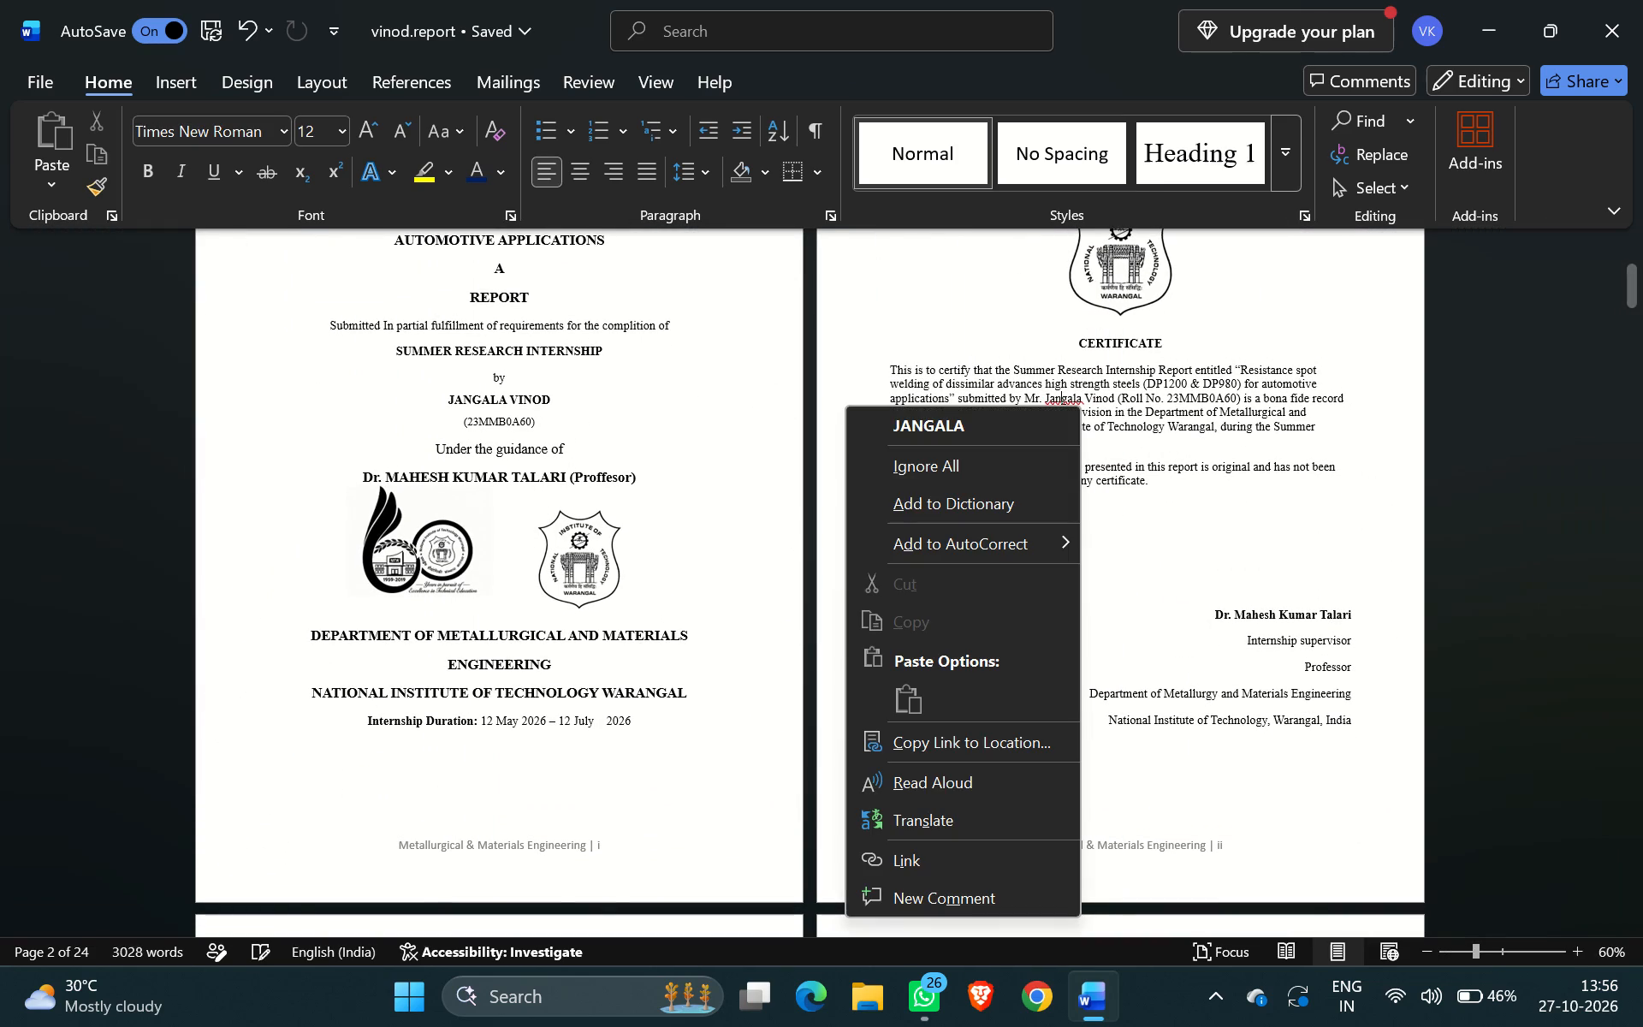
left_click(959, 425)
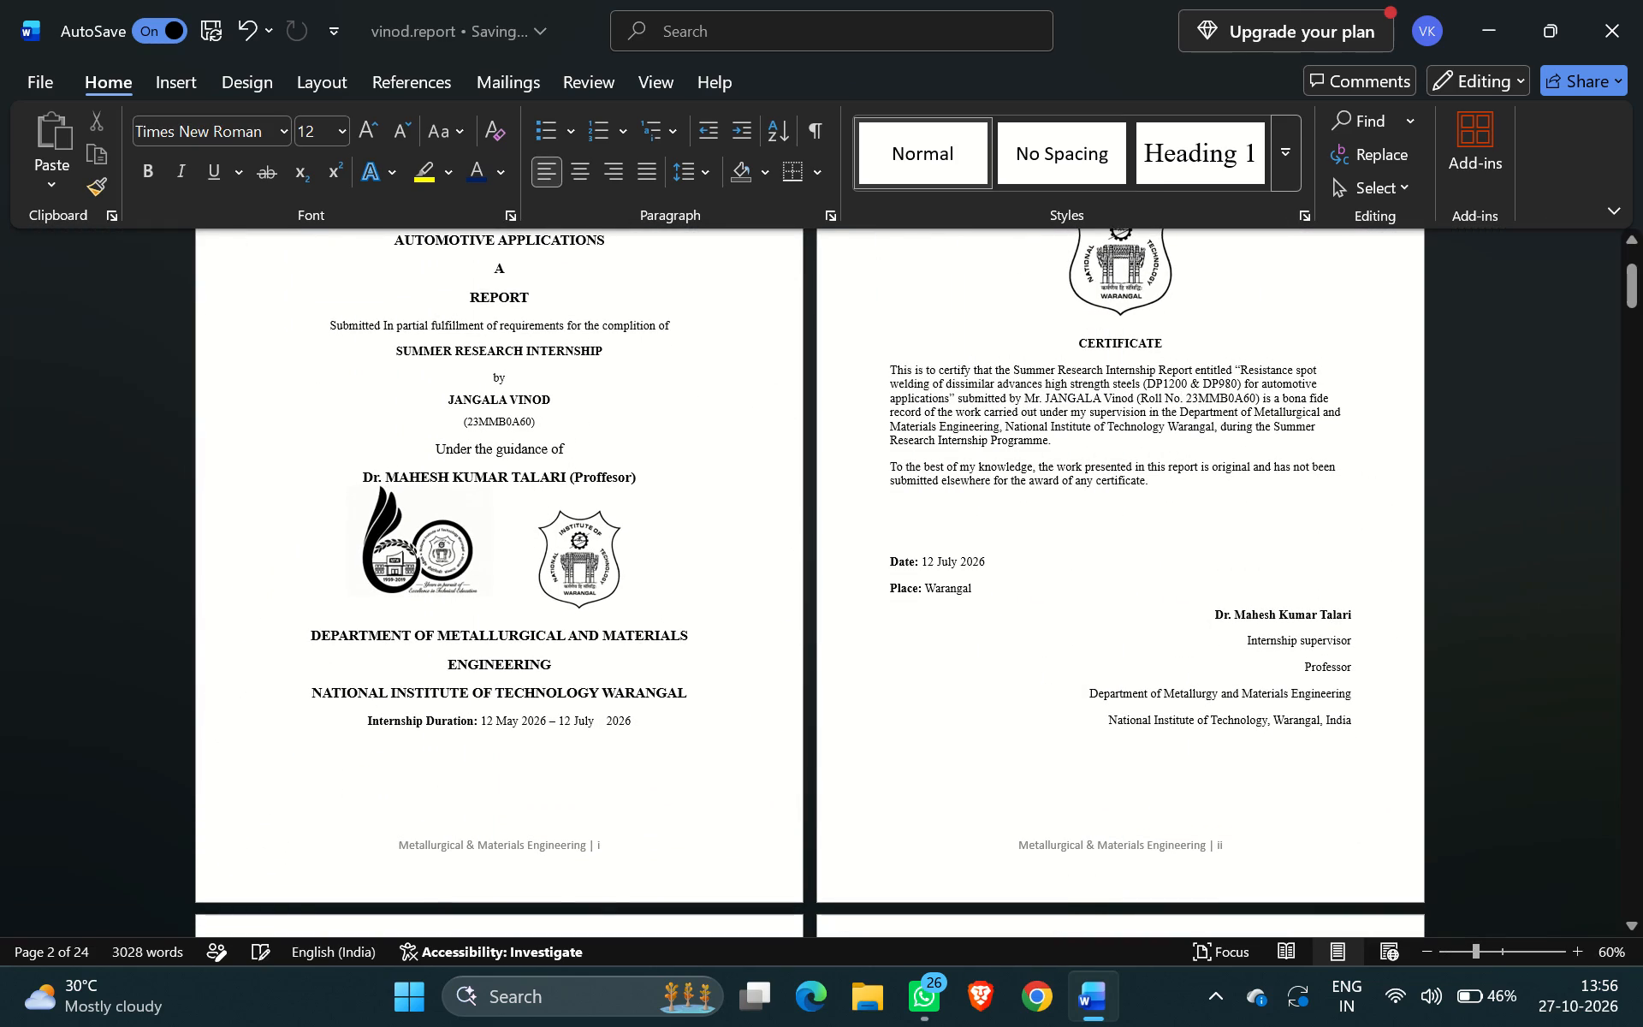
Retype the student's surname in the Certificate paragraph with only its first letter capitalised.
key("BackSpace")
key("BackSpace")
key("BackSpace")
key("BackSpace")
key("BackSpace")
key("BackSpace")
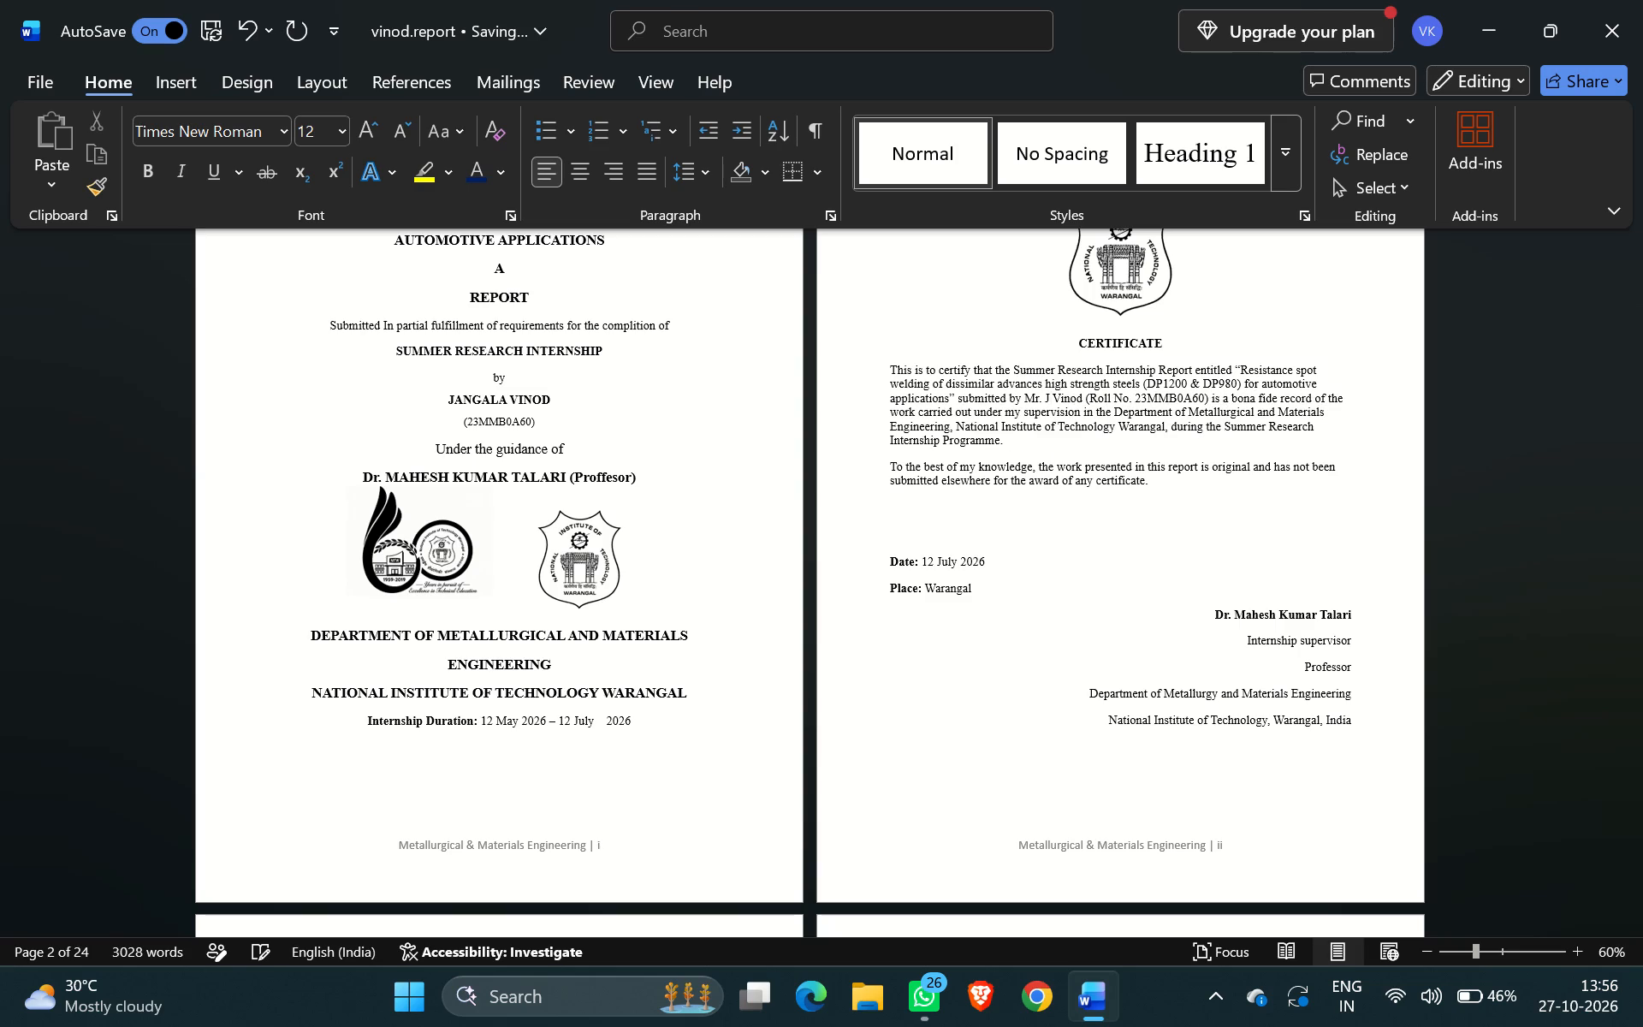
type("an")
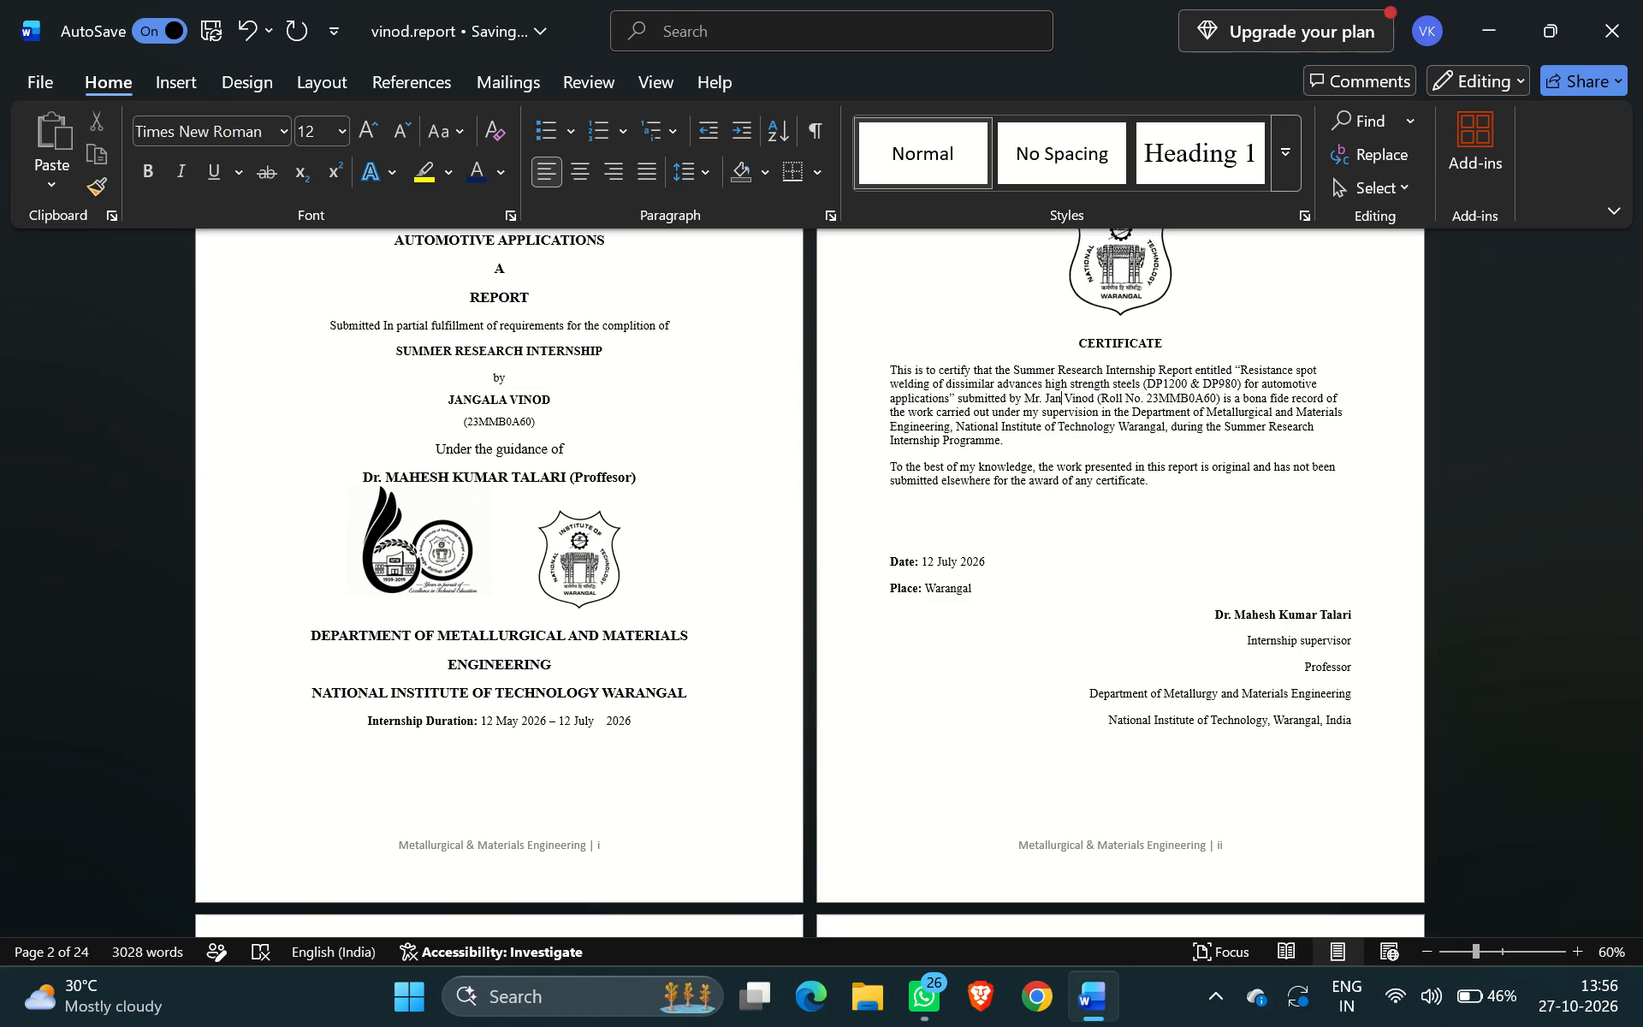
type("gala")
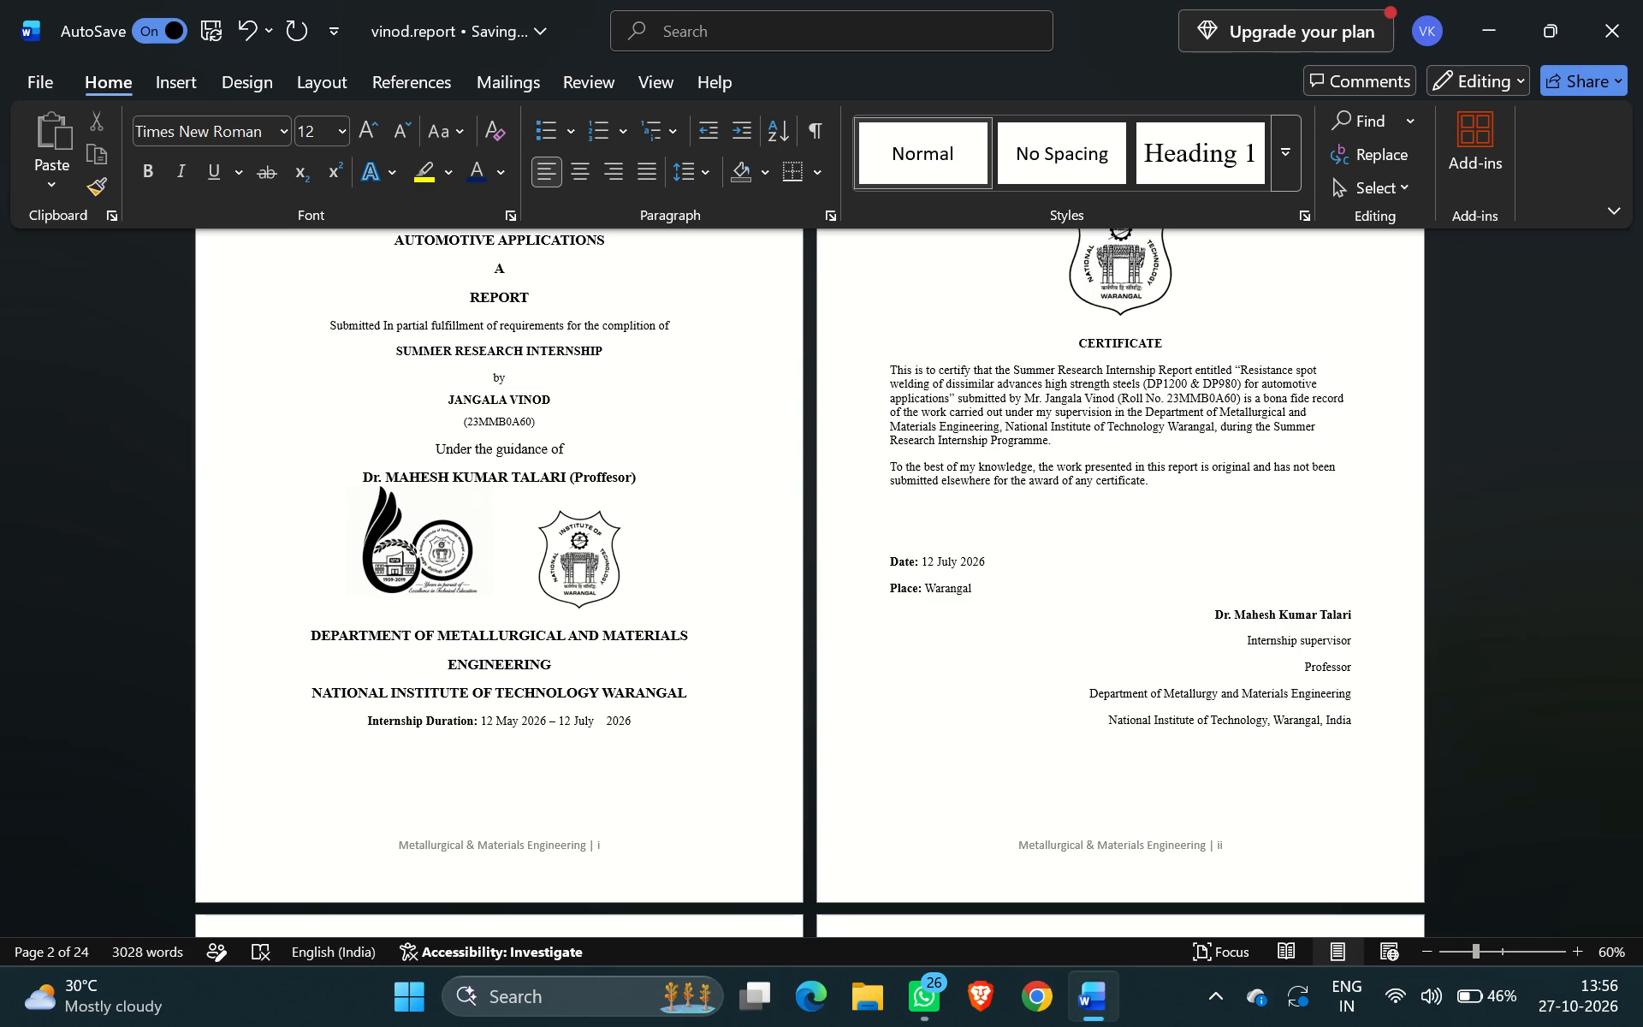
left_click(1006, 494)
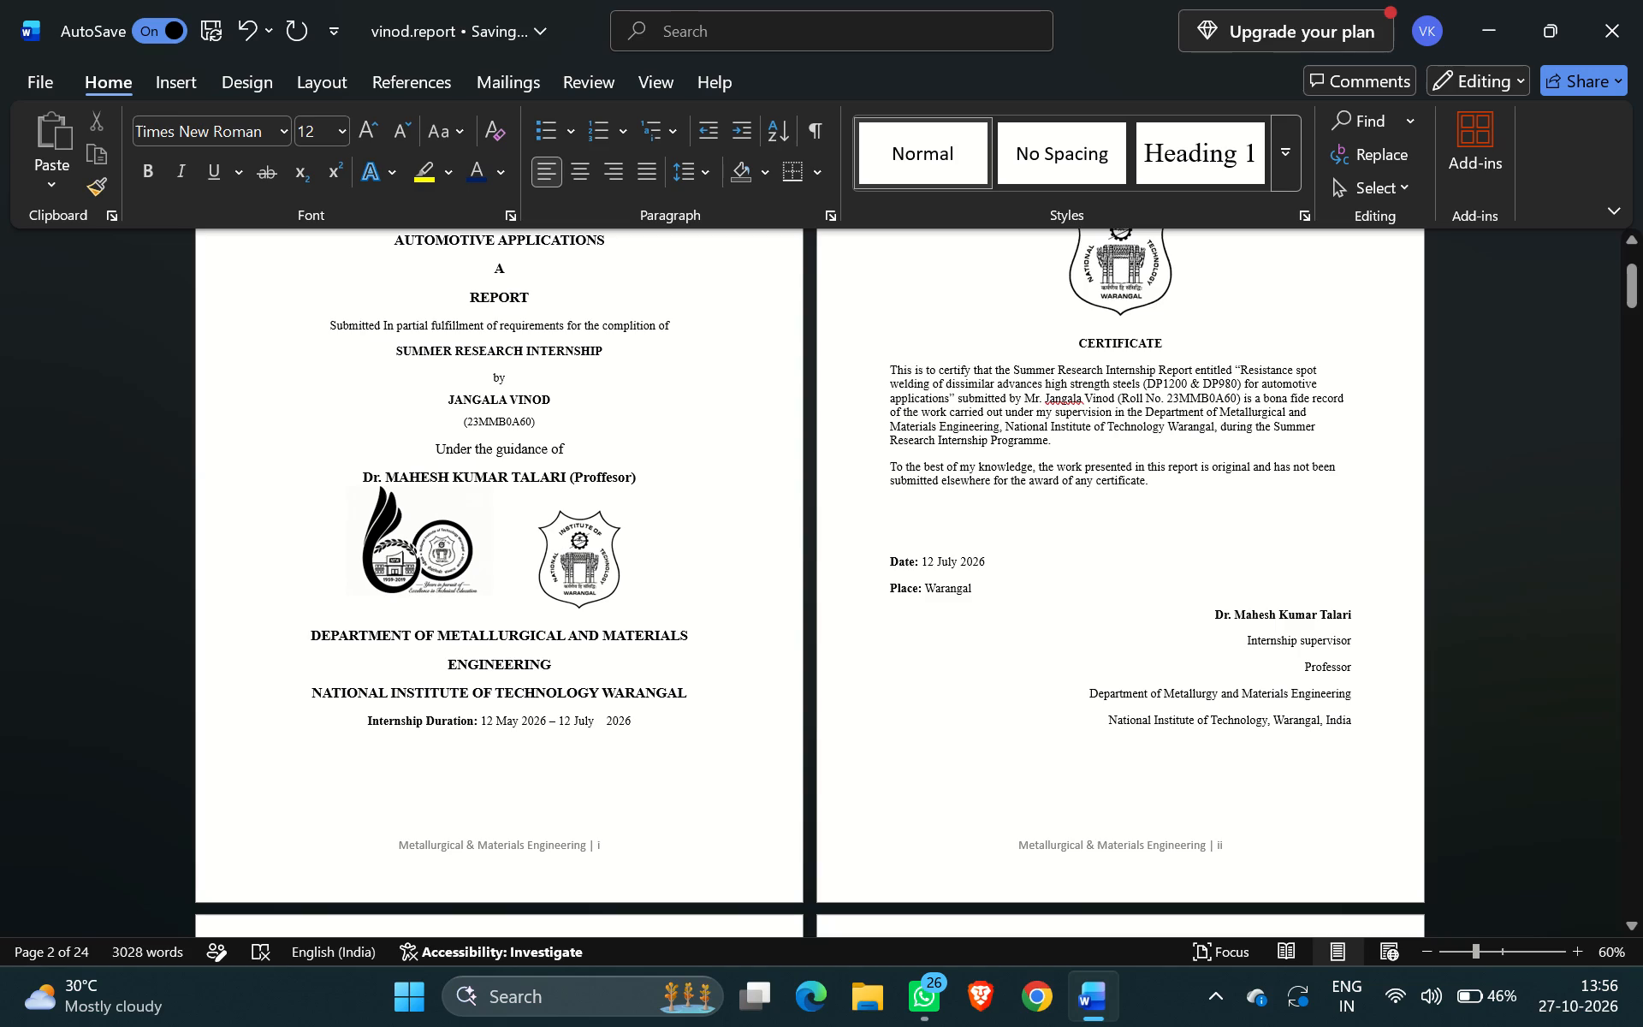
Ignore all spelling flags on the student's surname, starting from the Certificate paragraph.
left_click(1064, 400)
right_click(1064, 400)
left_click(978, 458)
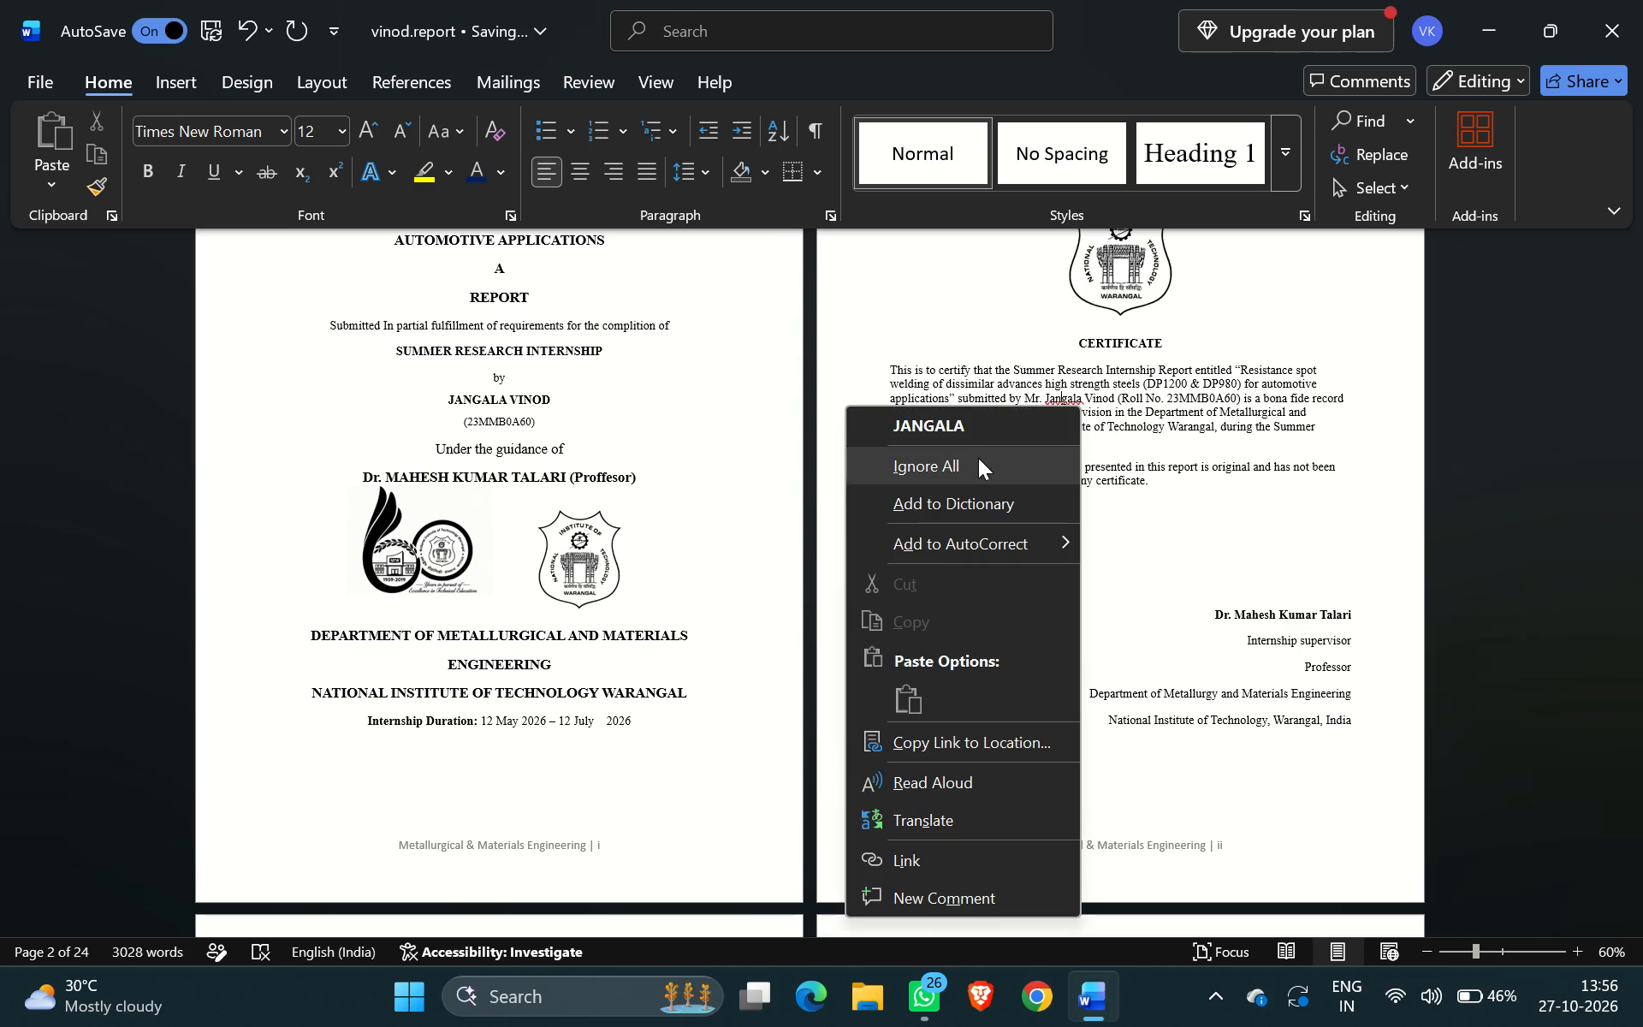
Read through the Certificate, Declaration and Acknowledgments pages, checking the dates, names and wording.
scroll(1047, 602, "down", 1)
scroll(1047, 602, "up", 2, "ctrl")
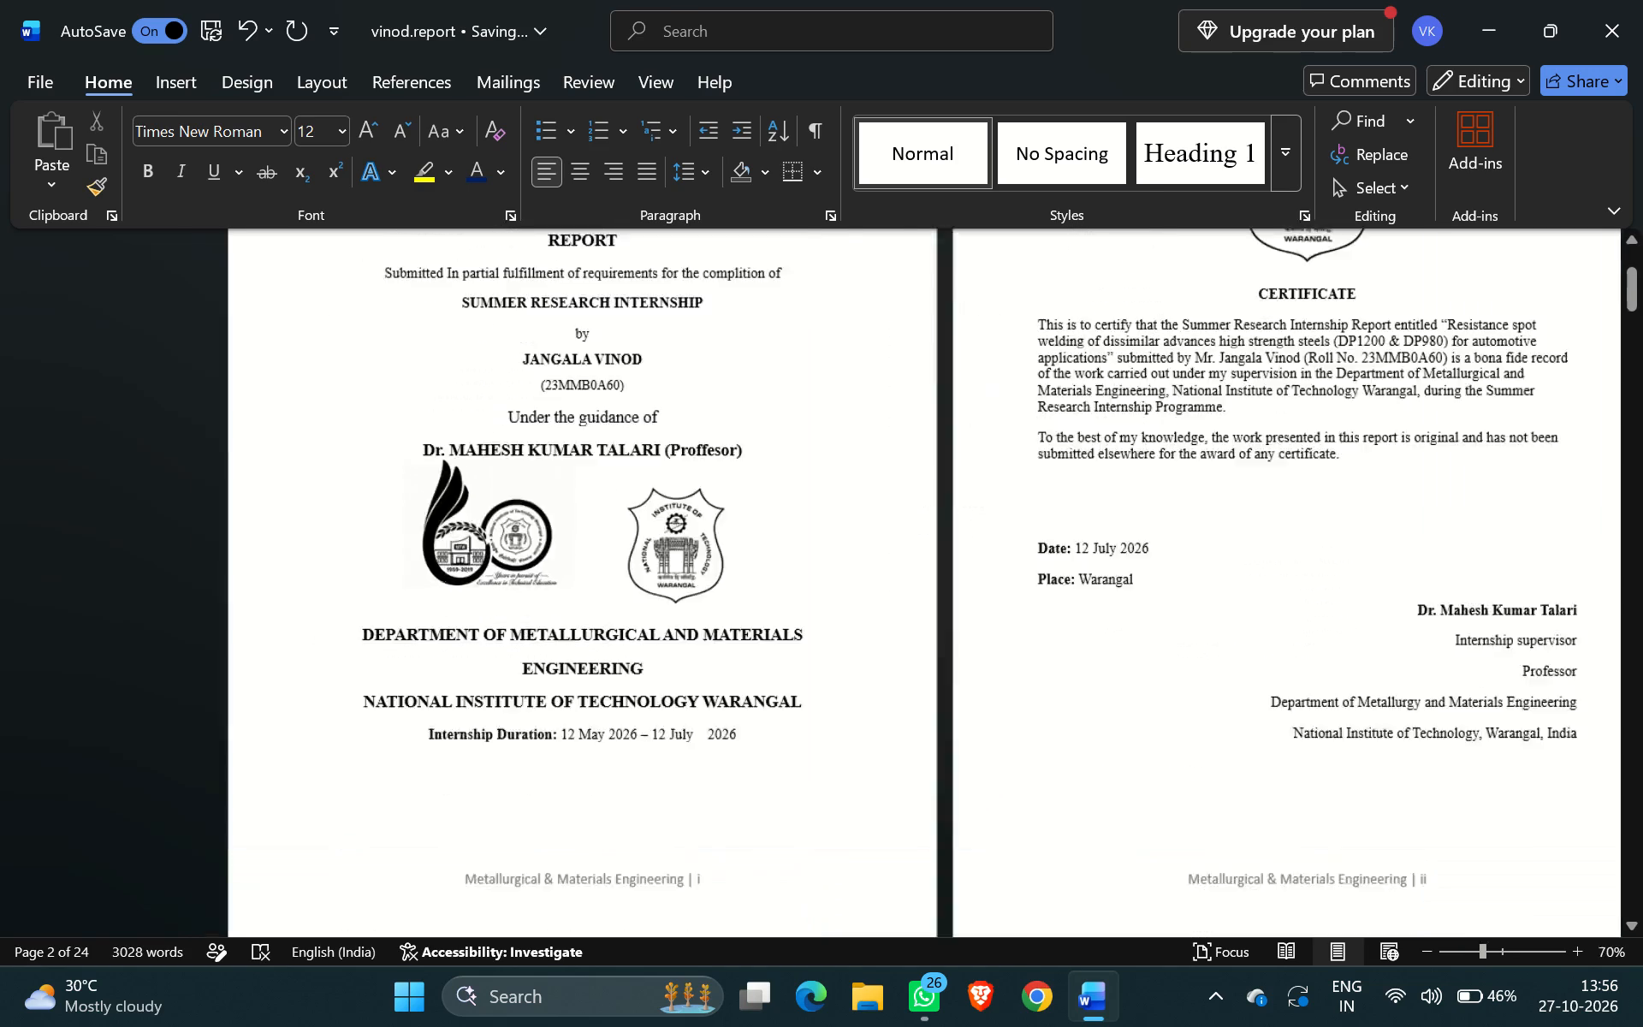
scroll(1047, 602, "up", 2, "ctrl")
scroll(1047, 602, "down", 4)
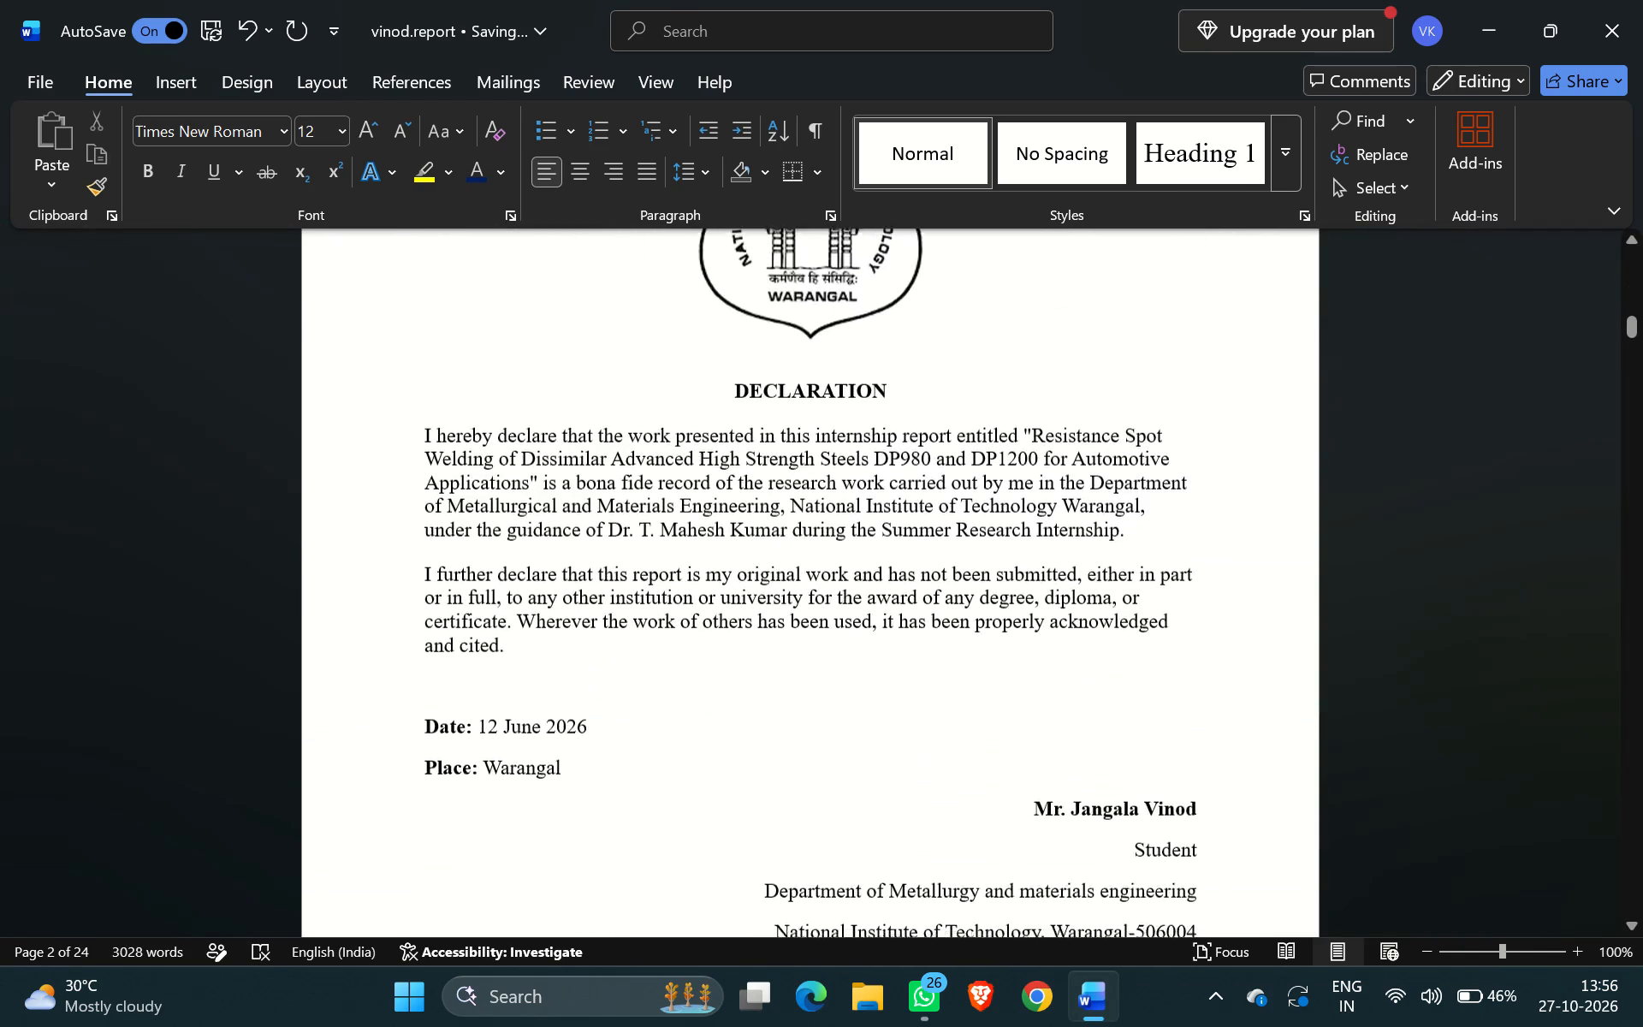
scroll(1047, 602, "down", 1)
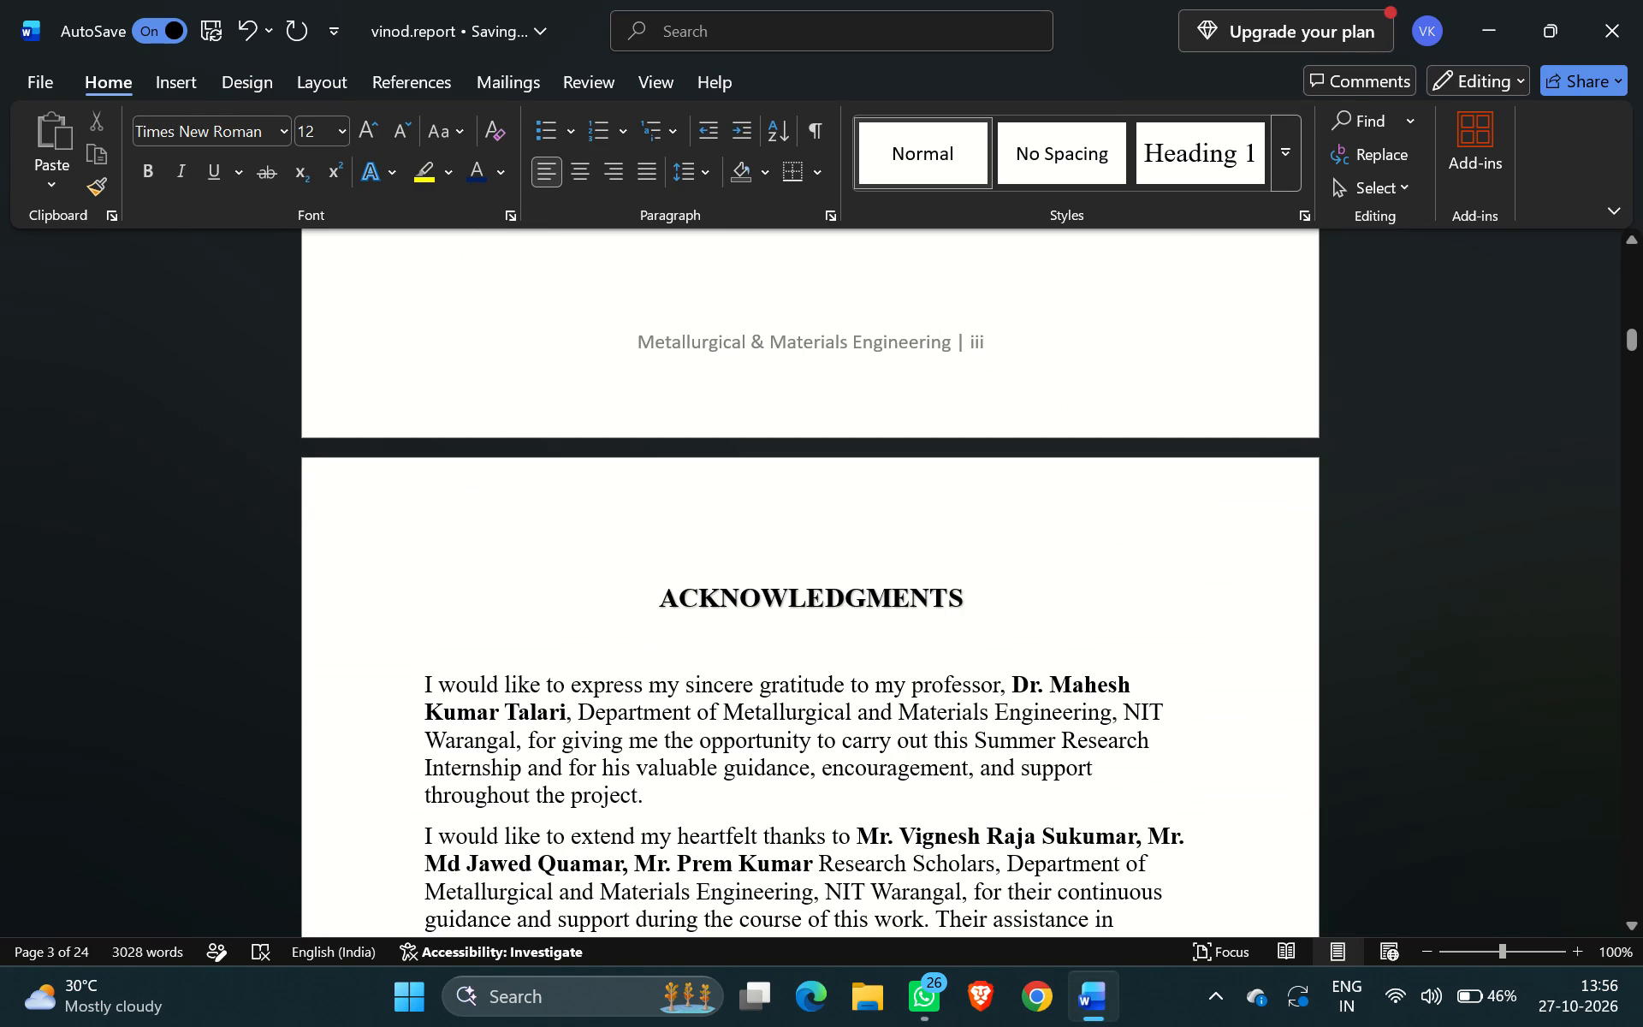
scroll(919, 881, "down", 2)
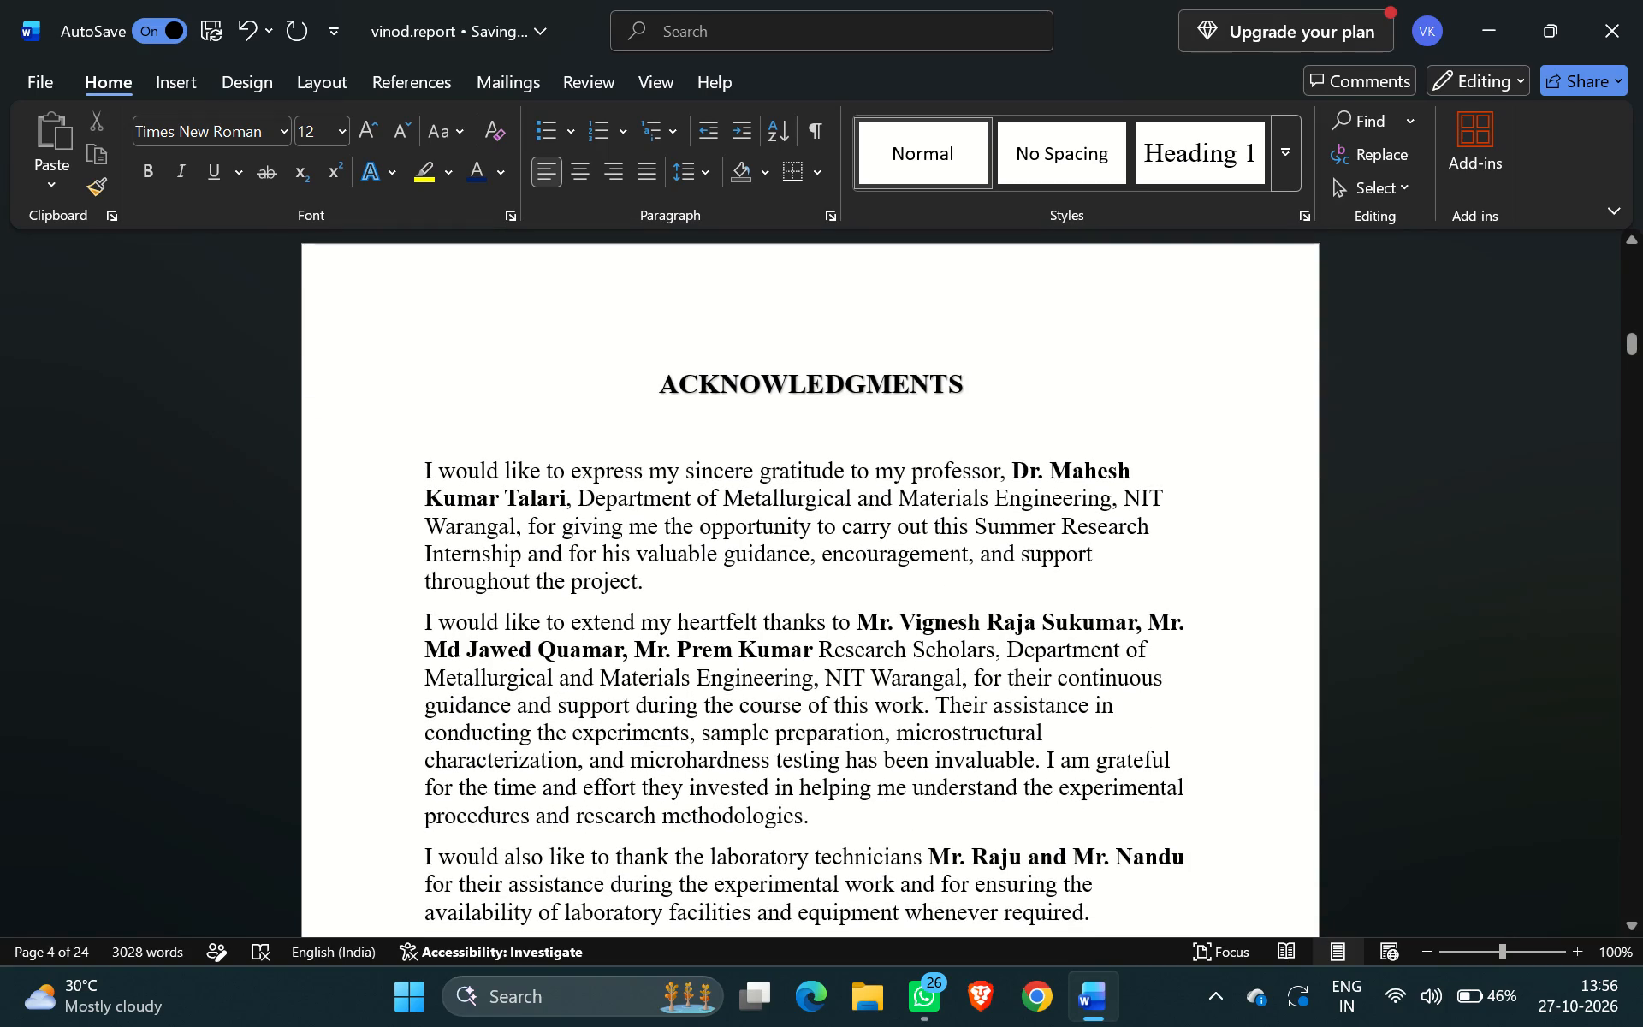
scroll(919, 881, "down", 2)
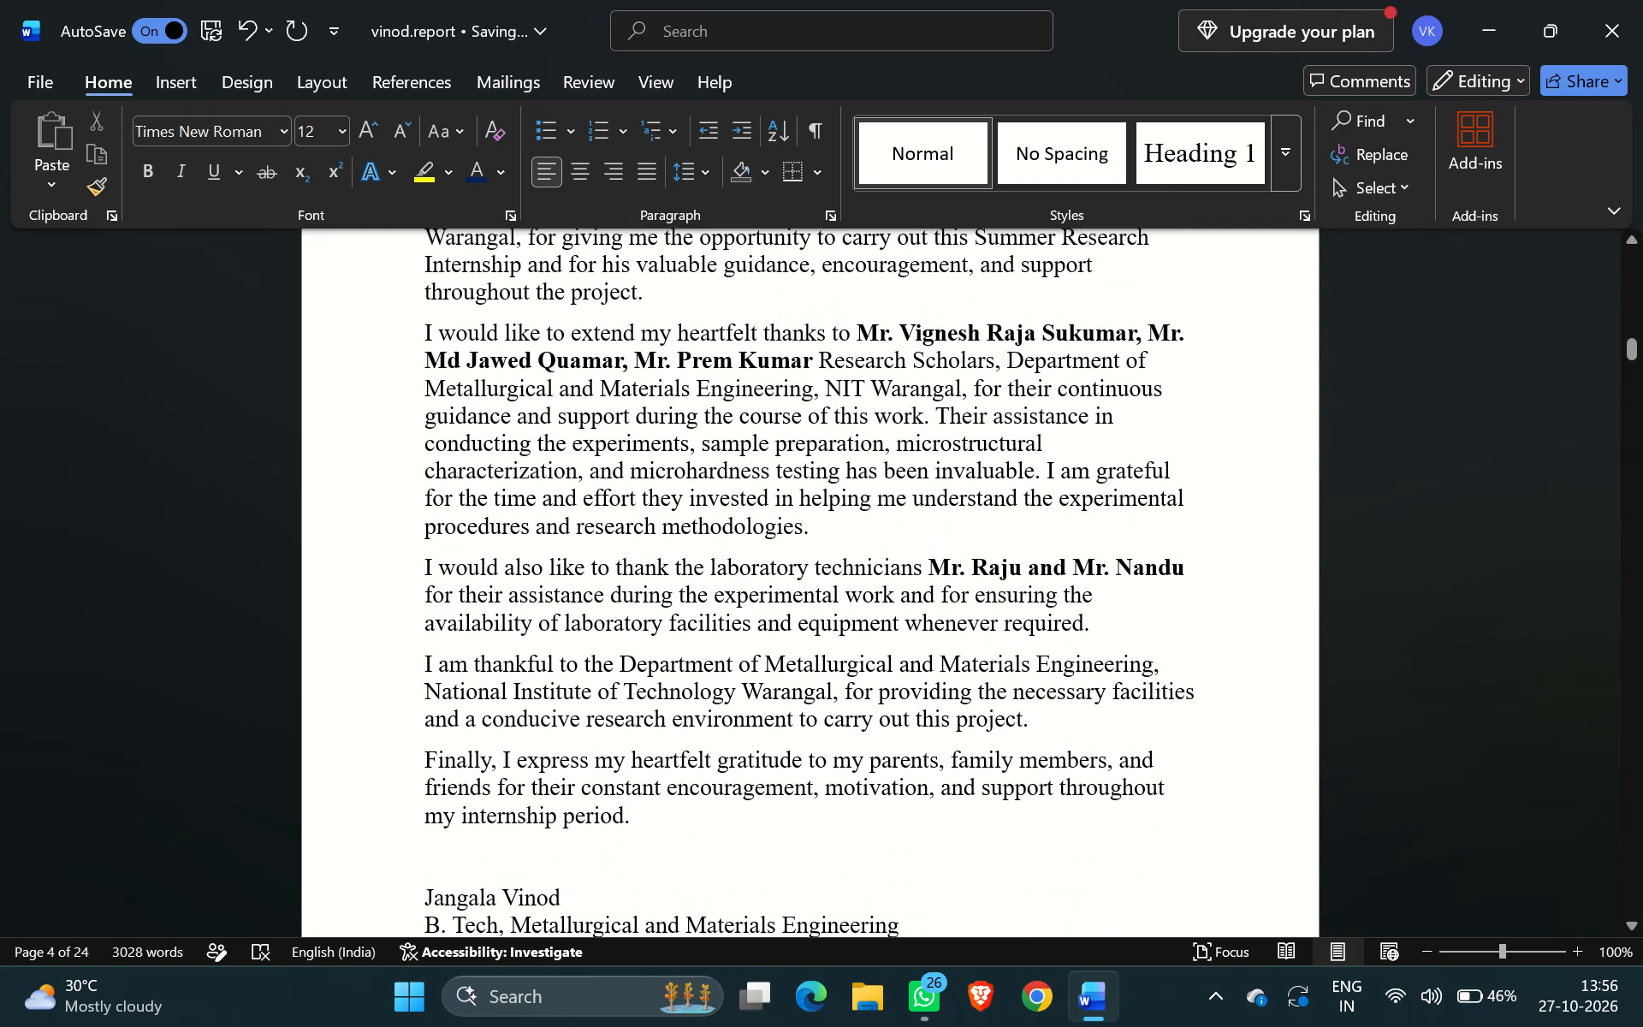
scroll(919, 881, "down", 2)
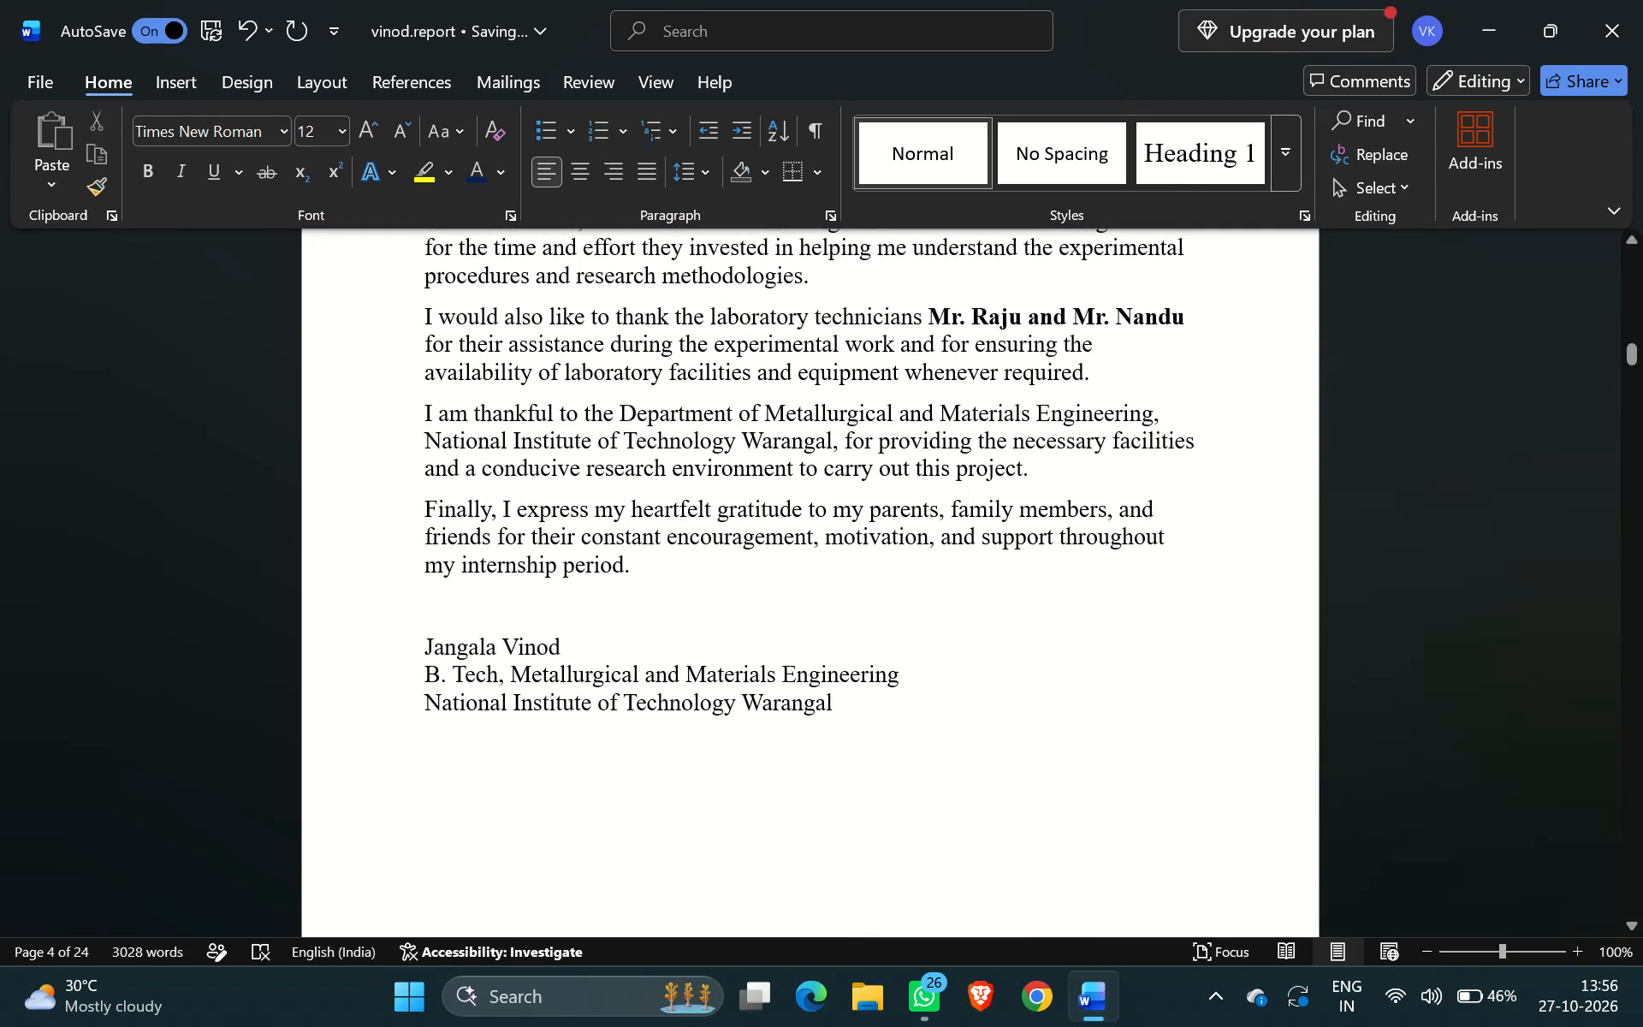
scroll(919, 881, "down", 2)
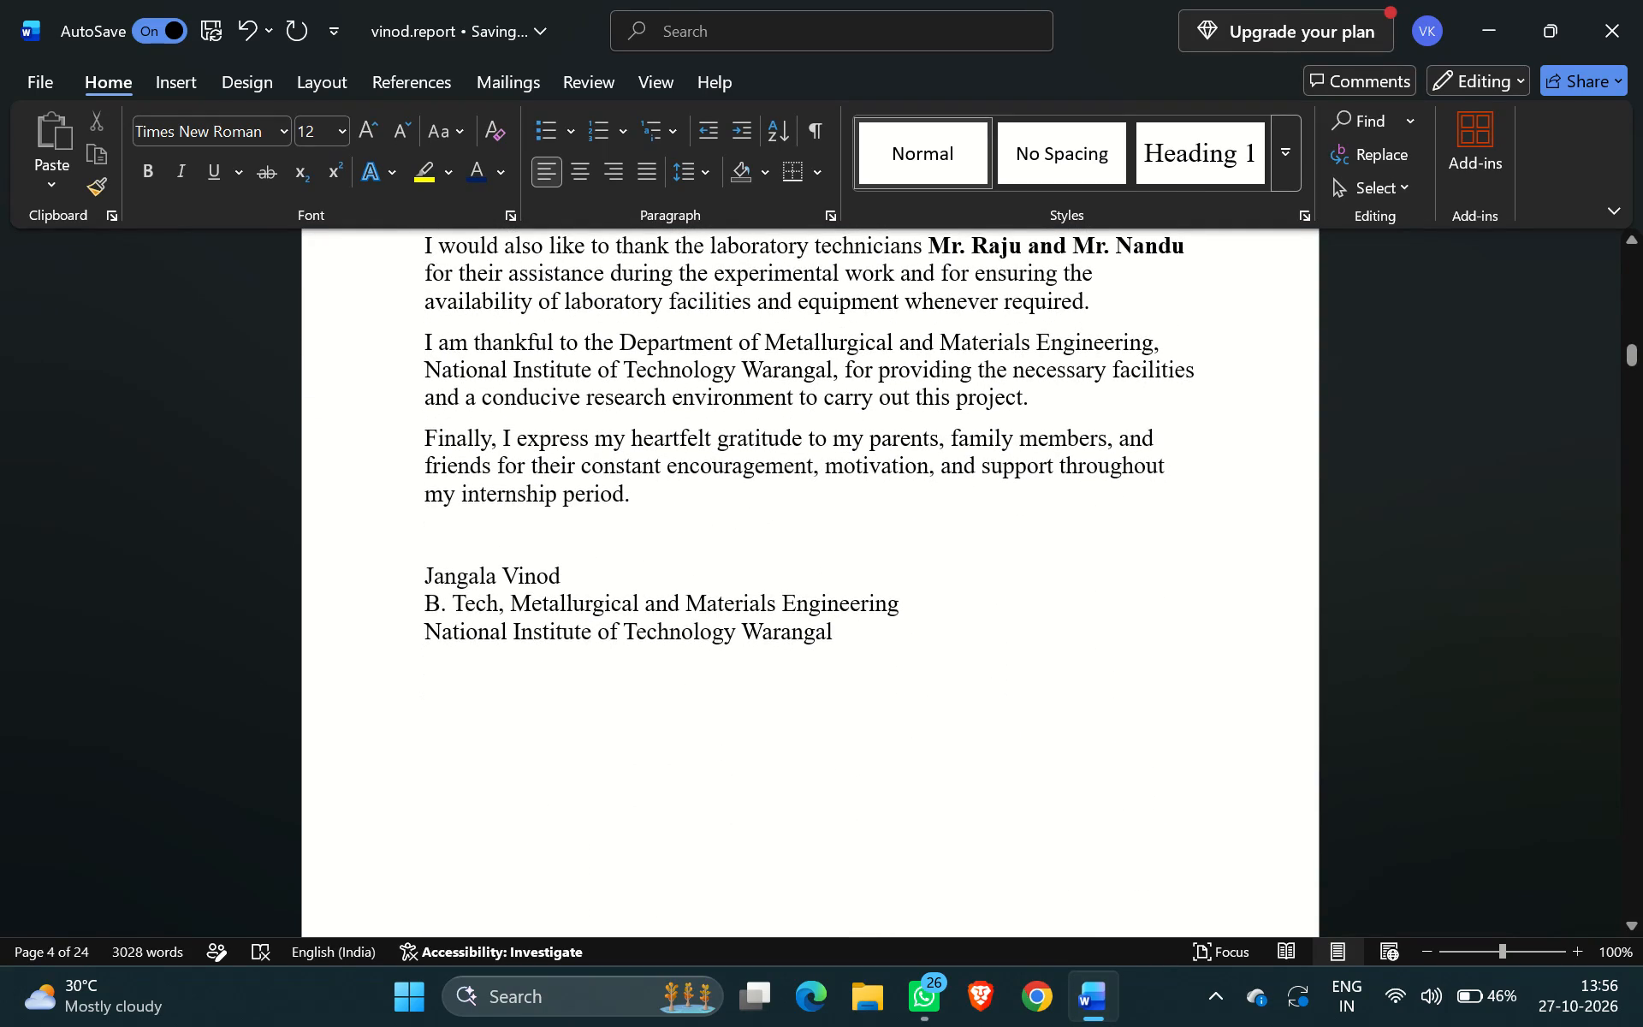
scroll(919, 881, "up", 1)
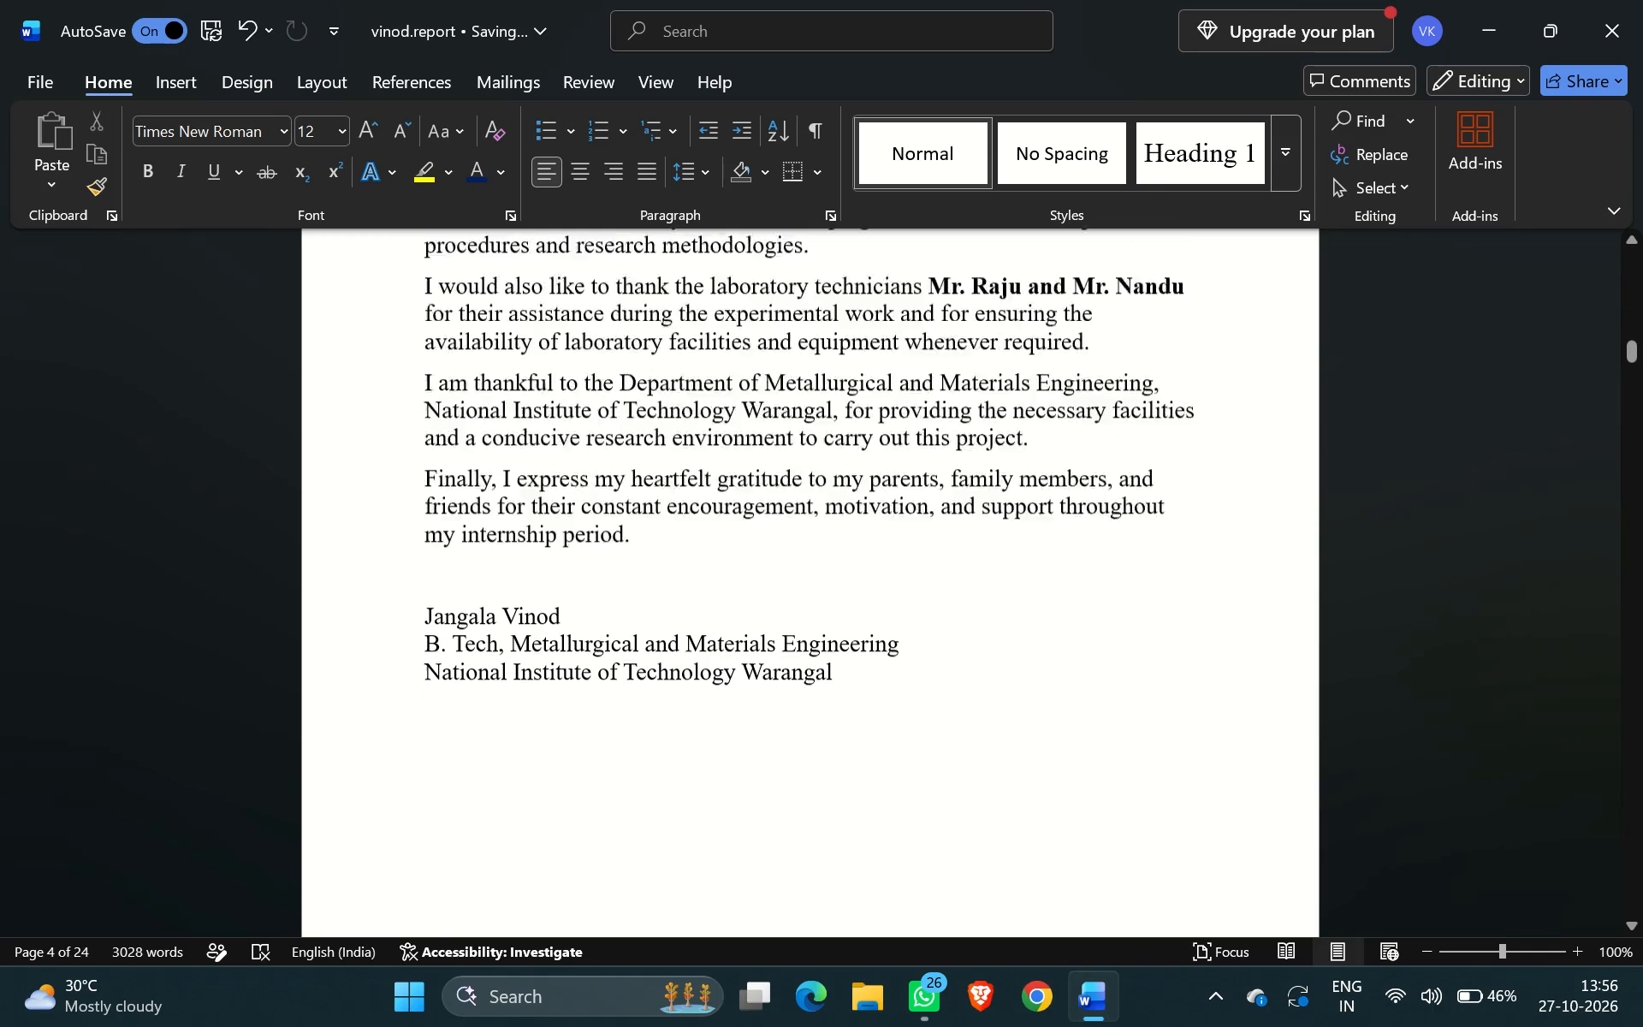
scroll(919, 881, "up", 2)
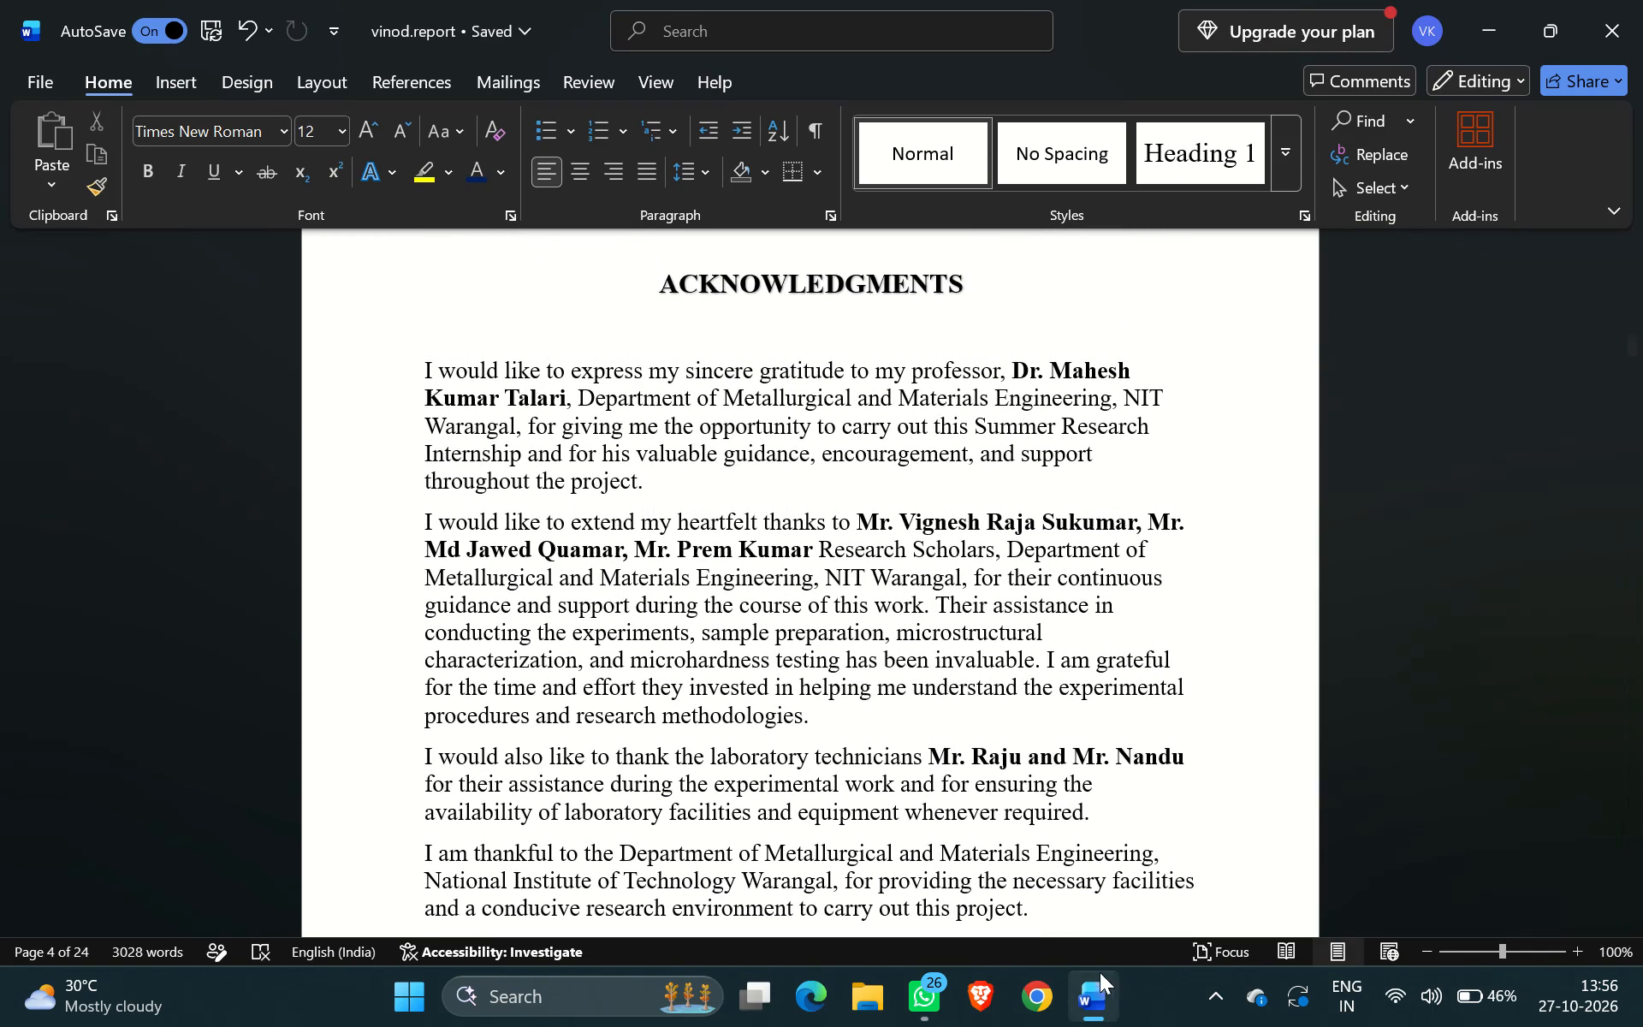
left_click(1035, 993)
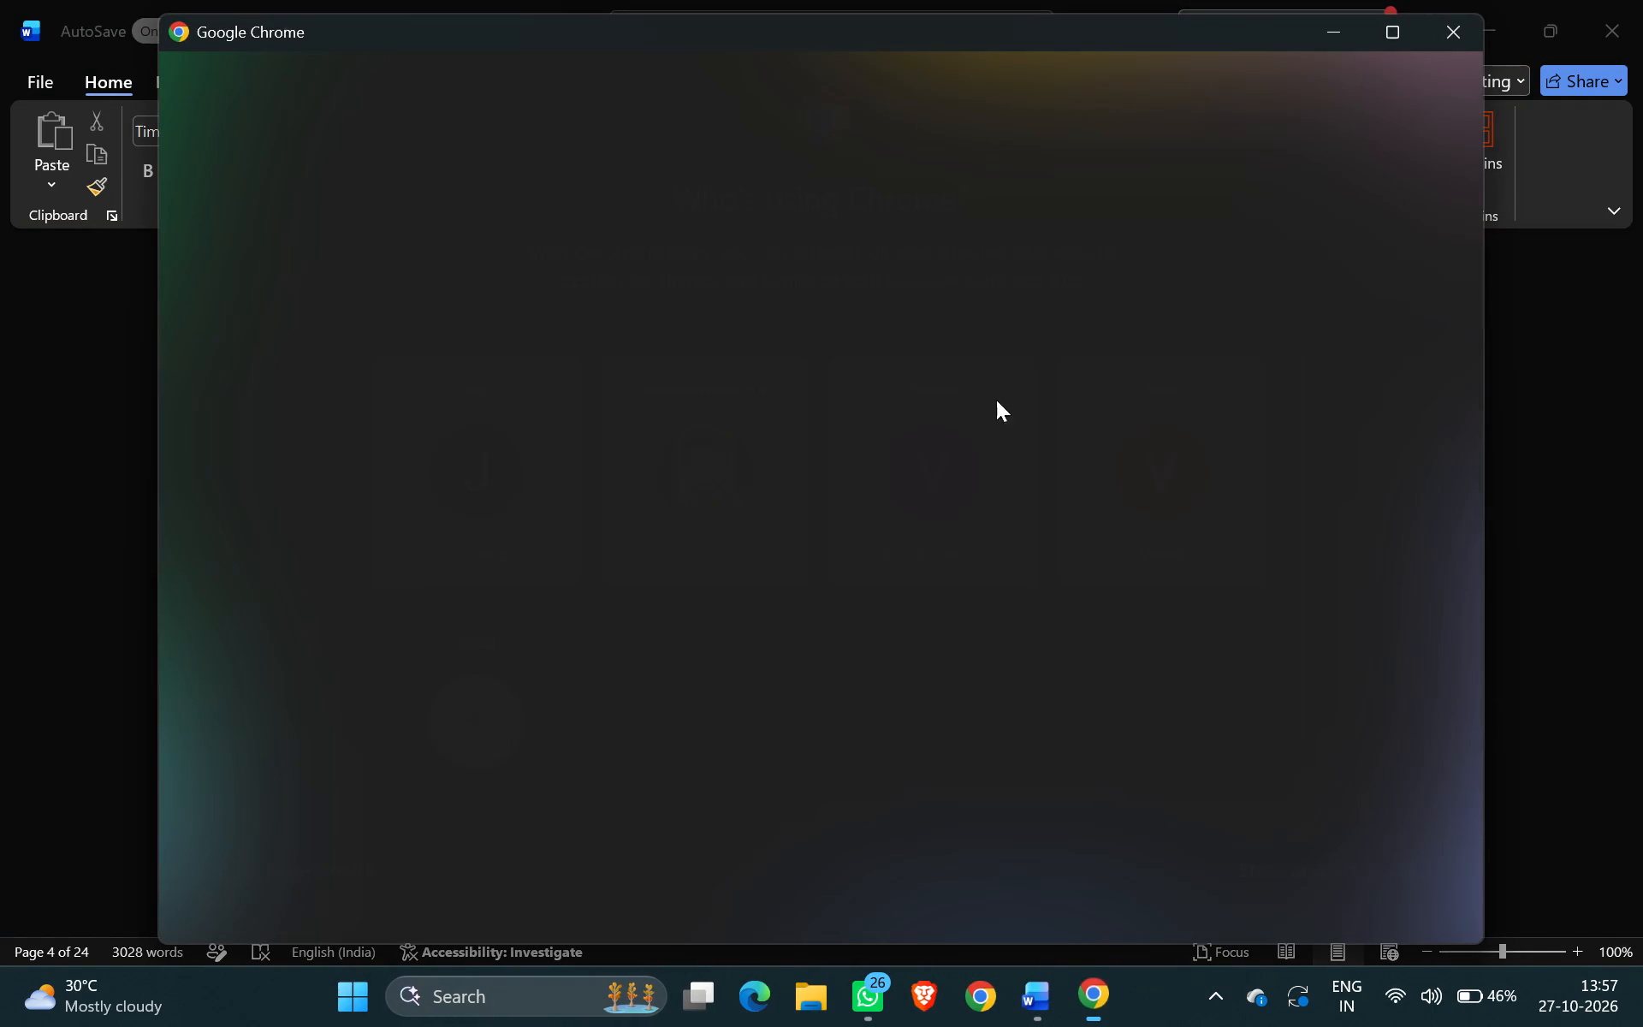
left_click(950, 515)
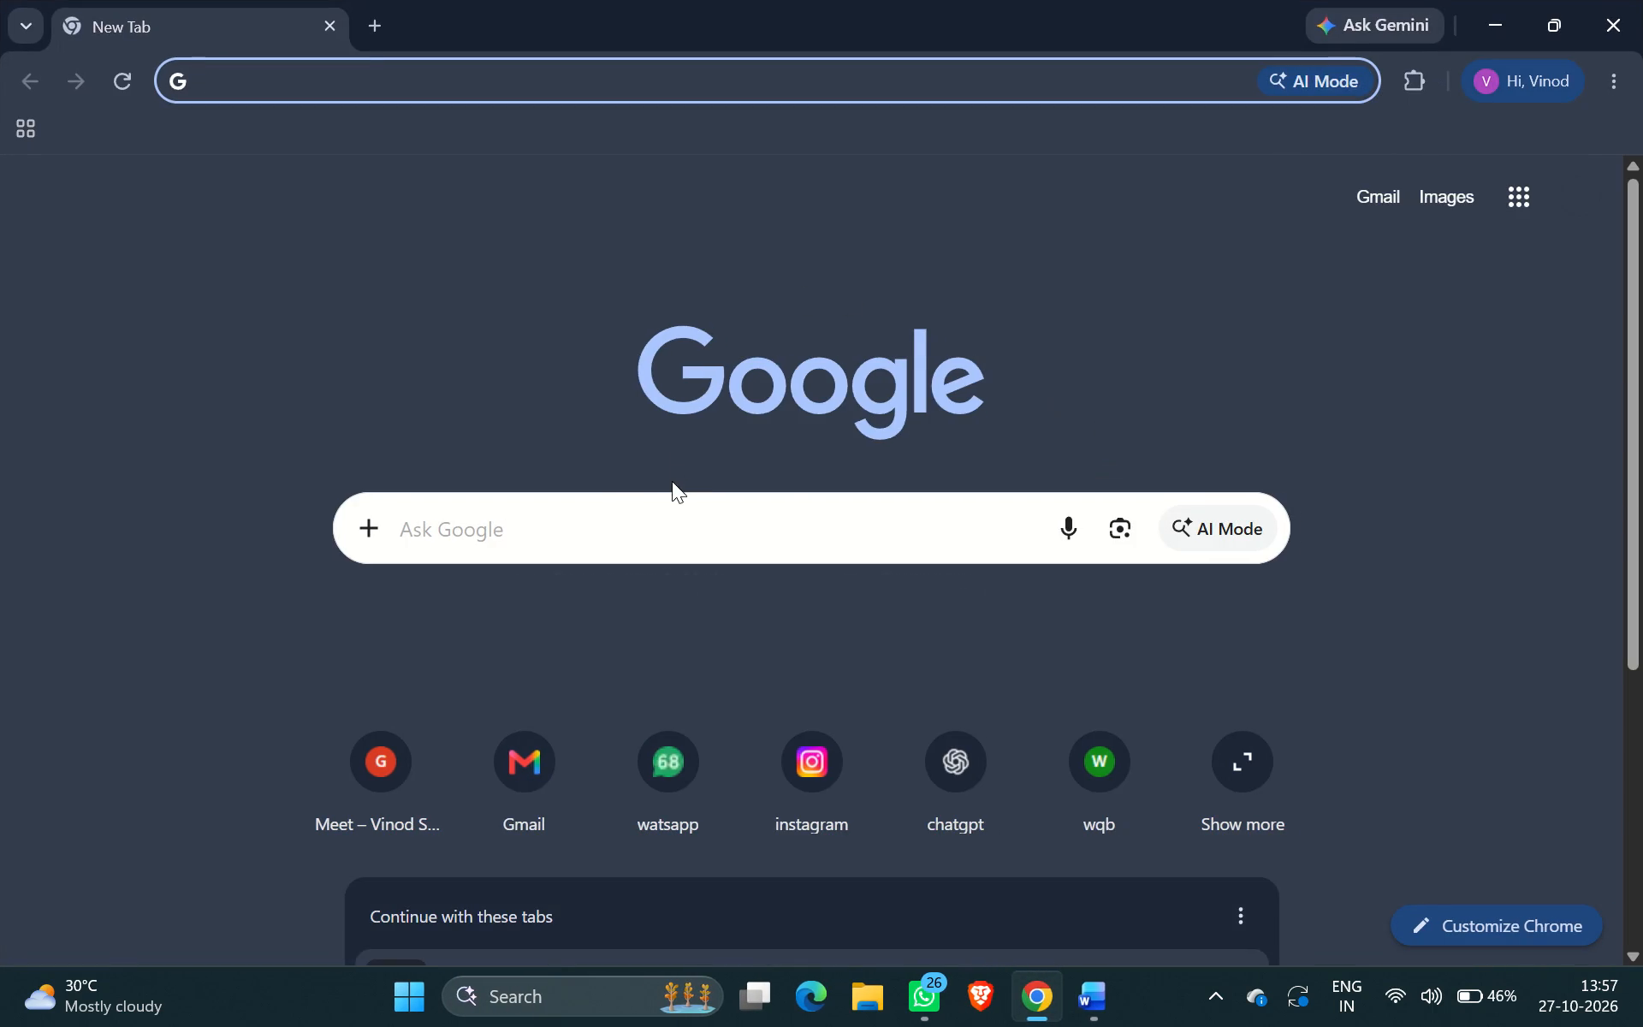
left_click(664, 519)
type("sh")
key("BackSpace")
type("ahithyu nitw")
key("space")
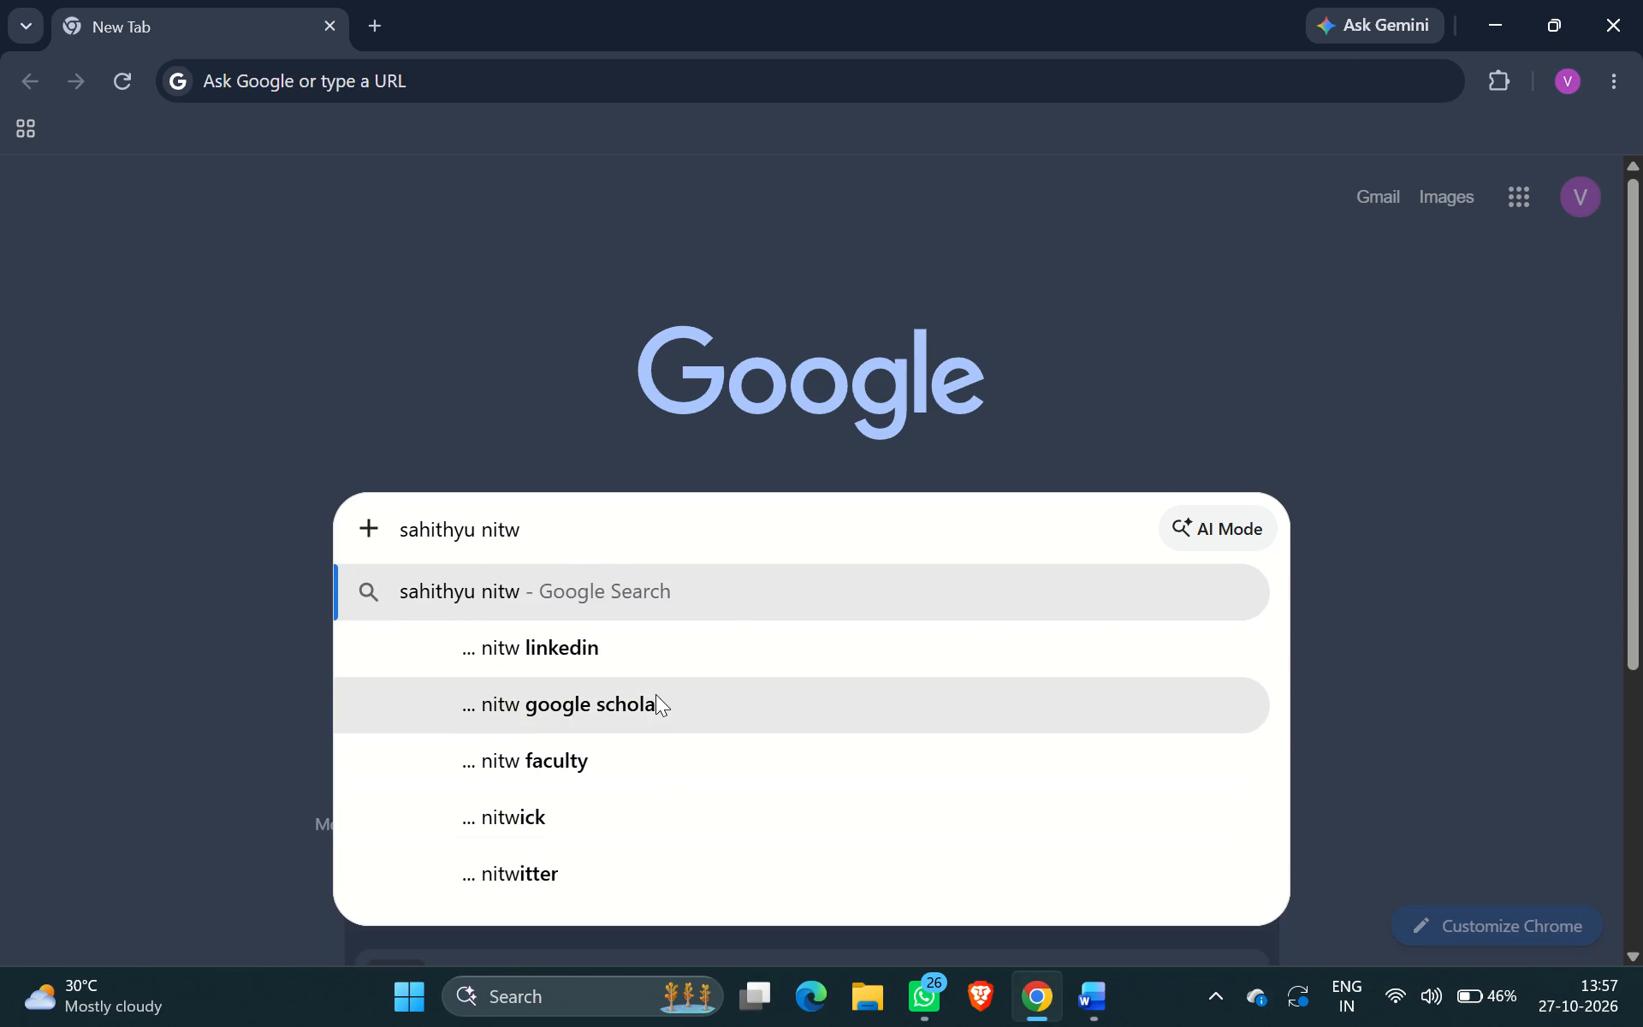
key("space")
type("schoi")
key("BackSpace")
type("olar")
key("Return")
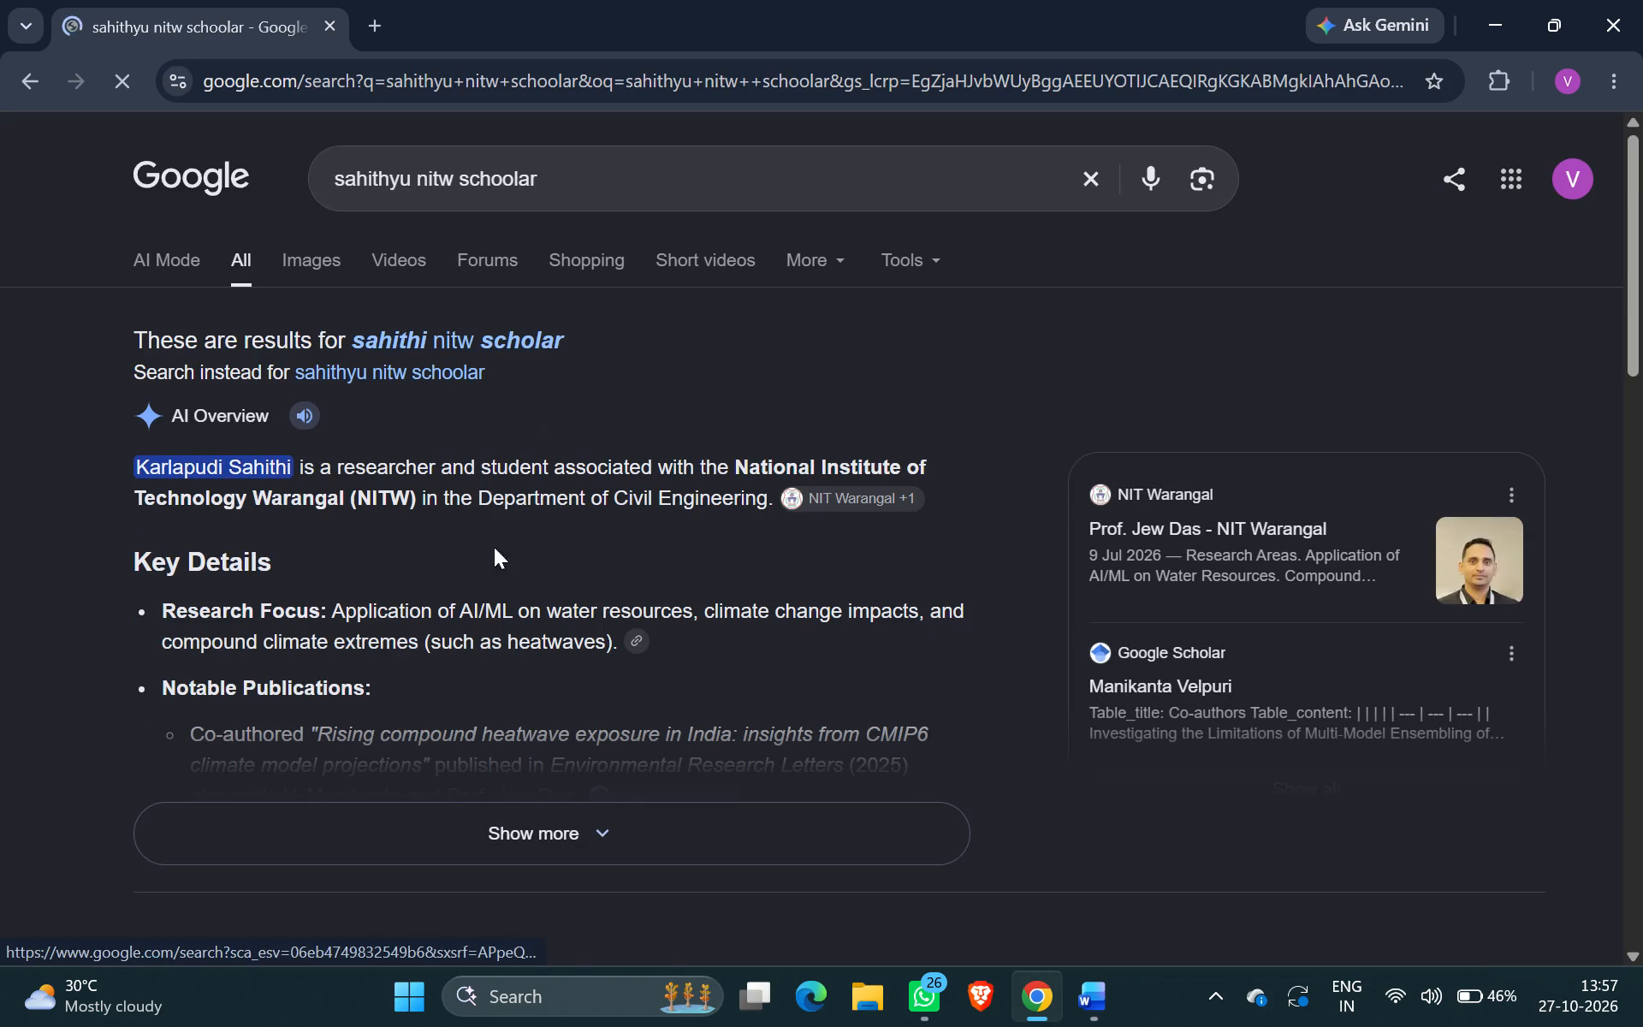
Look through the first page of search results for the NIT Warangal scholar's profile or correct name.
scroll(483, 641, "down", 1)
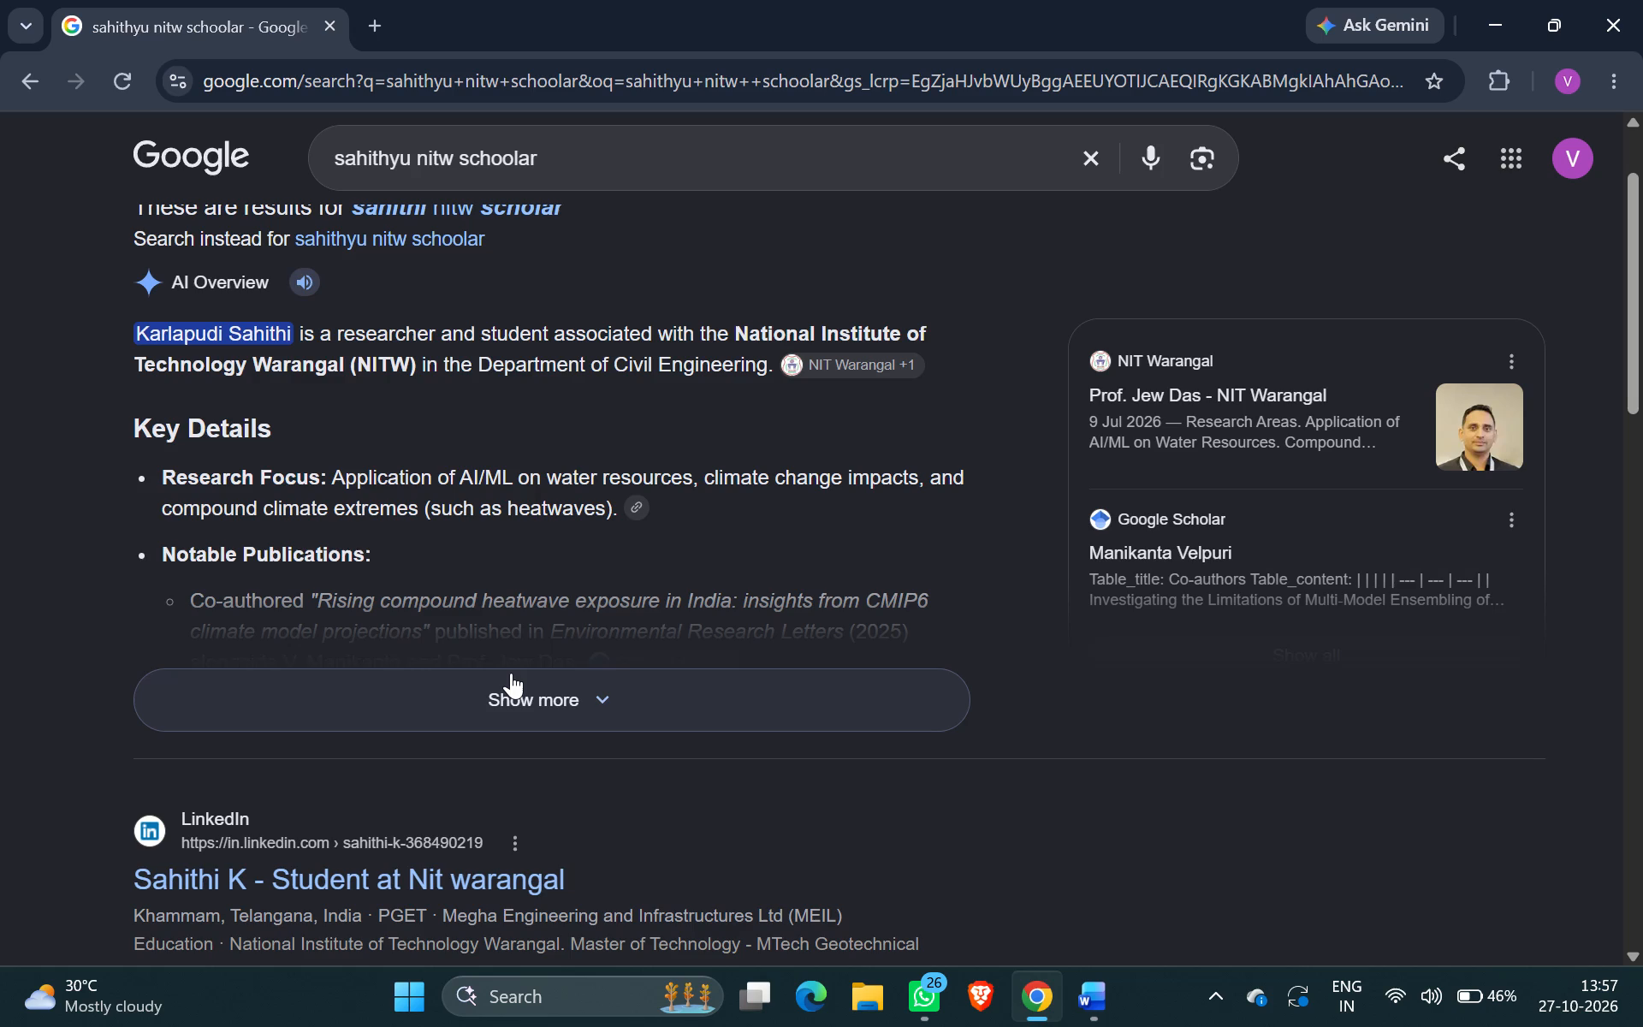
scroll(511, 673, "down", 3)
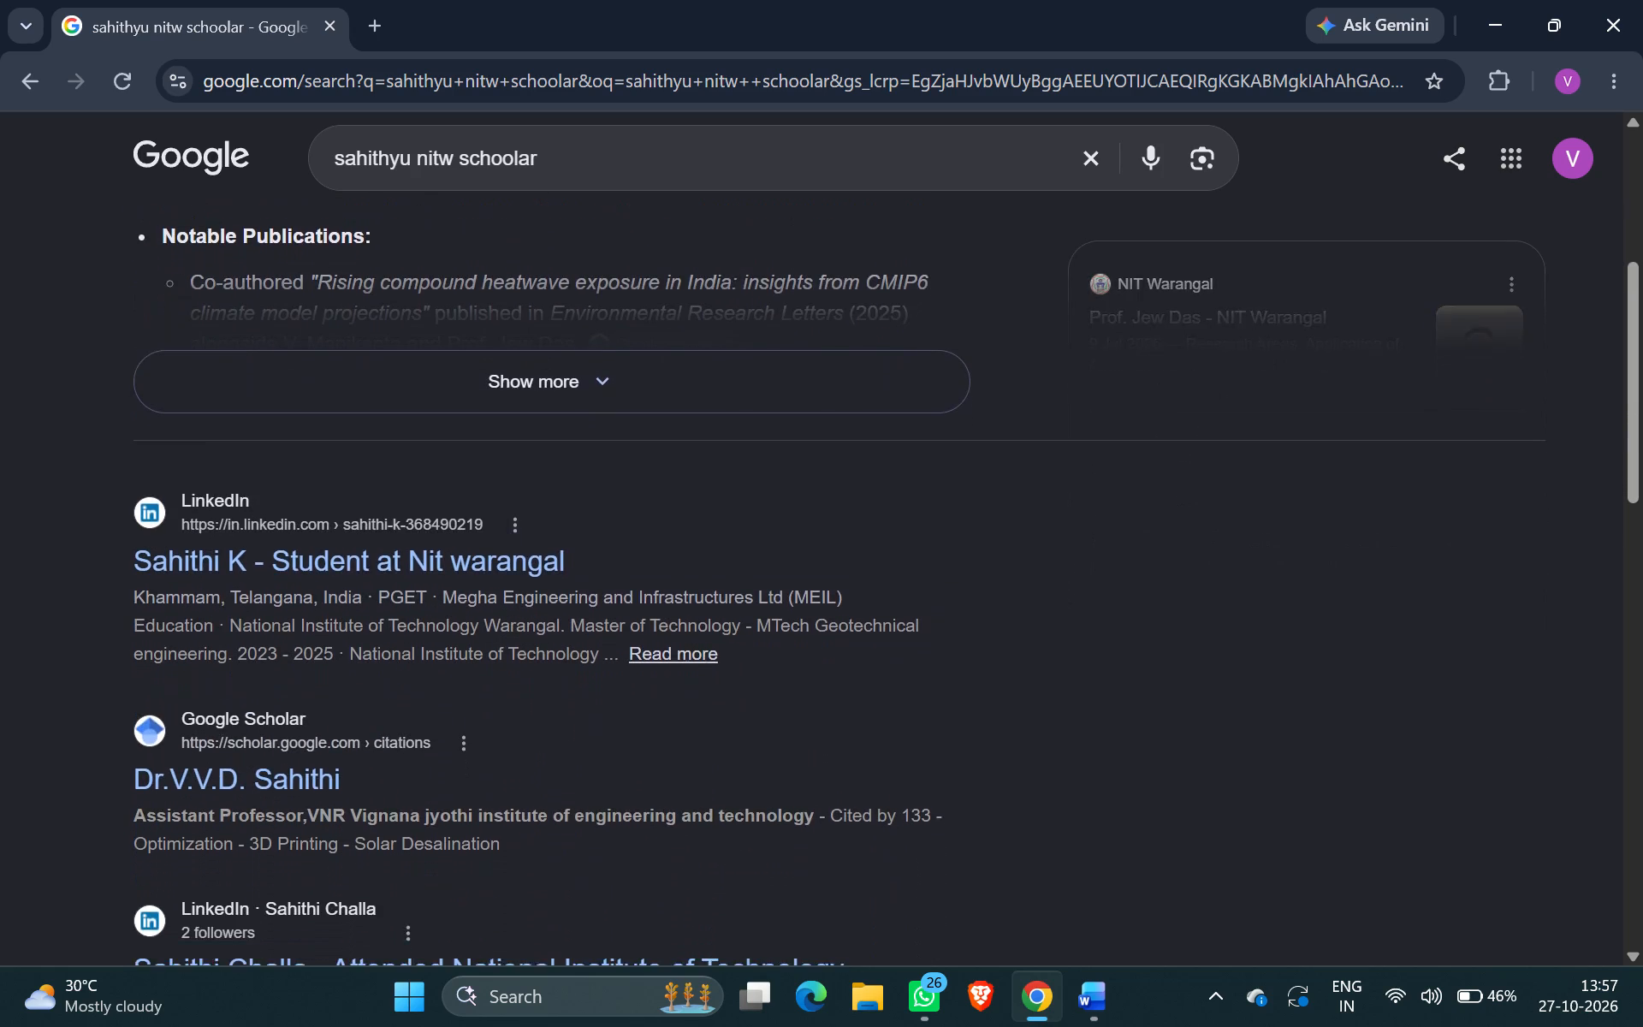
scroll(511, 673, "down", 4)
scroll(511, 673, "up", 2)
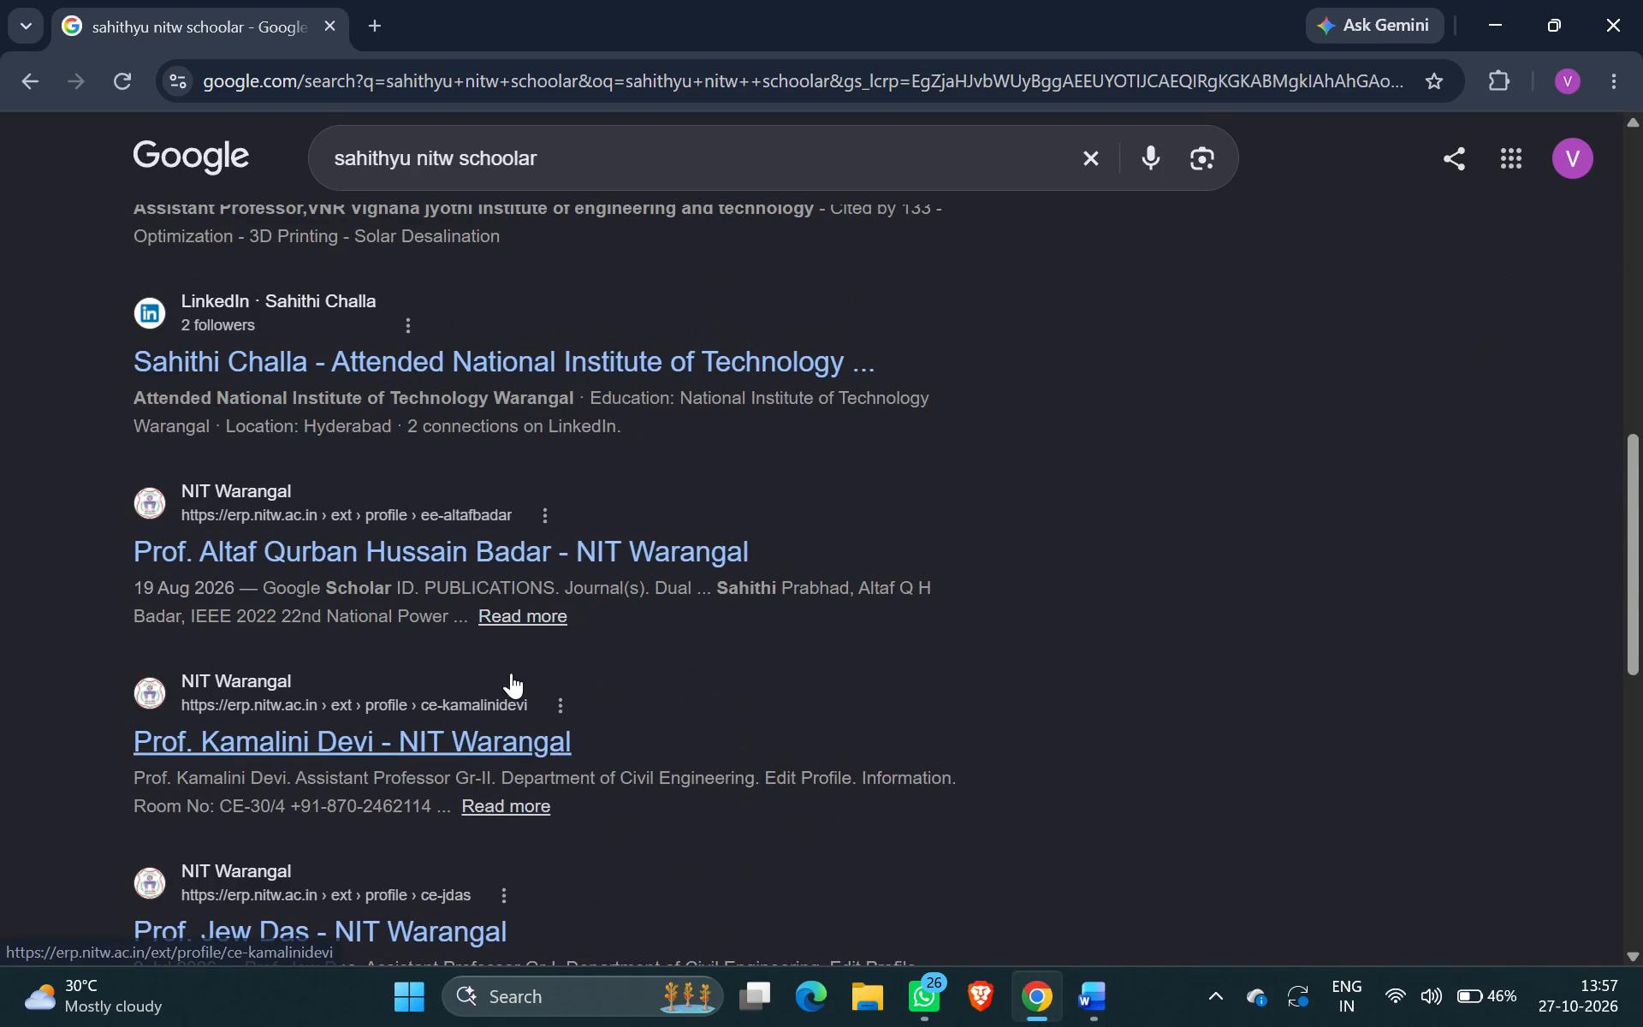
scroll(511, 673, "down", 6)
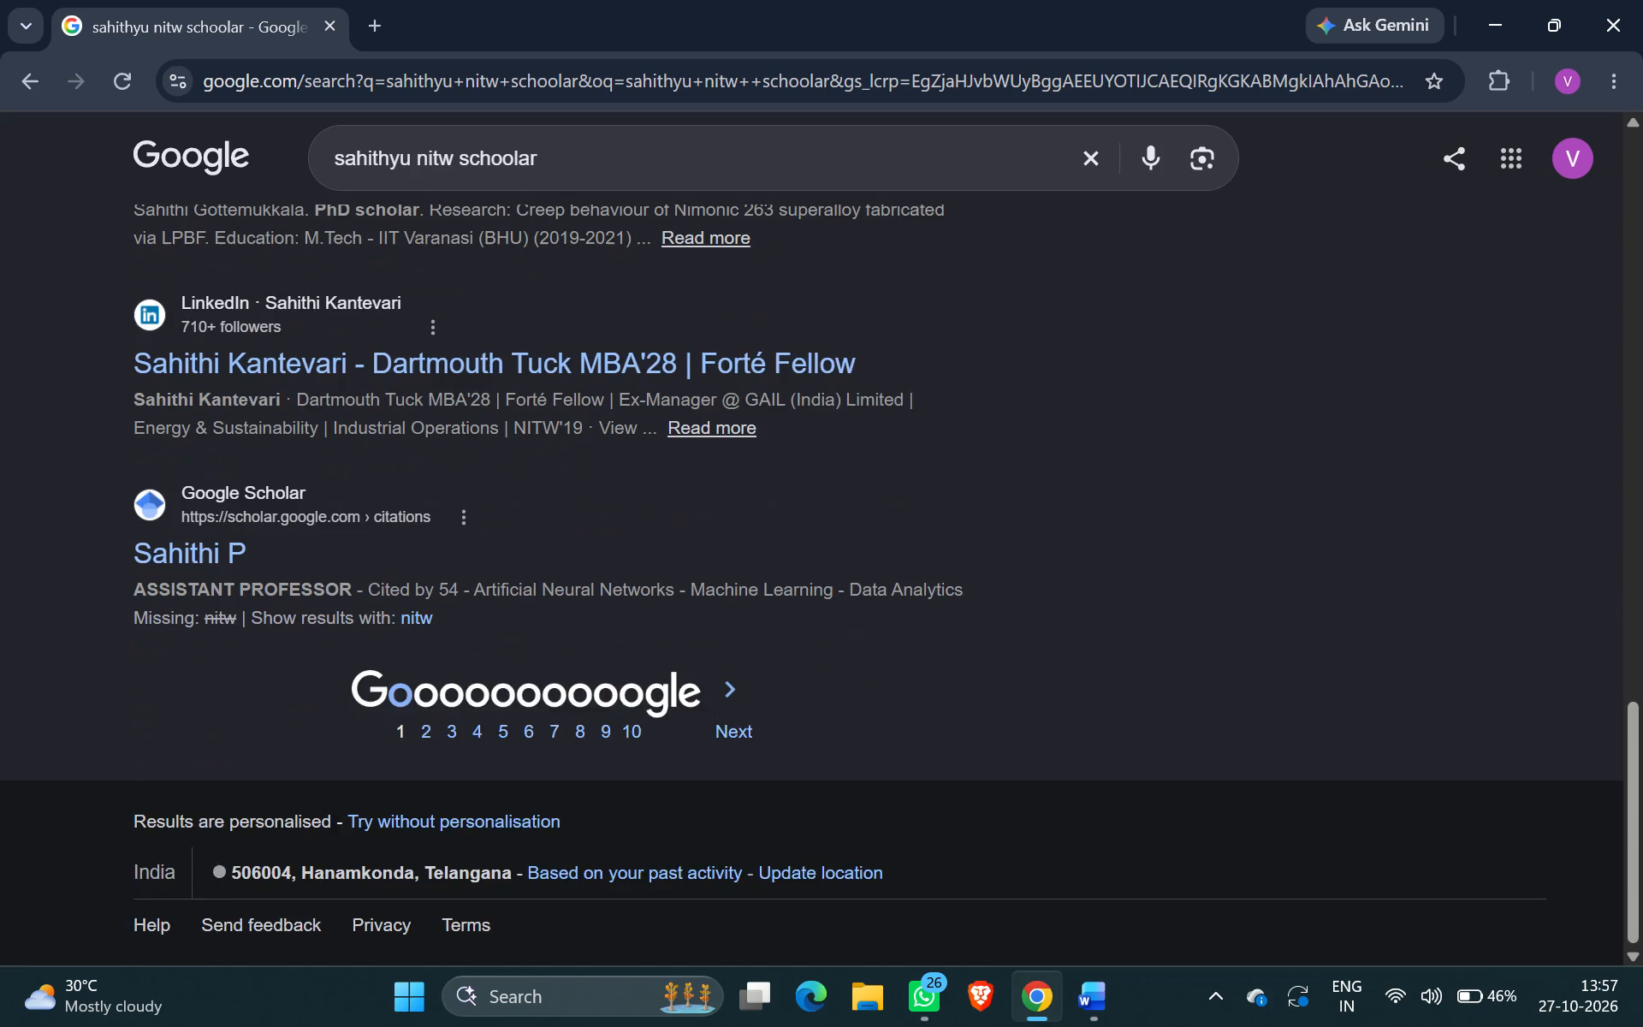
Replace the Google query with a search for "nit warangal phd scholars".
scroll(511, 673, "up", 1)
left_click_drag(1072, 175, 1087, 159)
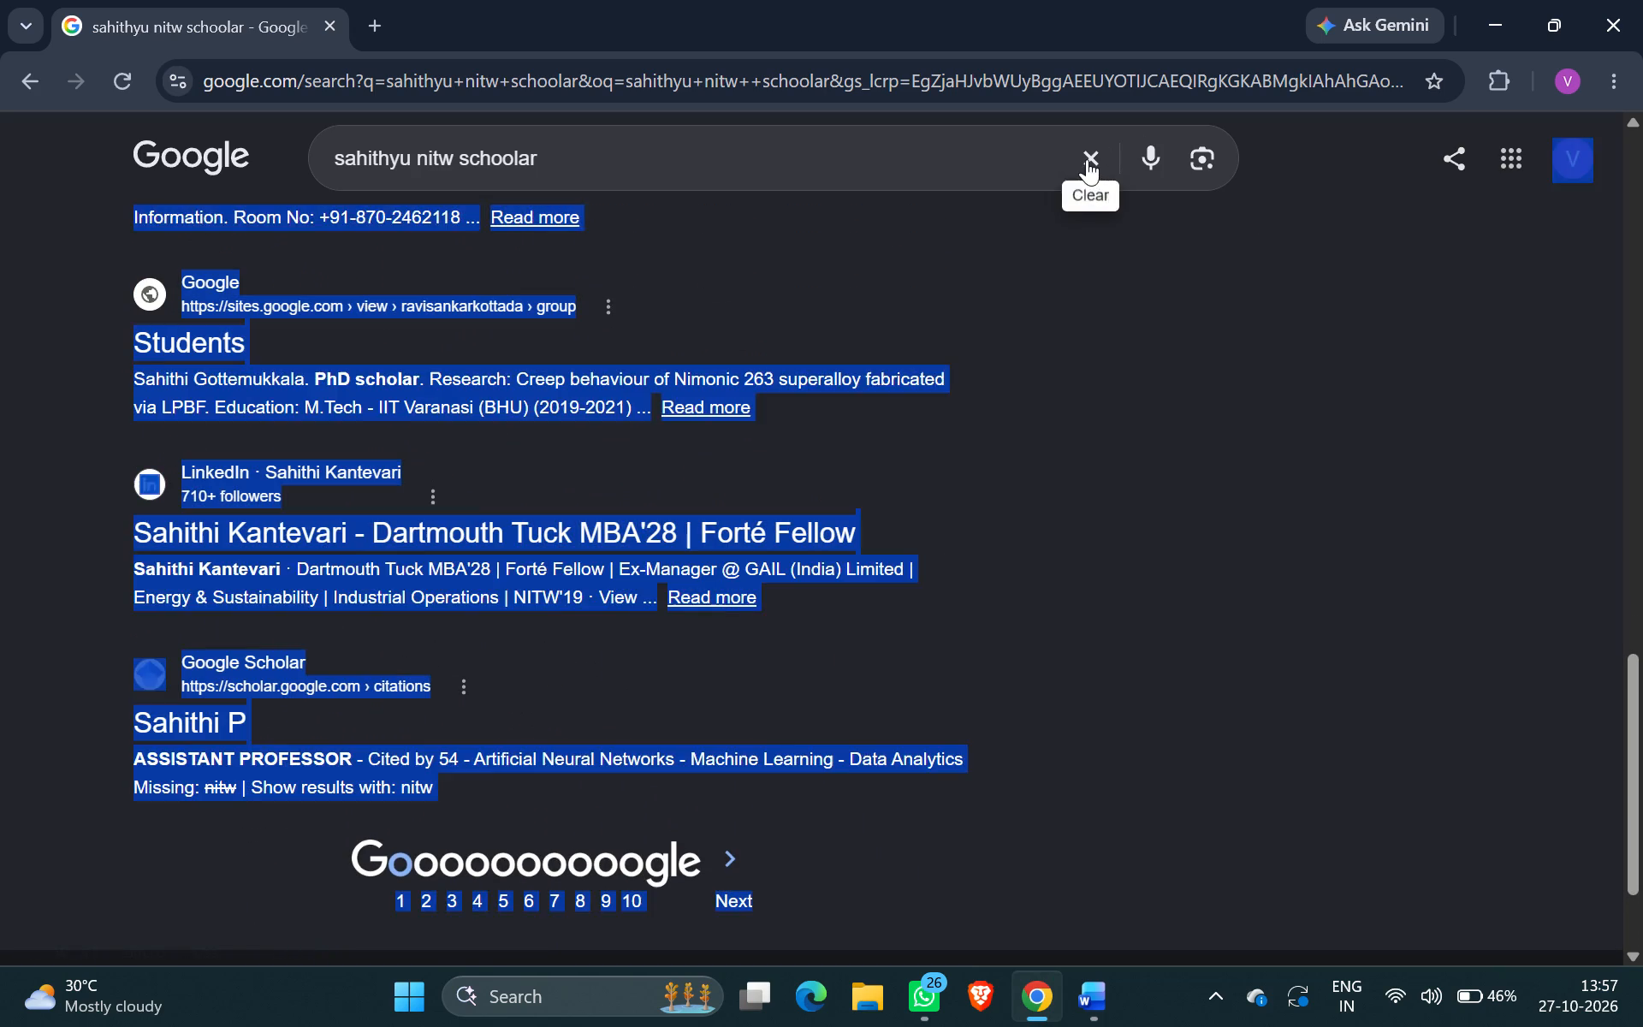
left_click(1087, 159)
type("nitw")
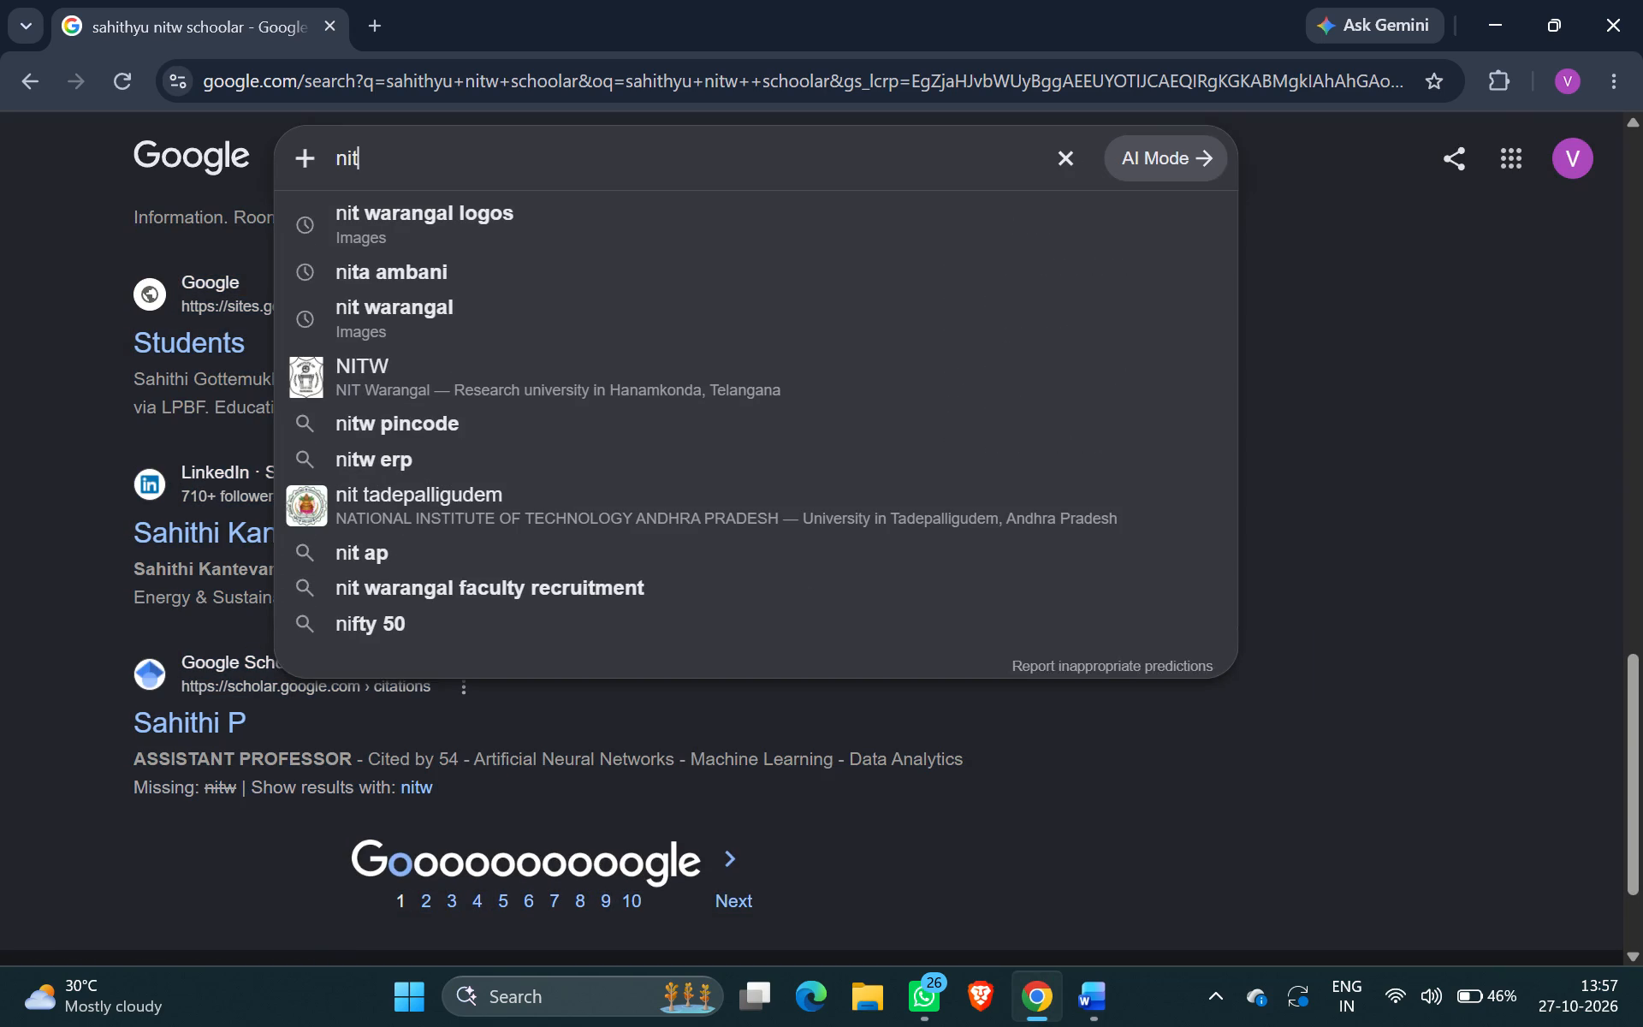
key("space")
key("s")
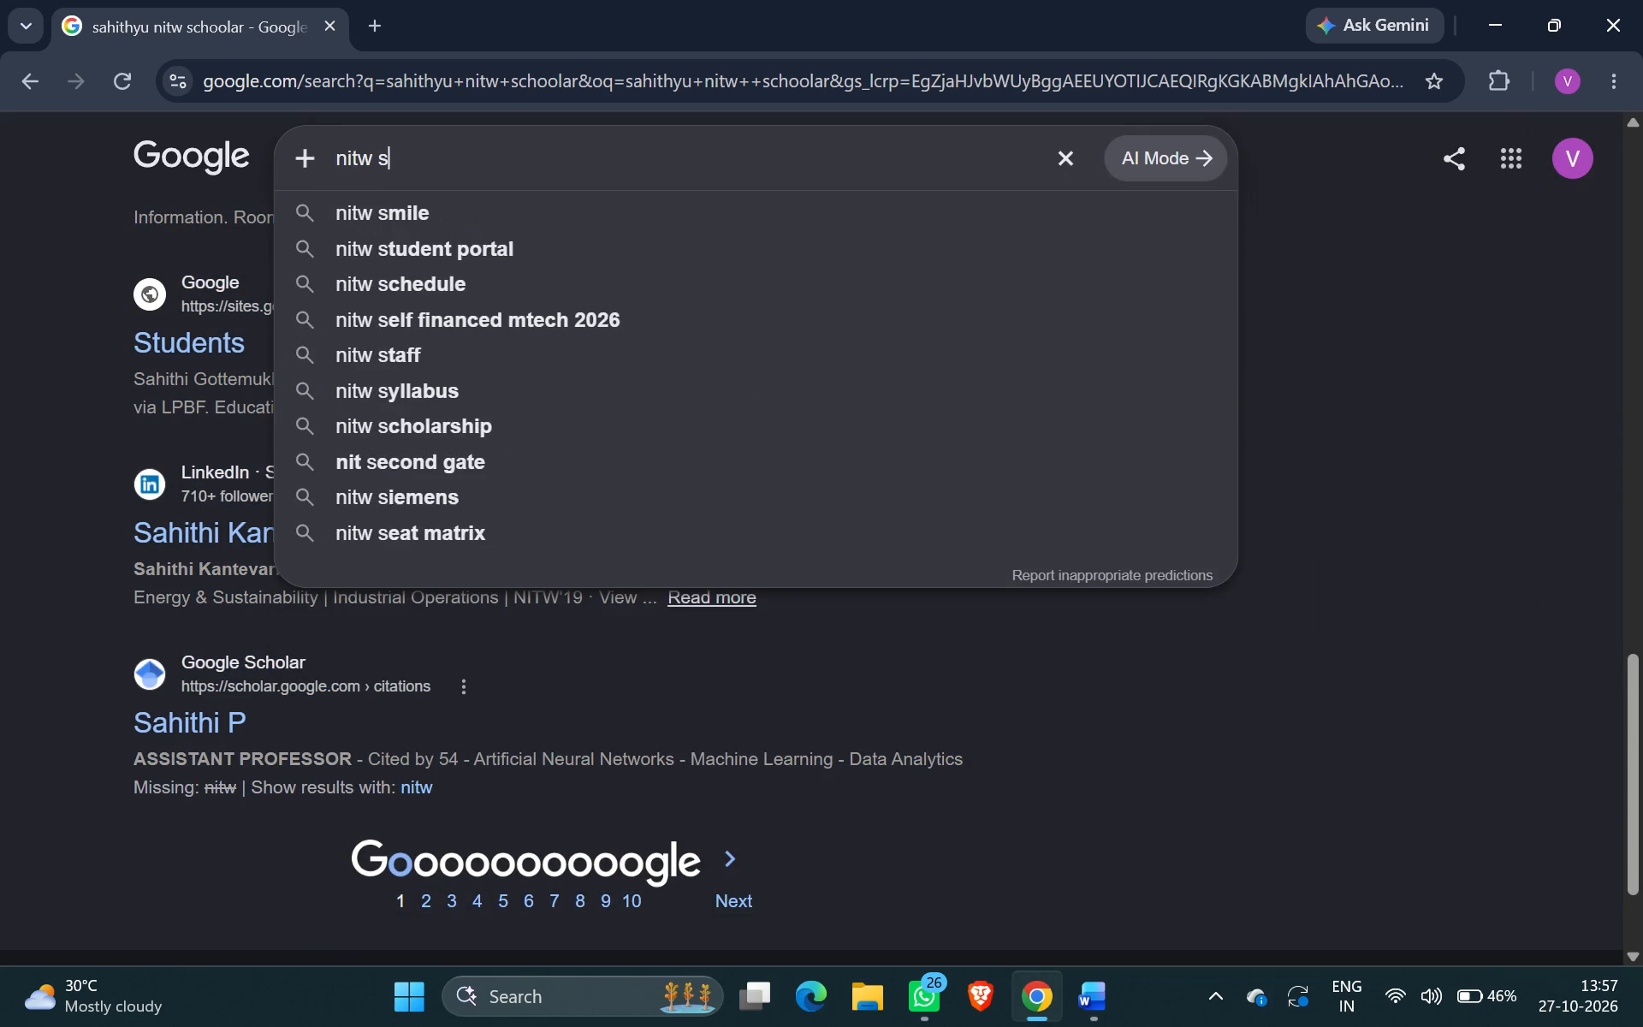
key("BackSpace")
type("phd")
key("space")
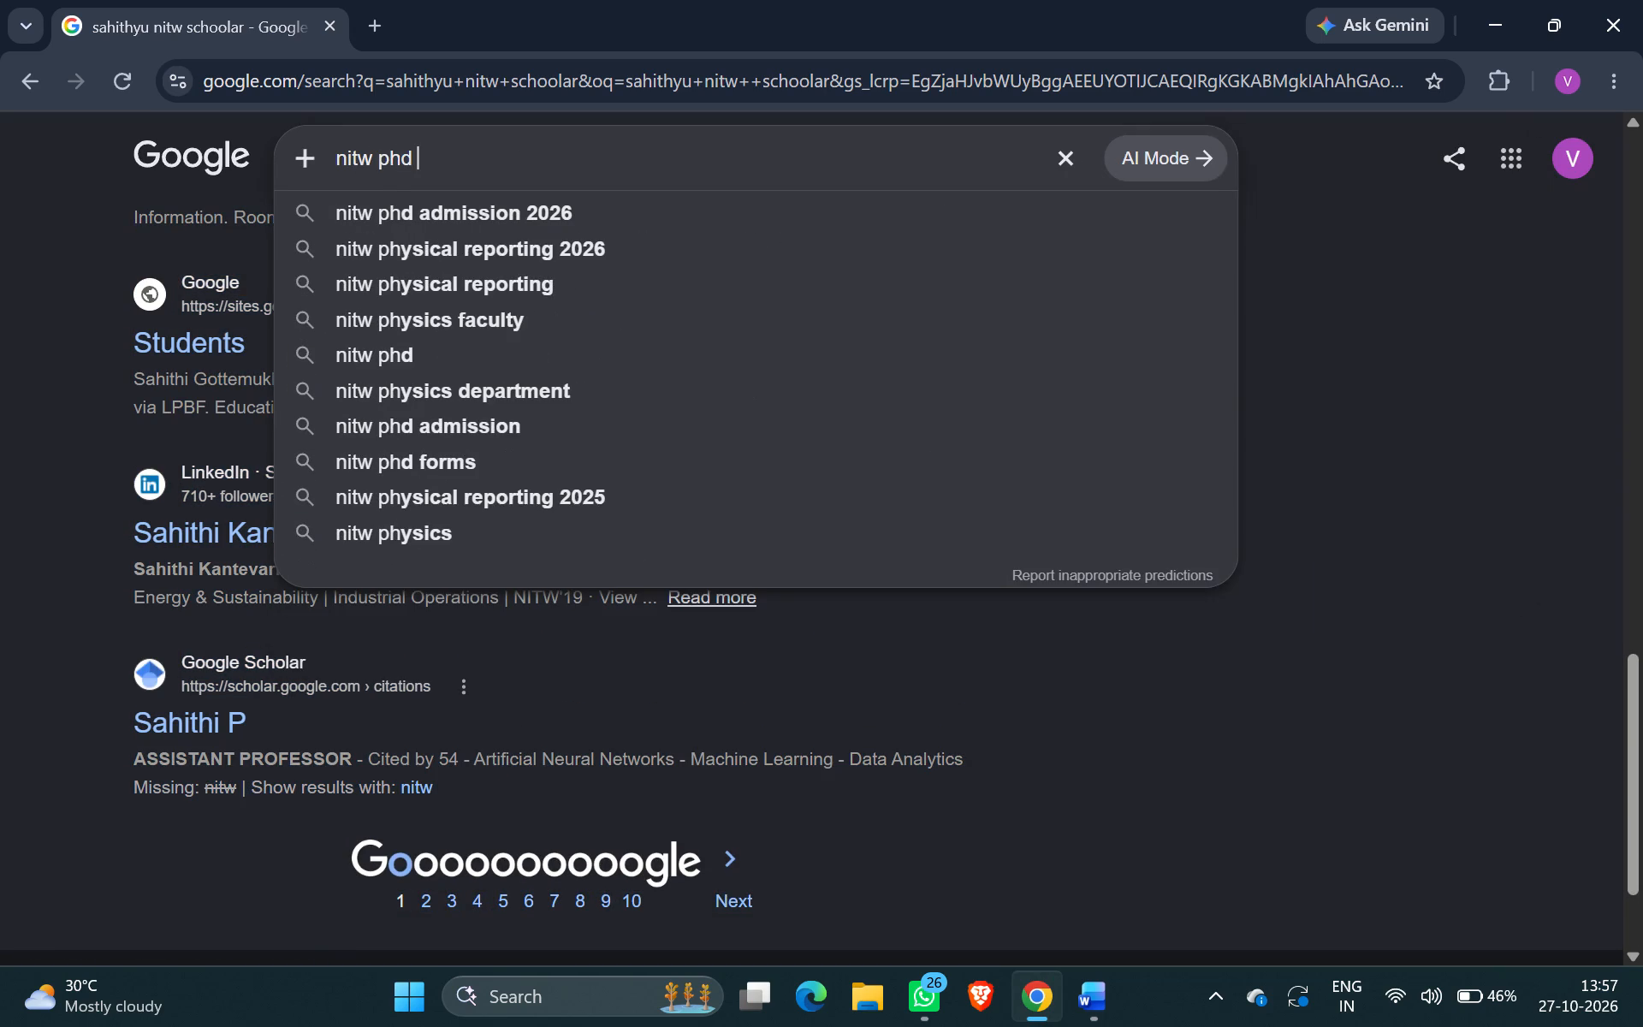
key("s")
type("cholars")
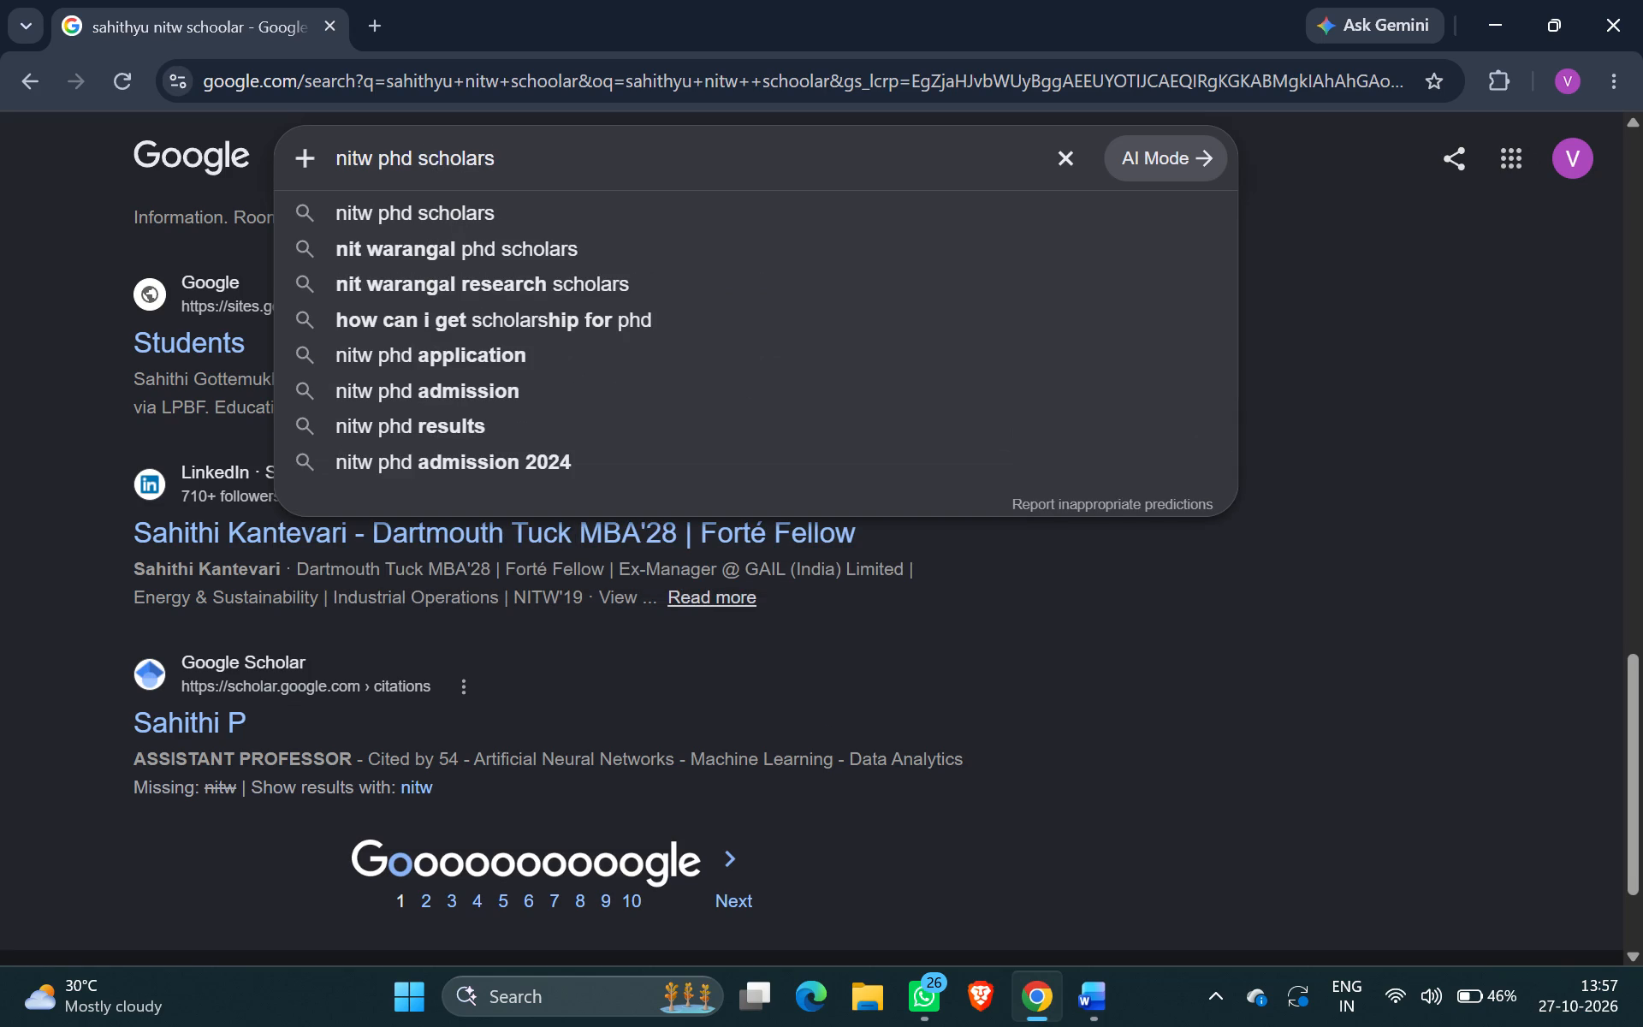
left_click(555, 246)
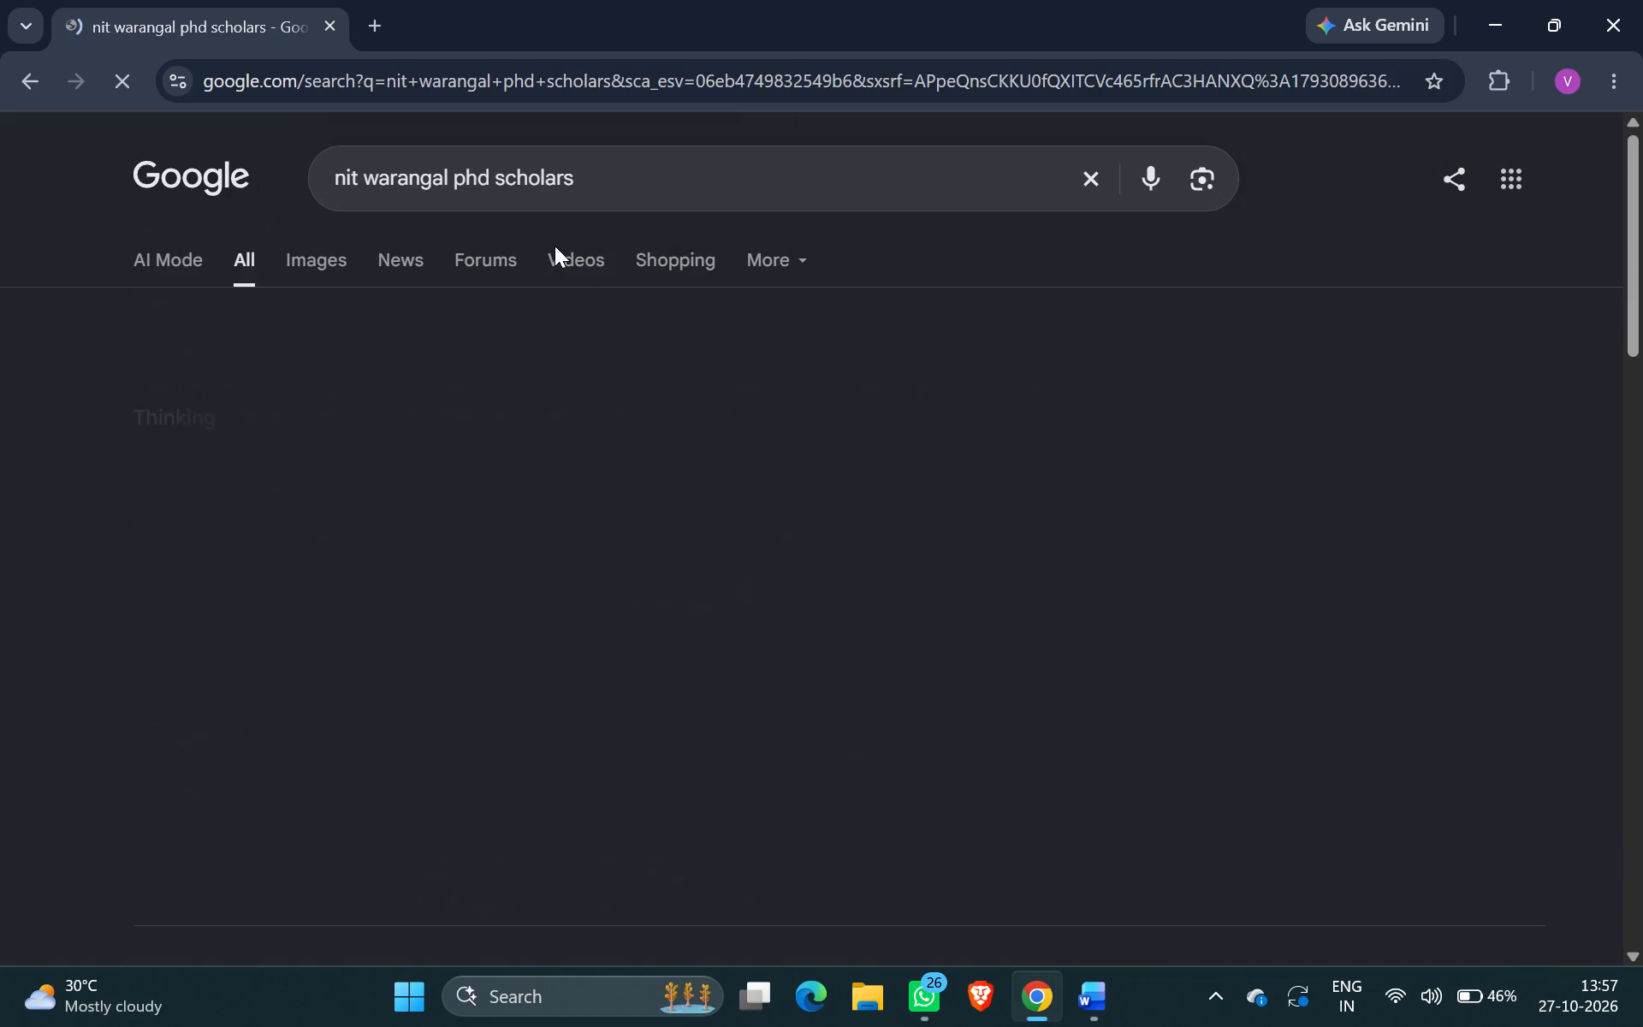
Refine the Google search to "nit warangal phd scholars metallurgy department".
left_click(580, 180)
key("space")
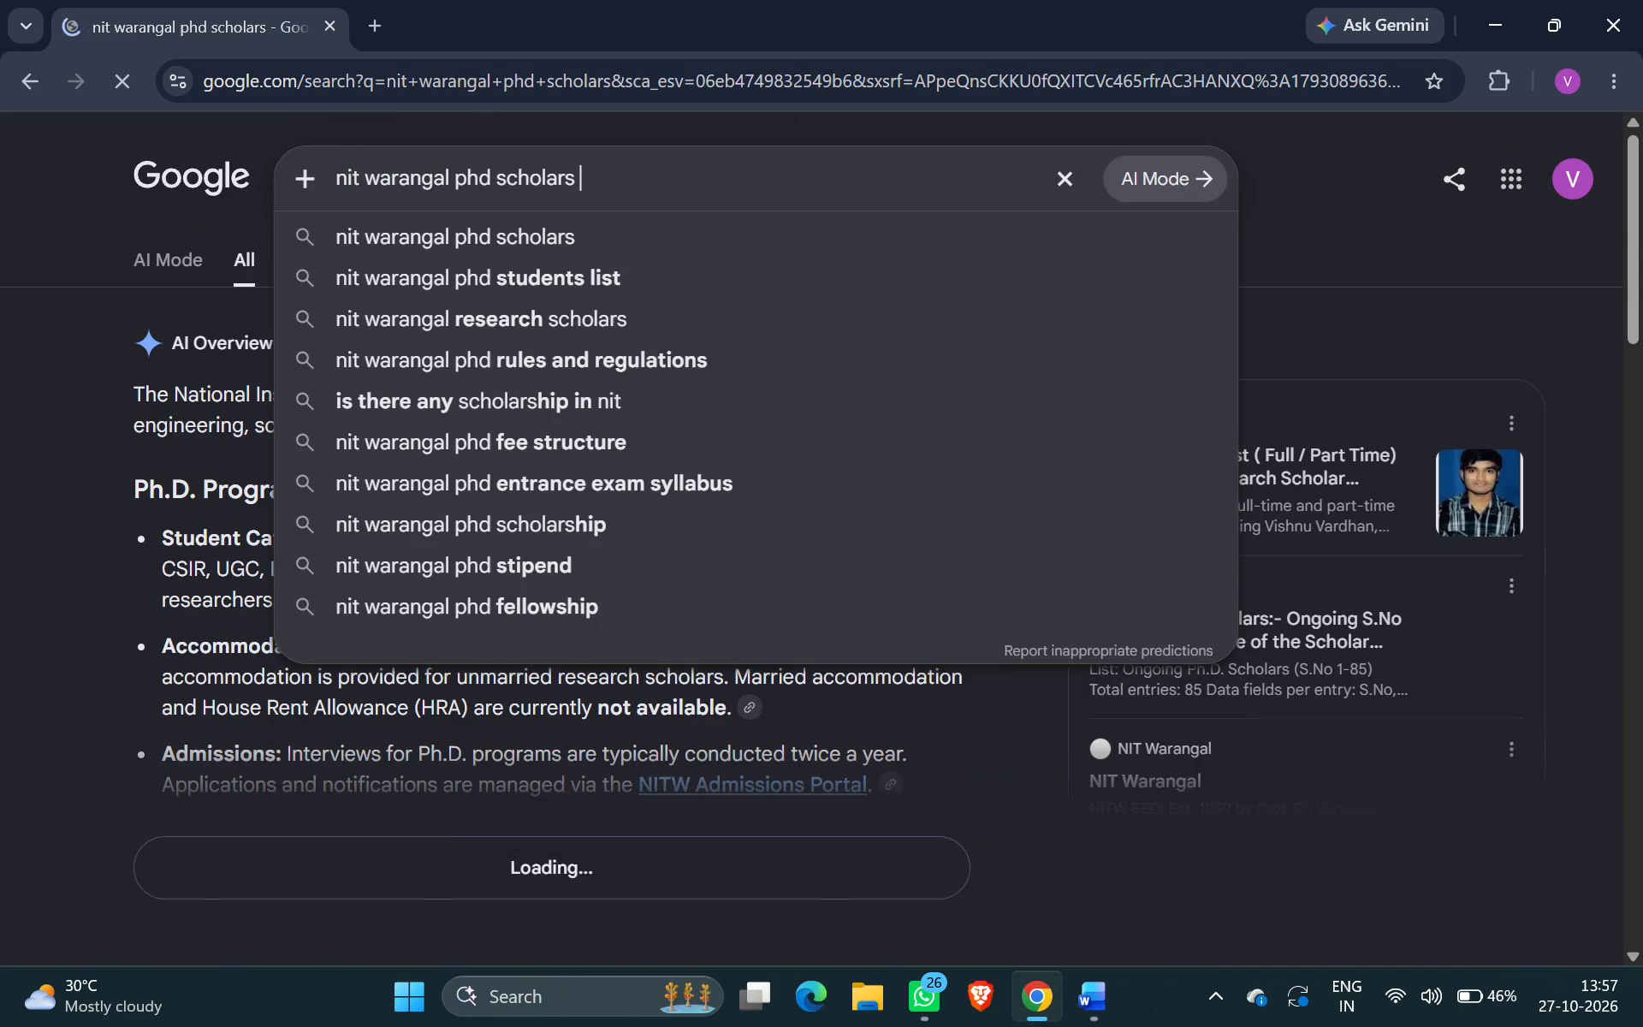
type("meta")
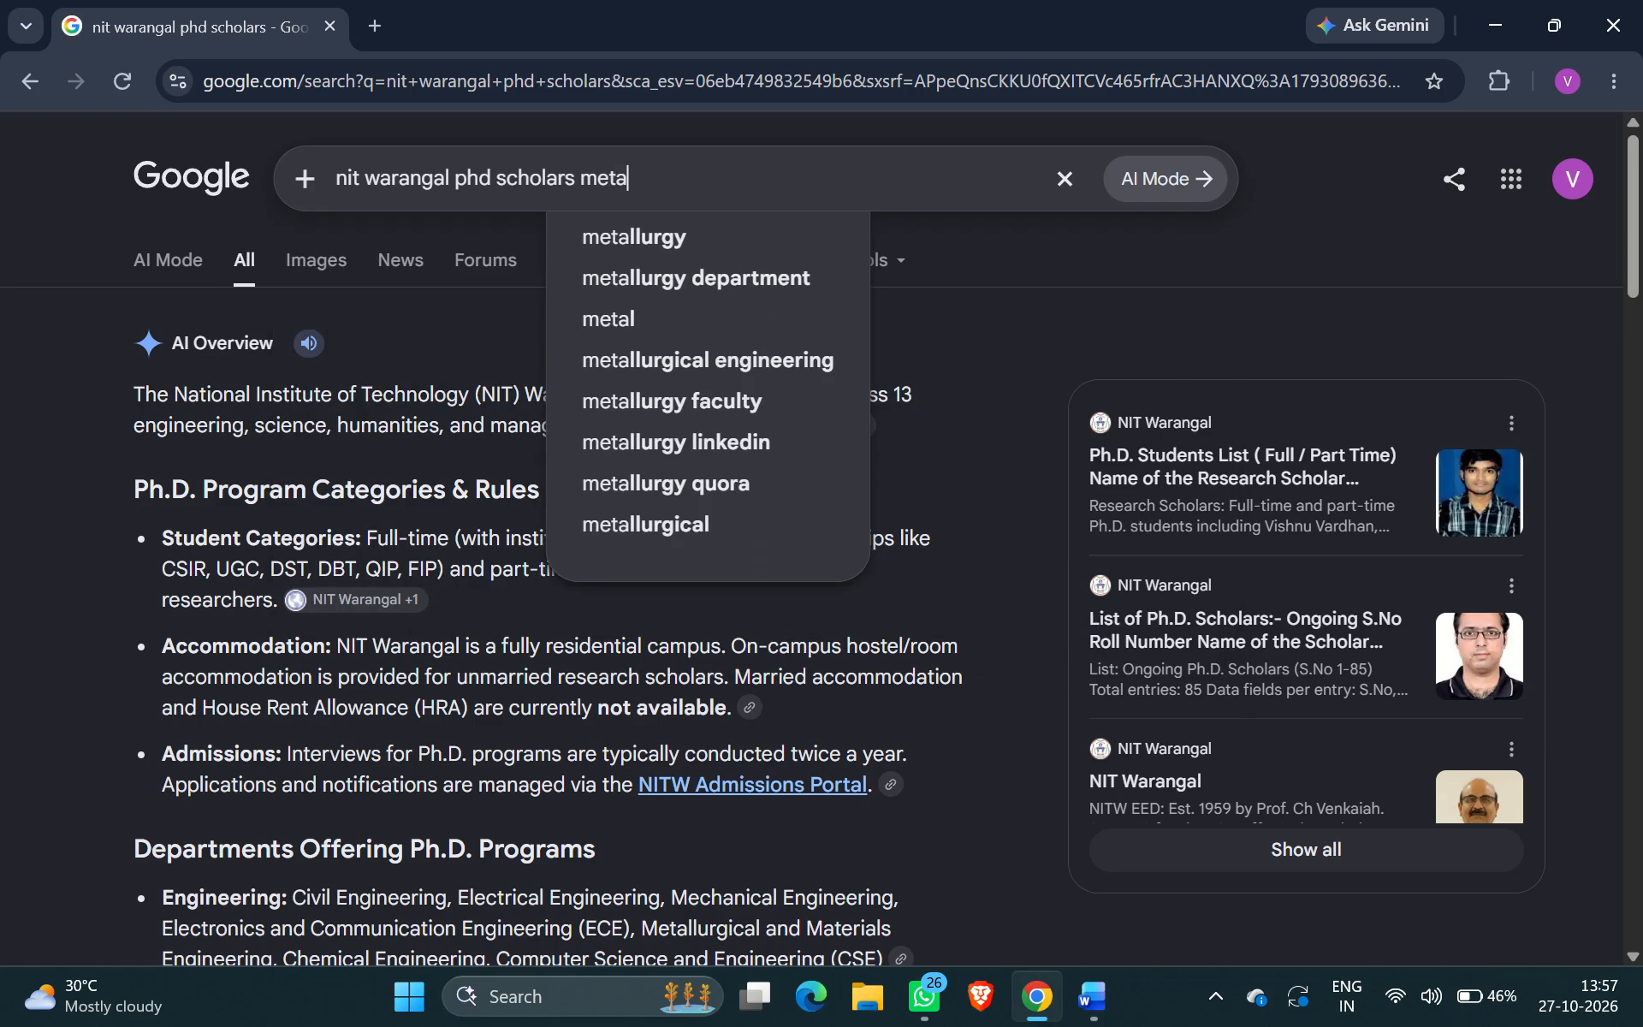
left_click(693, 271)
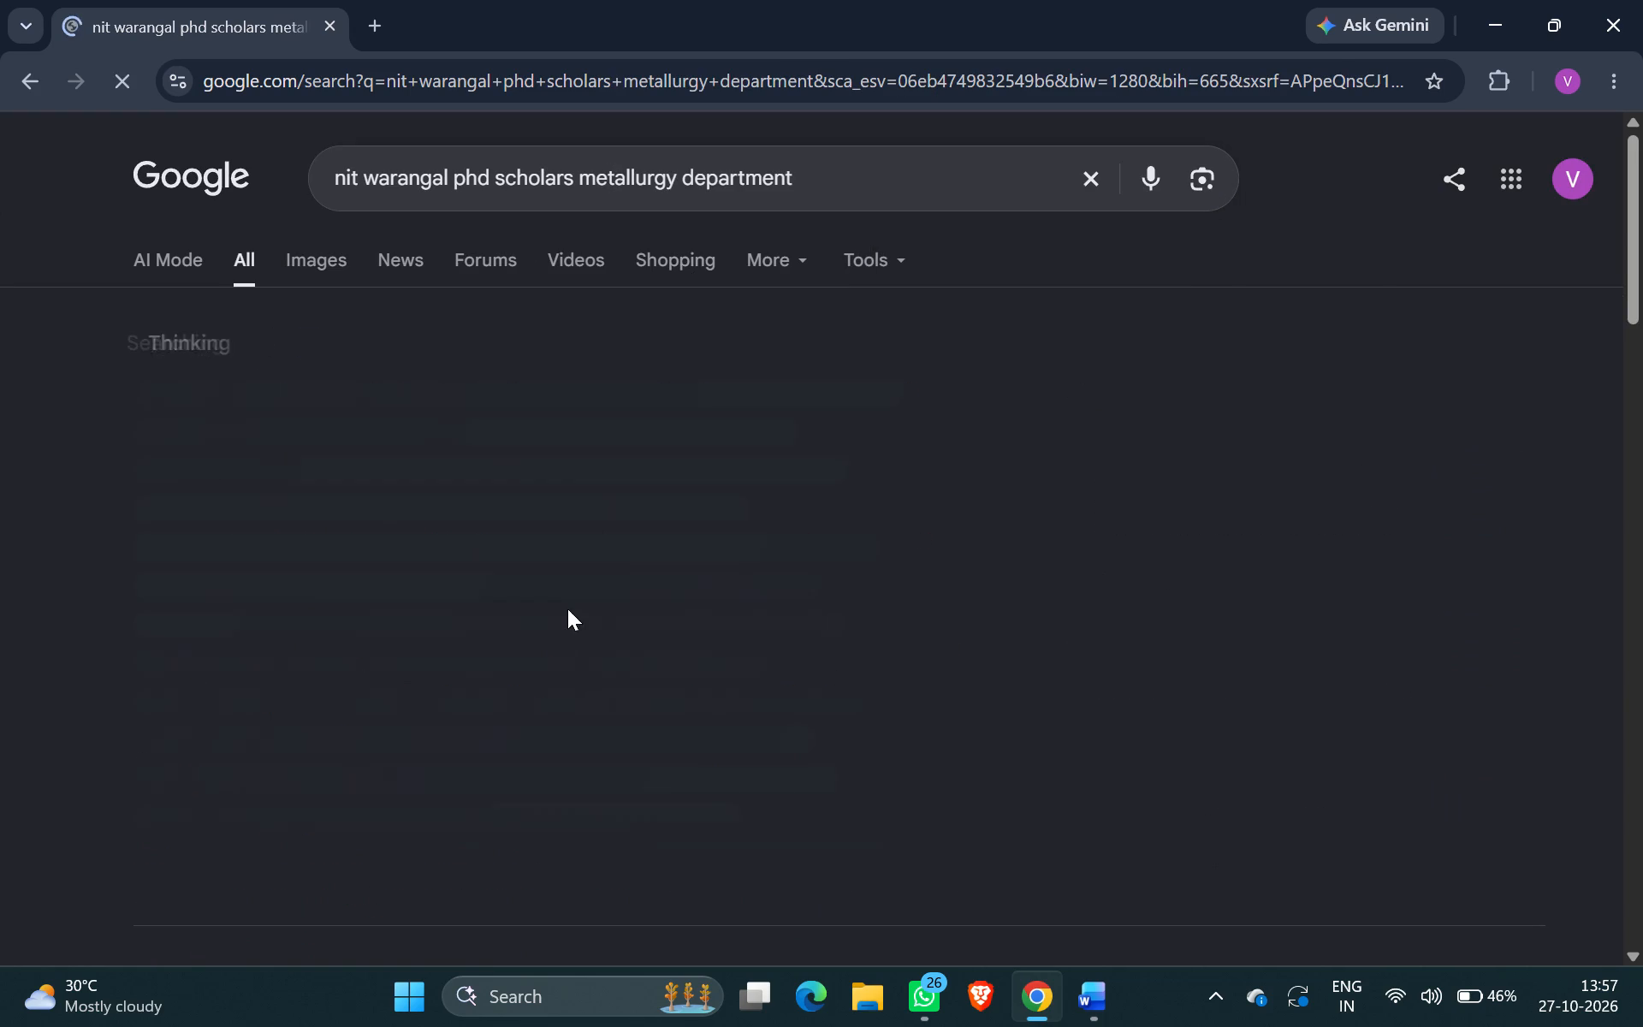
Open NIT Warangal's Metallurgical and Materials Engineering result and look through the department profile for a way to the PhD scholars.
scroll(591, 581, "down", 2)
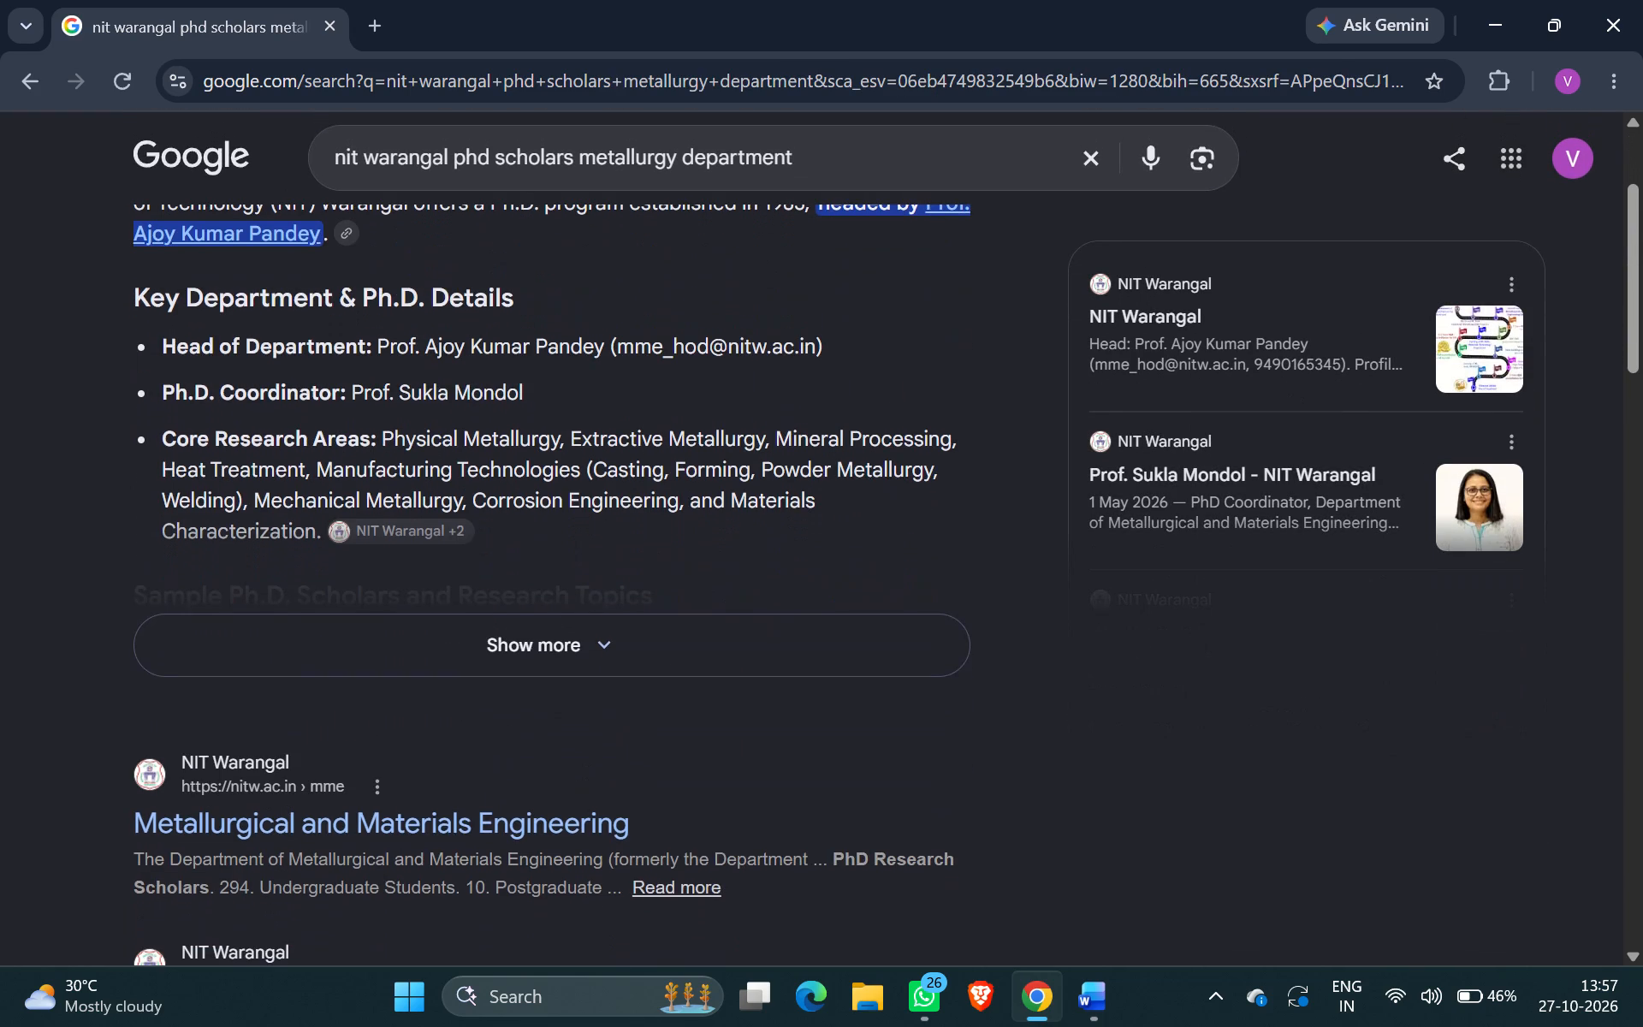
left_click(430, 833)
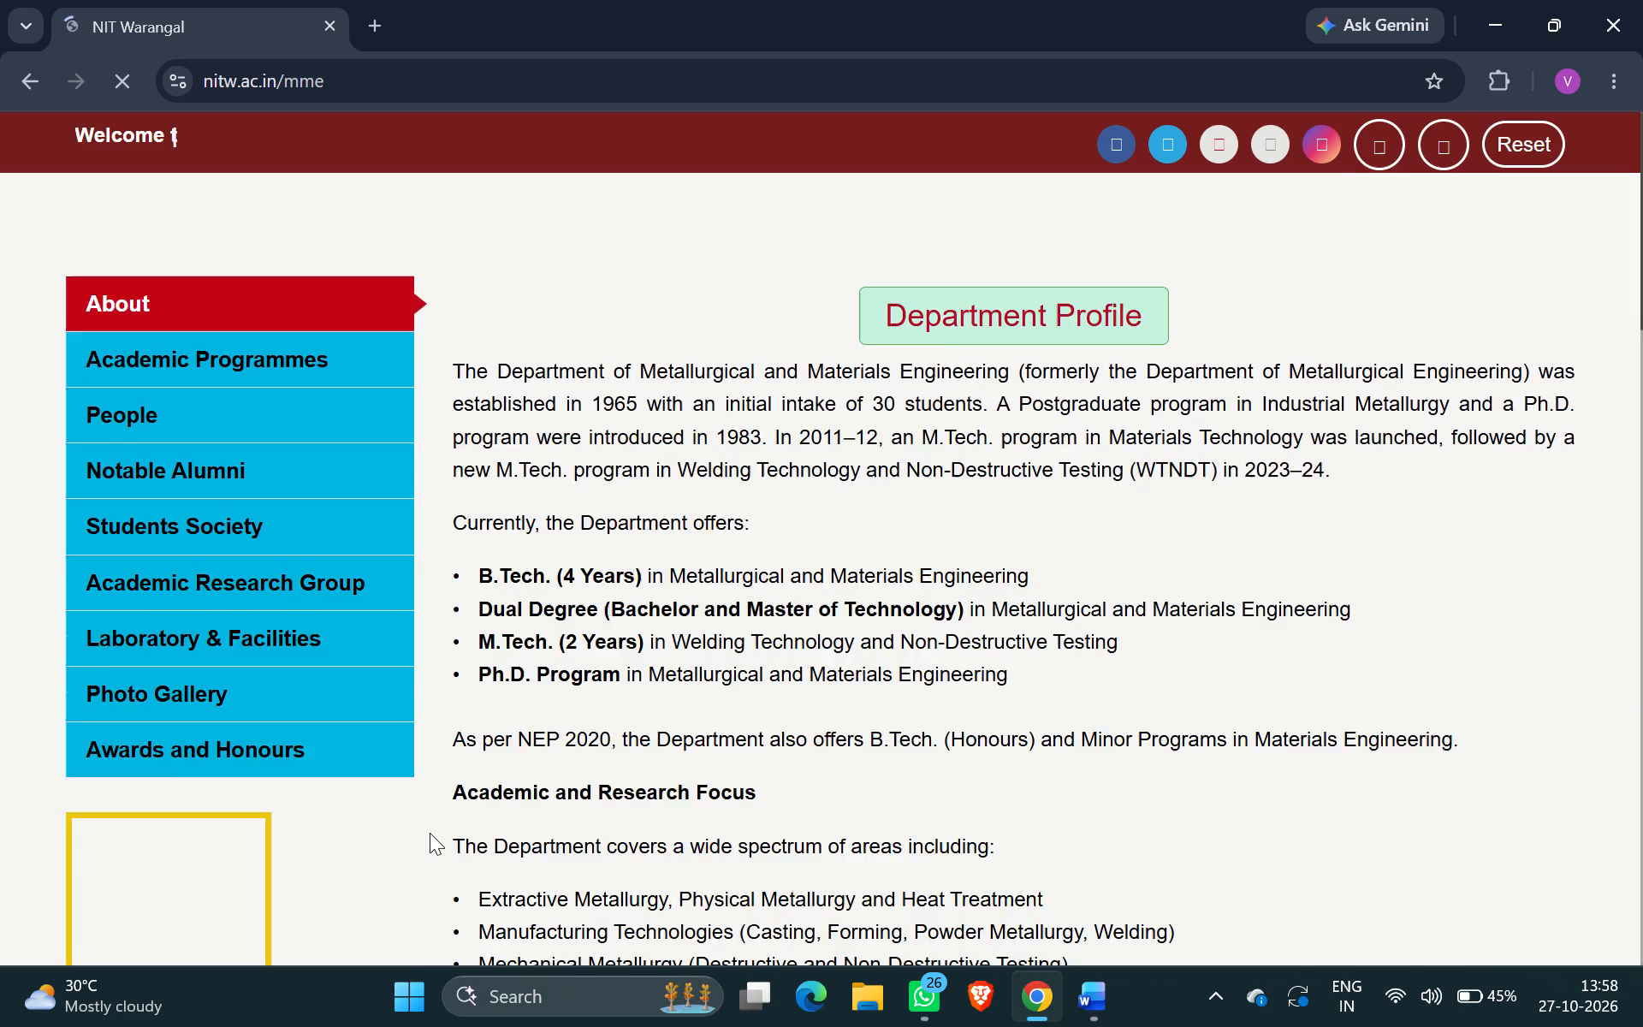
scroll(611, 684, "down", 1)
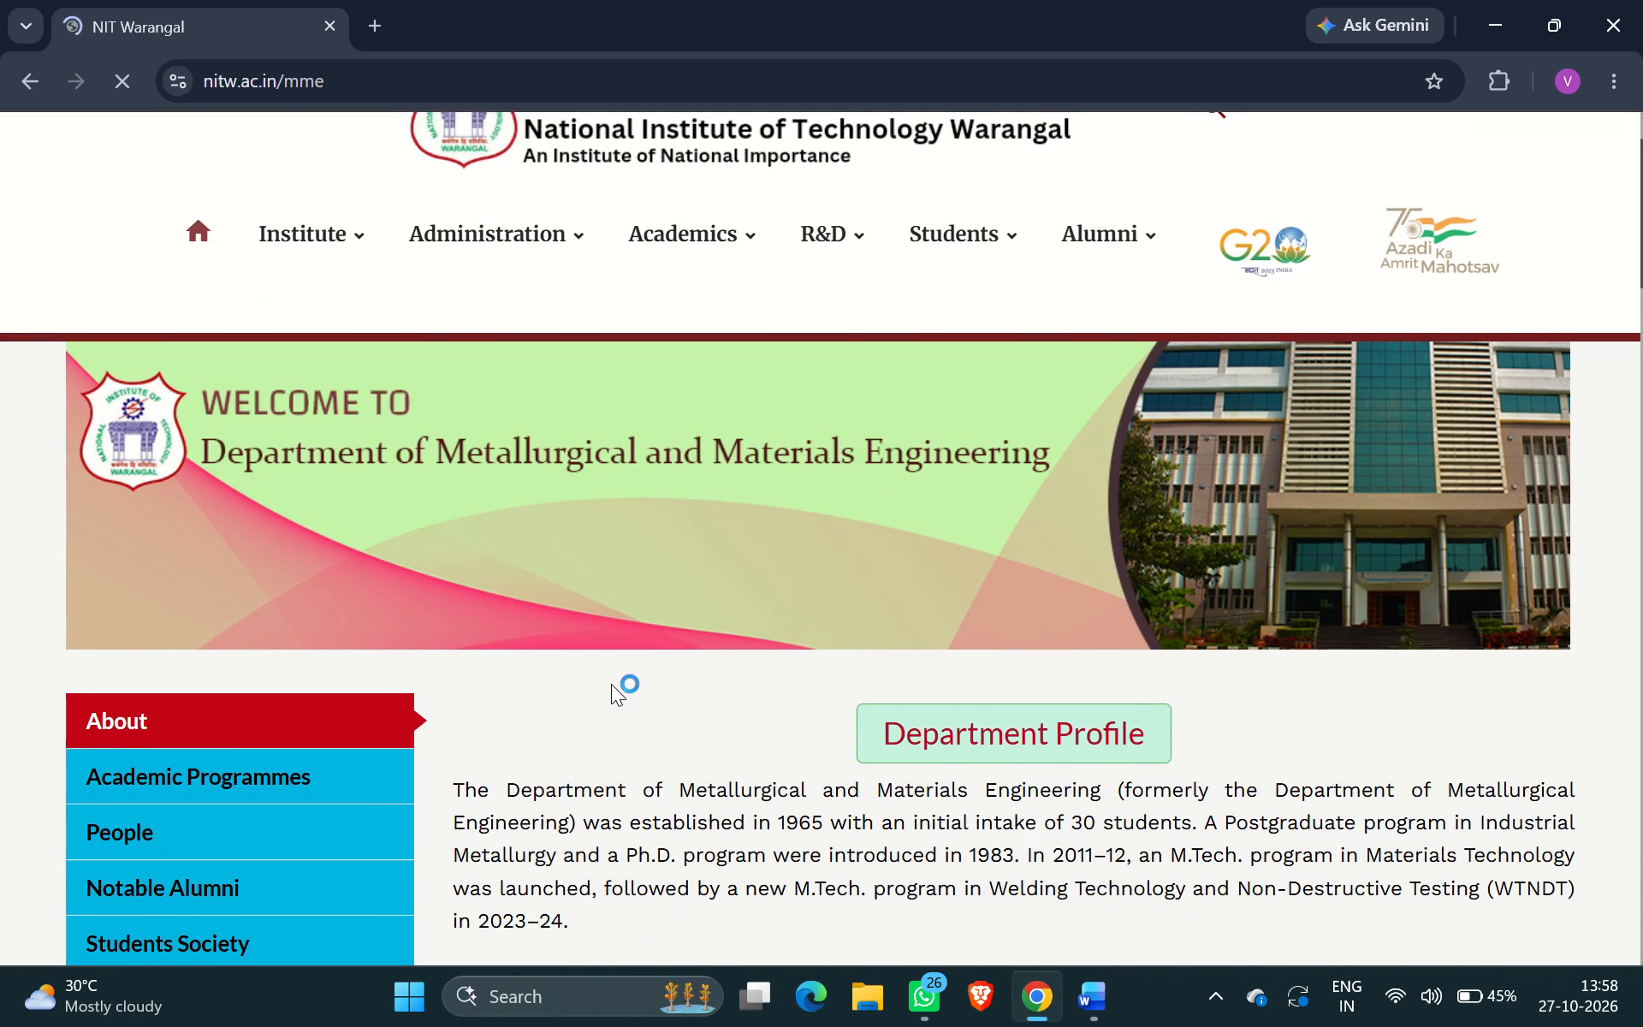
scroll(611, 684, "down", 1)
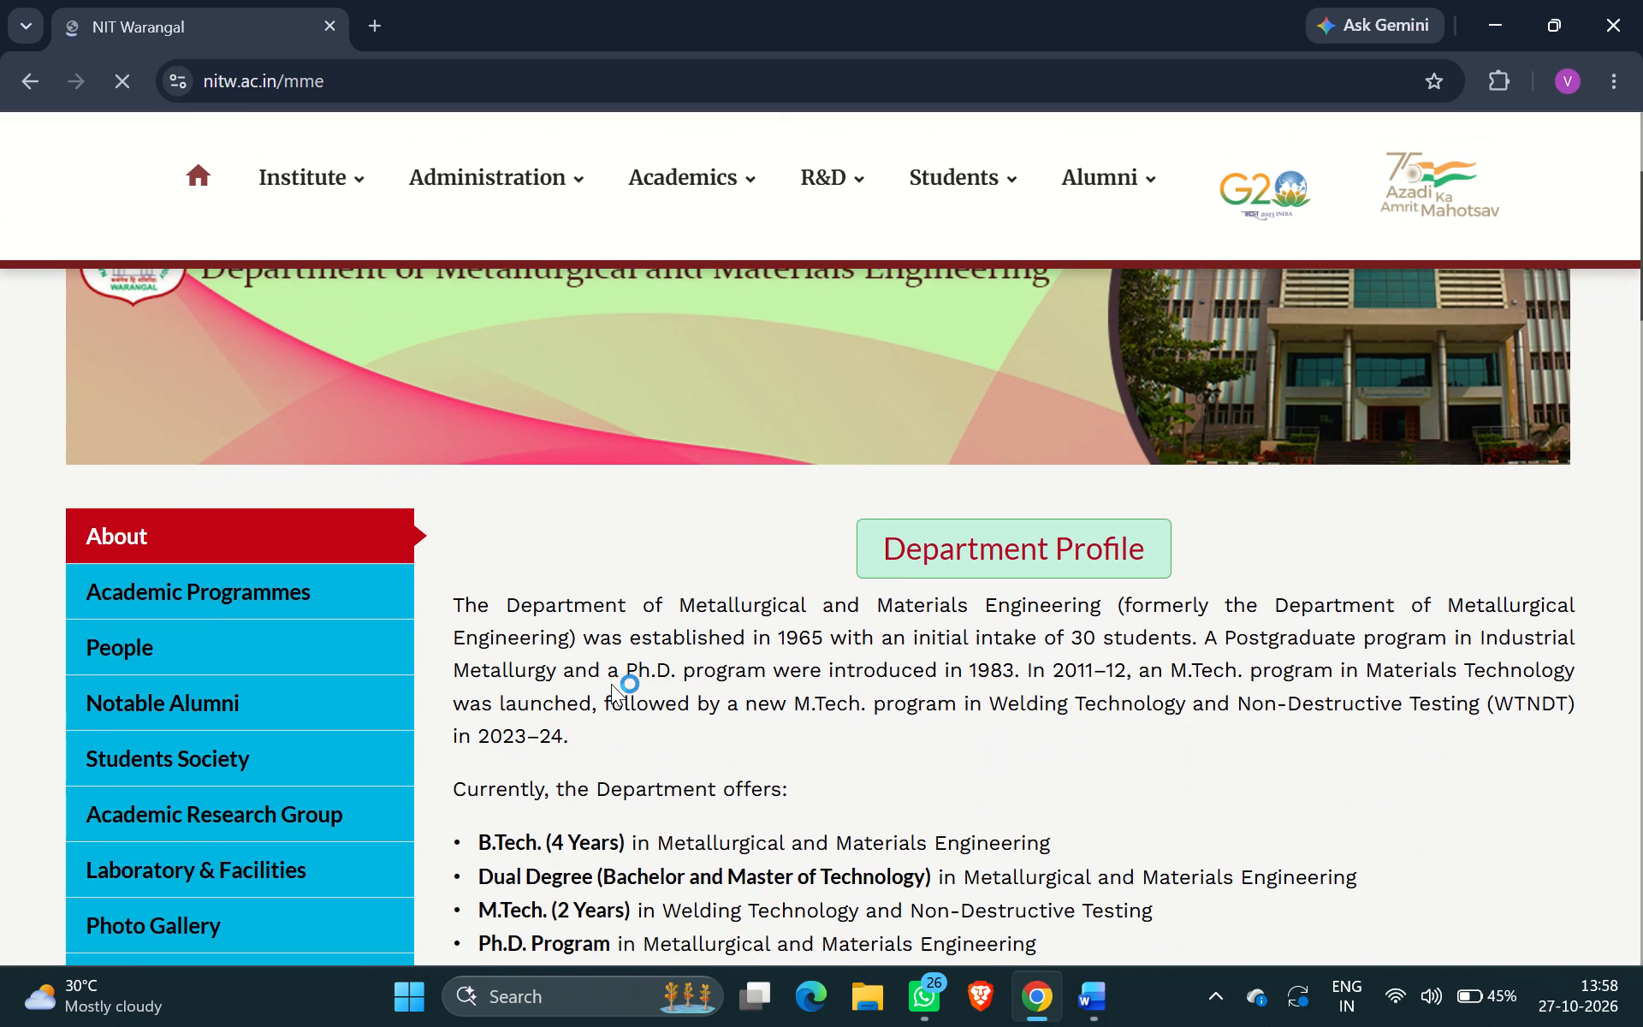
scroll(680, 536, "down", 4)
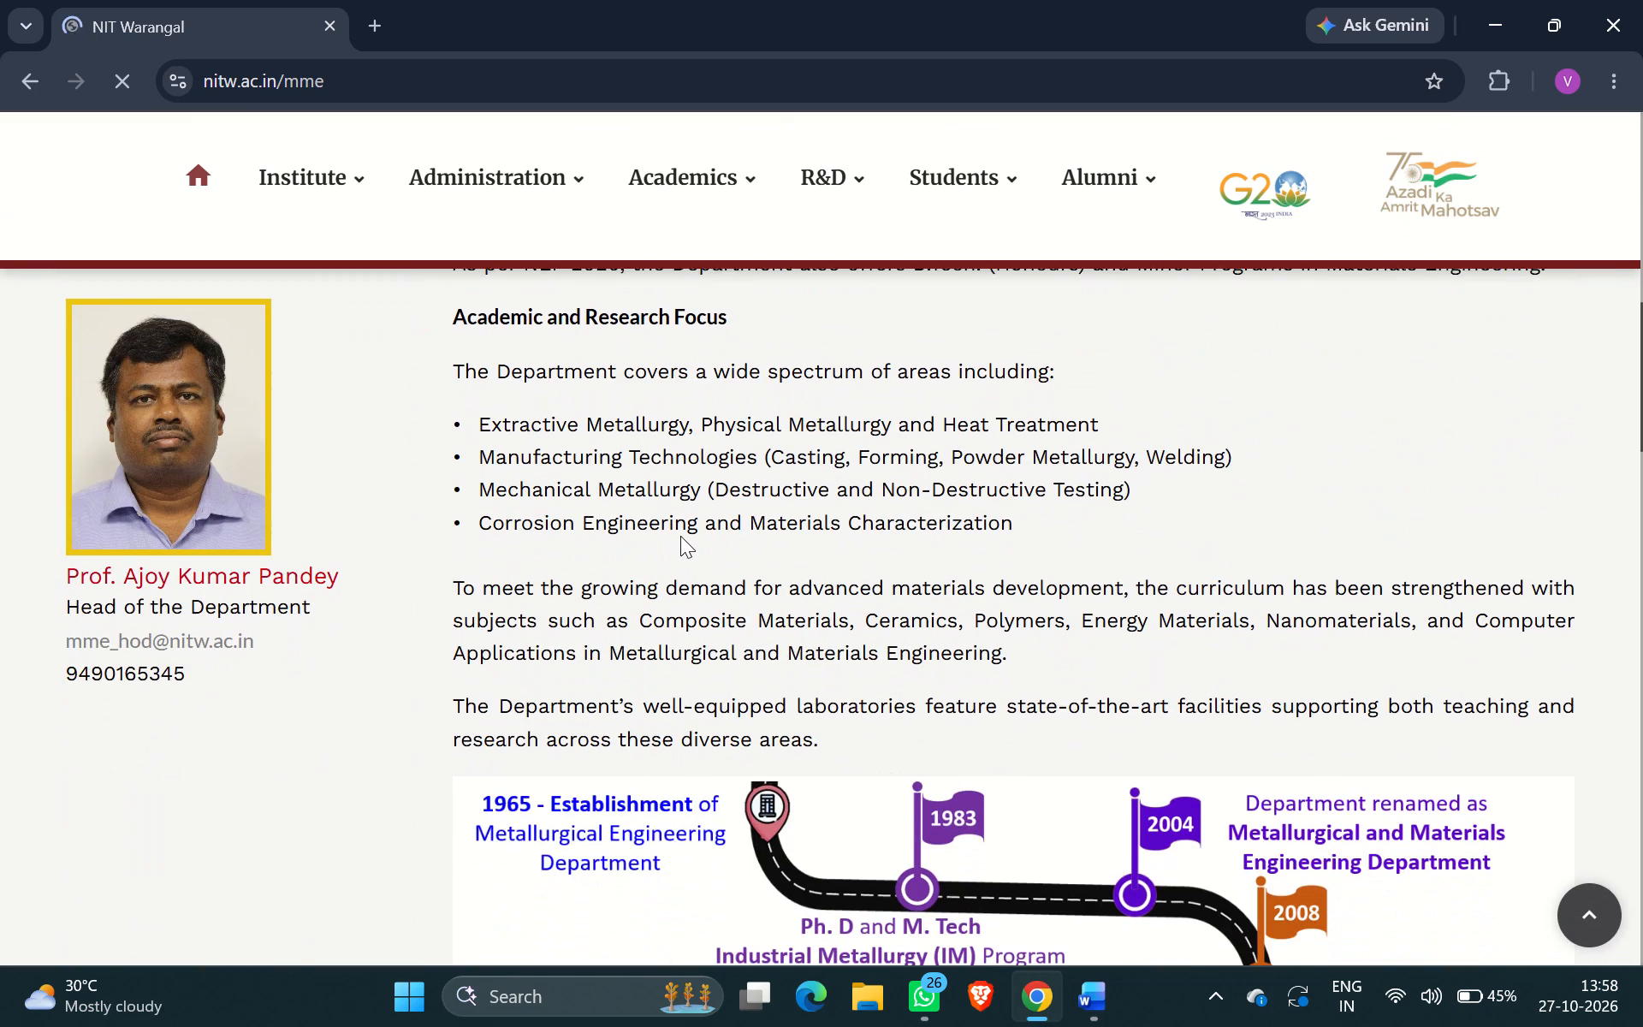
scroll(680, 536, "down", 2)
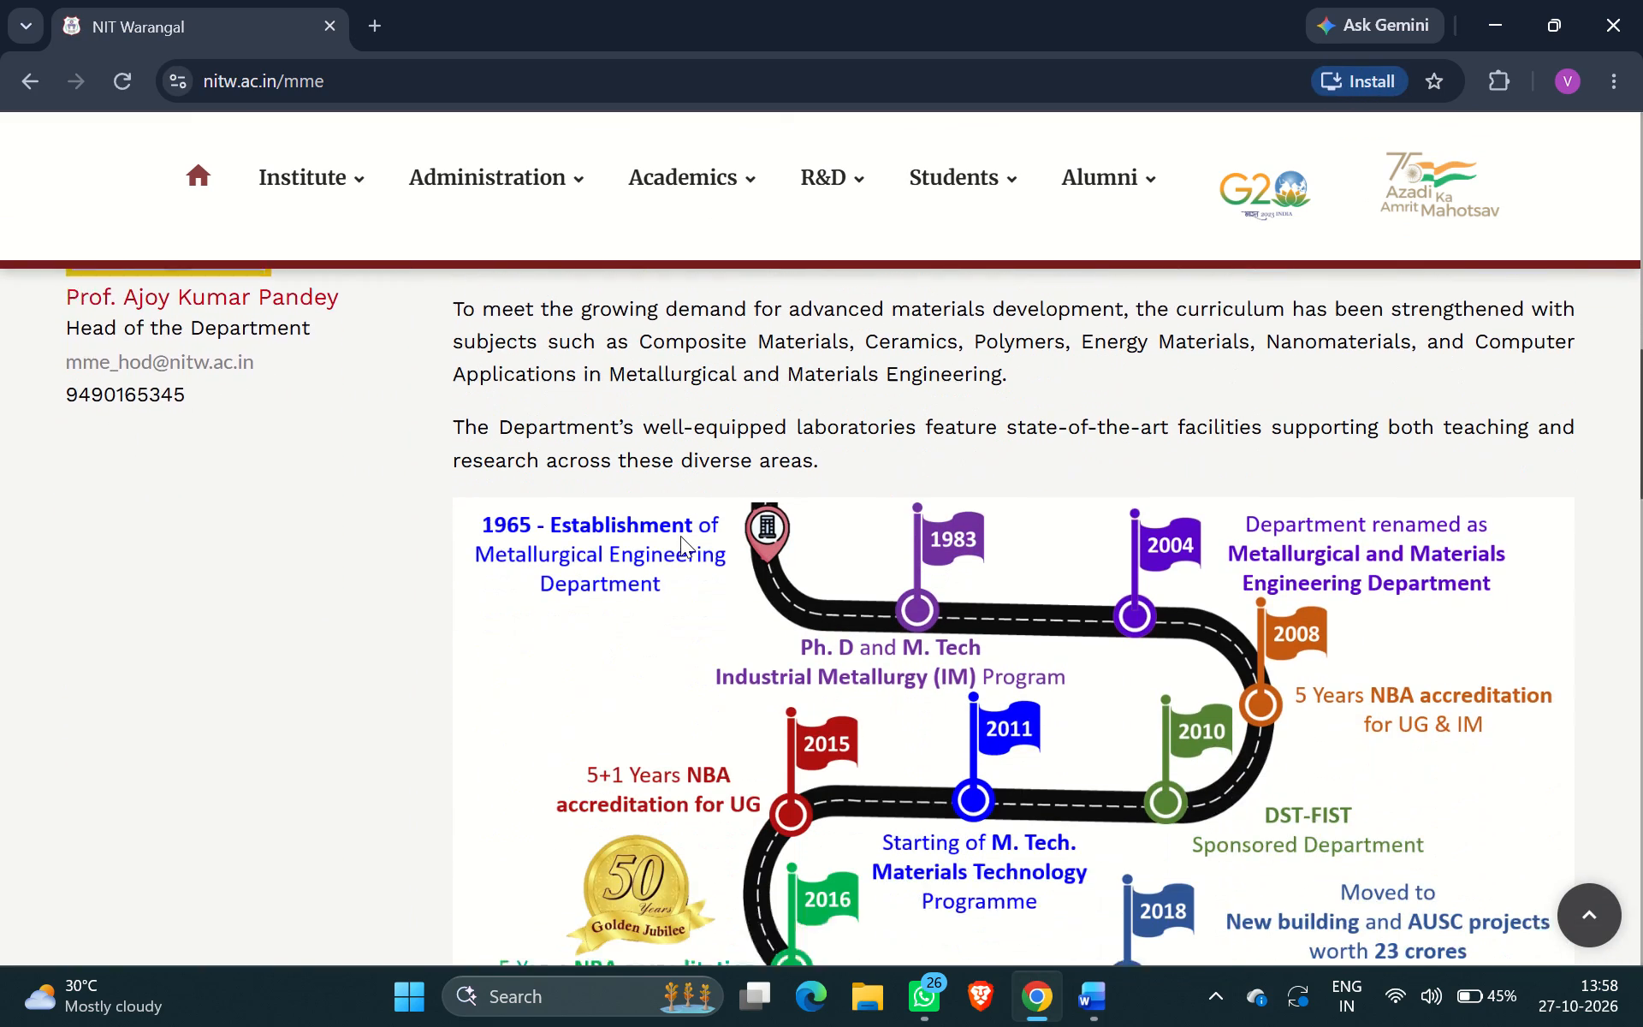
scroll(680, 536, "down", 2)
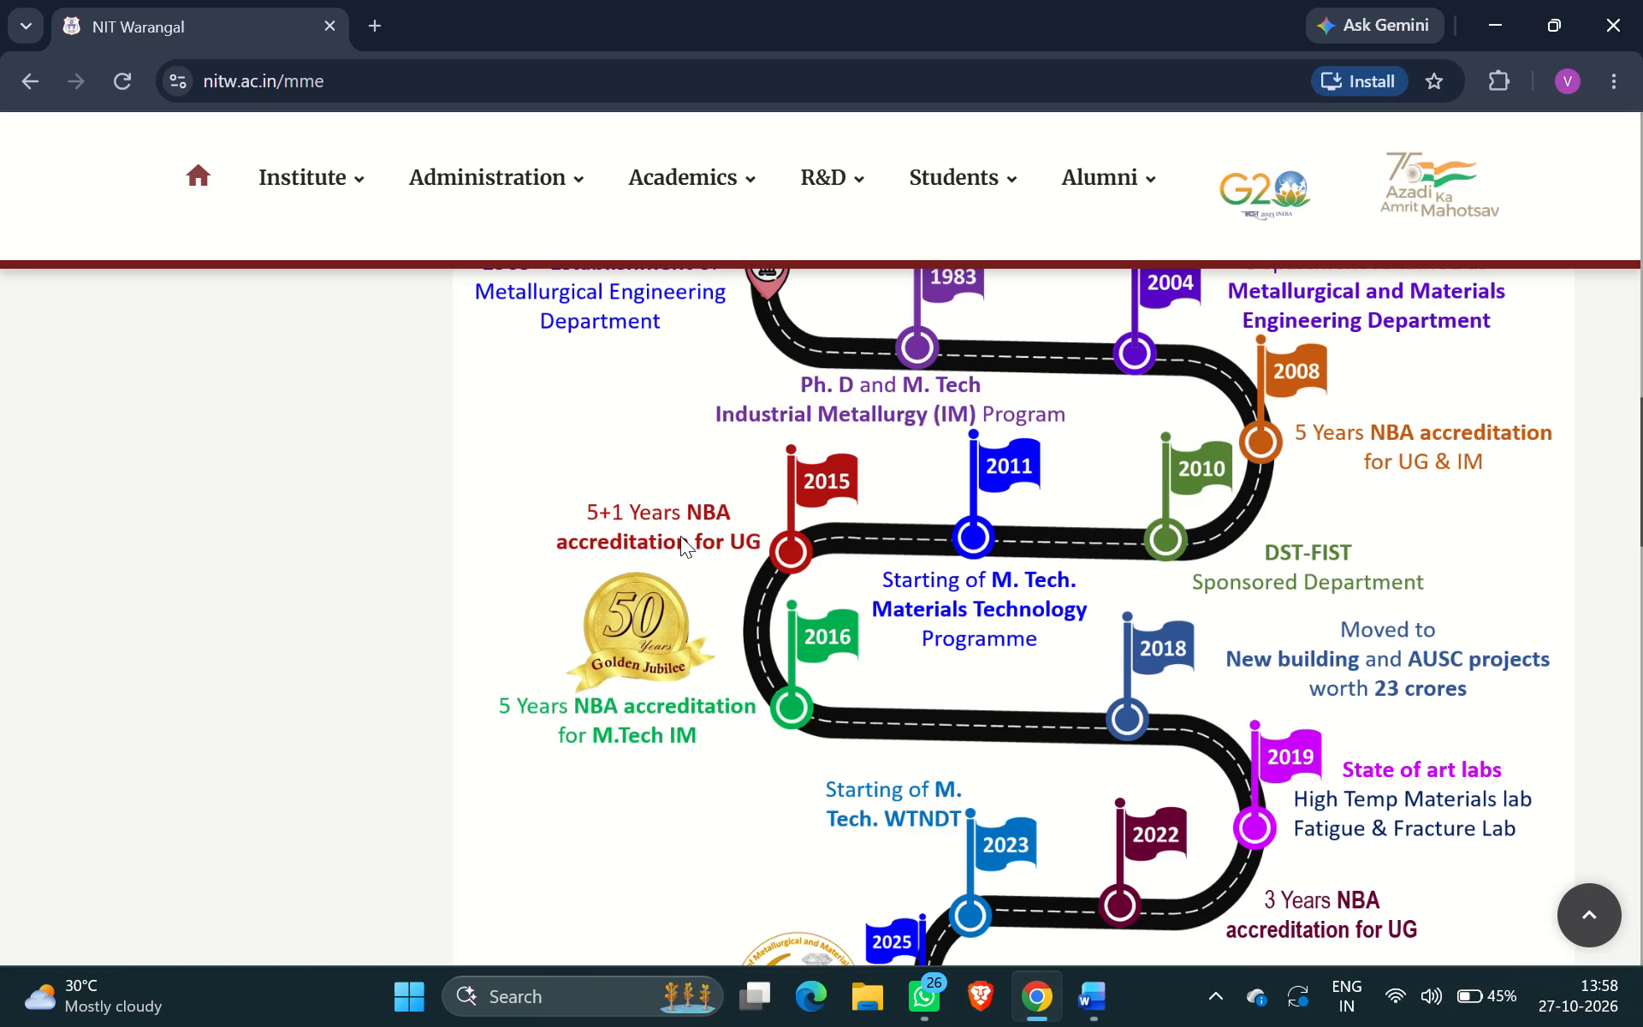
scroll(680, 536, "down", 5)
scroll(680, 536, "up", 1)
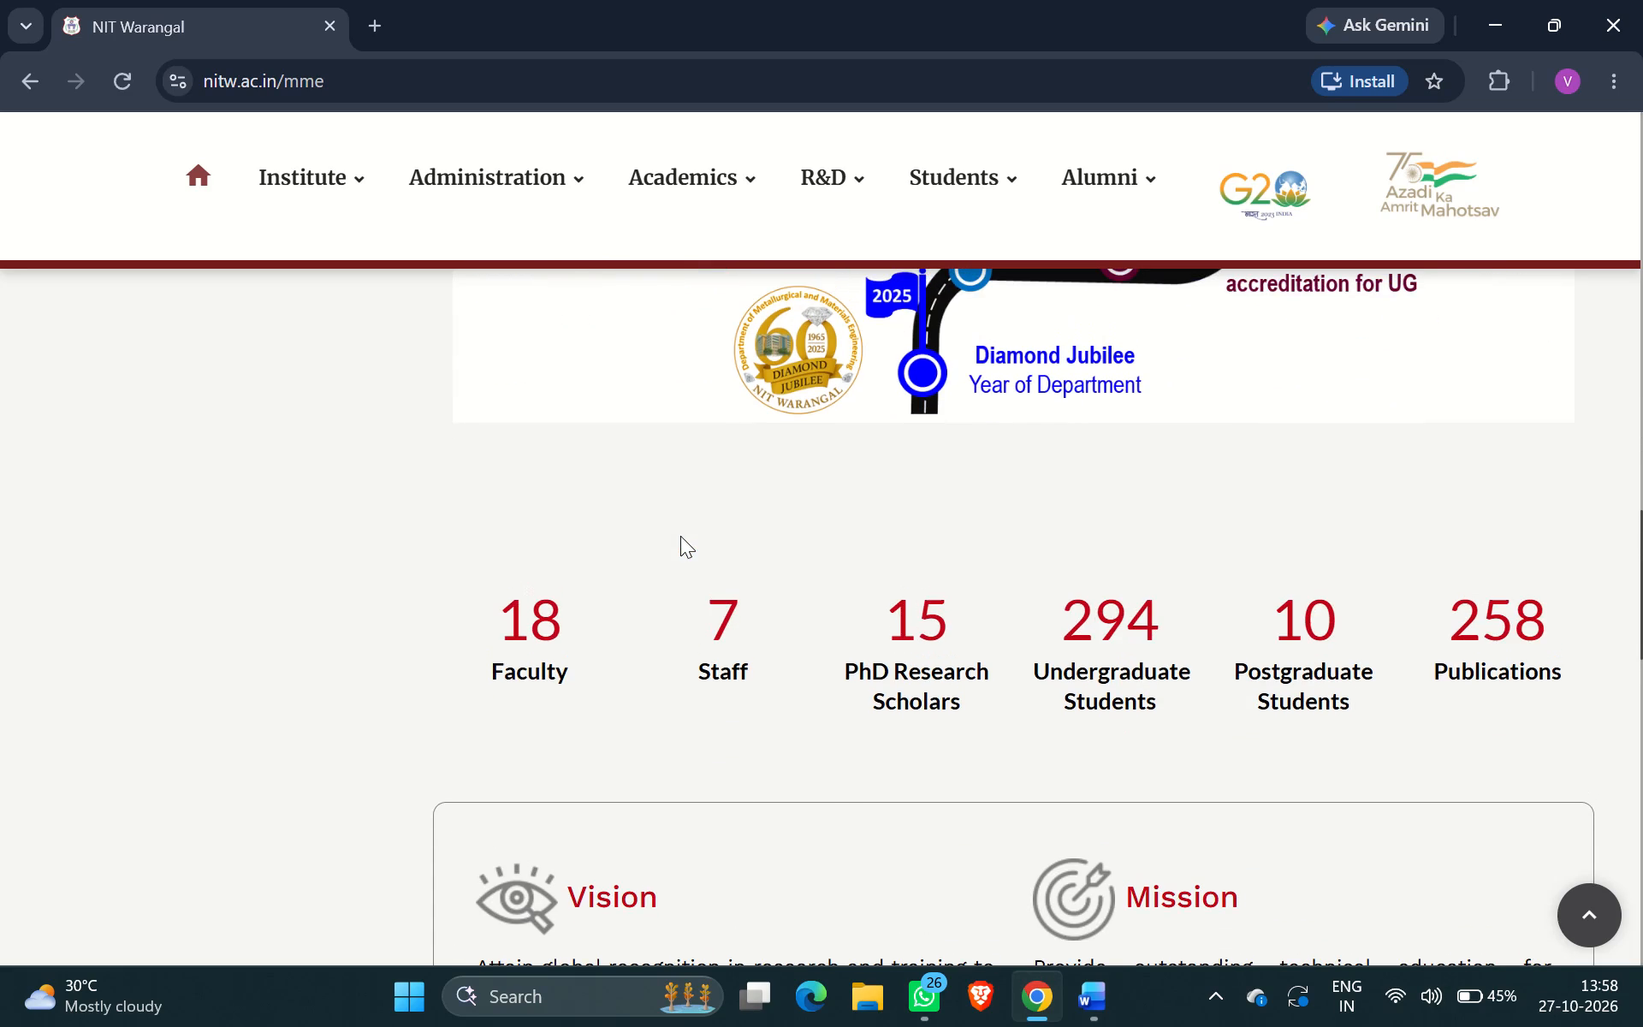
scroll(680, 536, "down", 1)
scroll(680, 536, "up", 8)
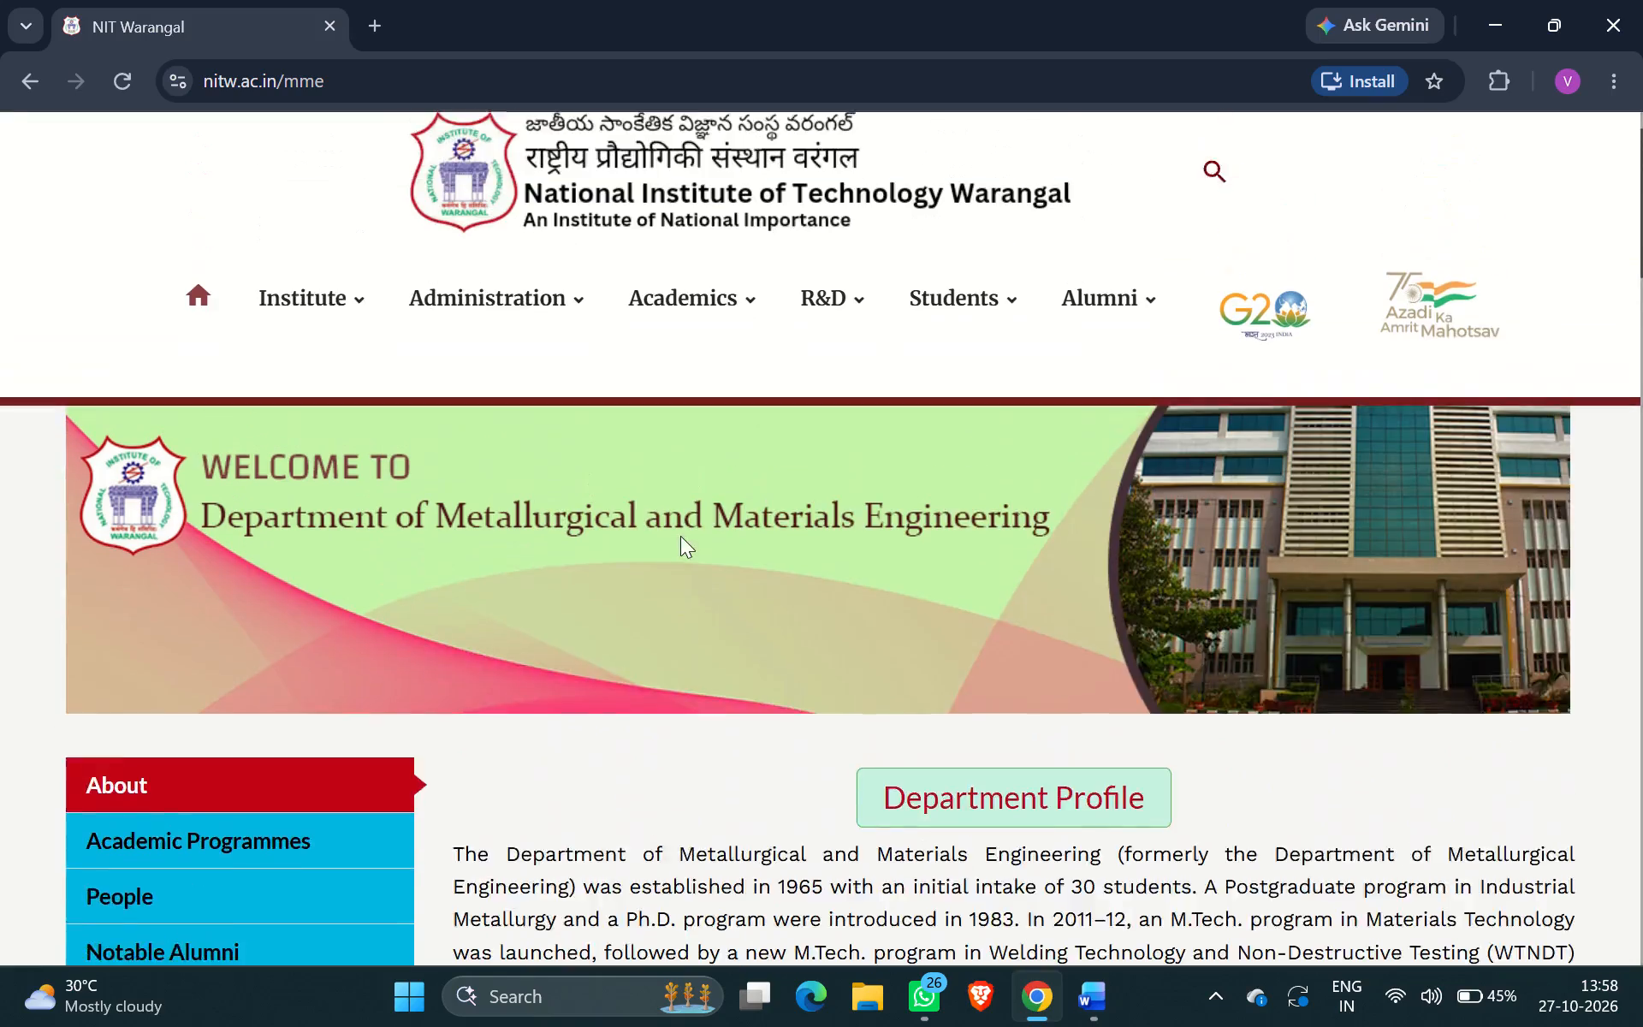
Open the Research Scholars list in the department's People section.
scroll(680, 536, "down", 2)
left_click(125, 656)
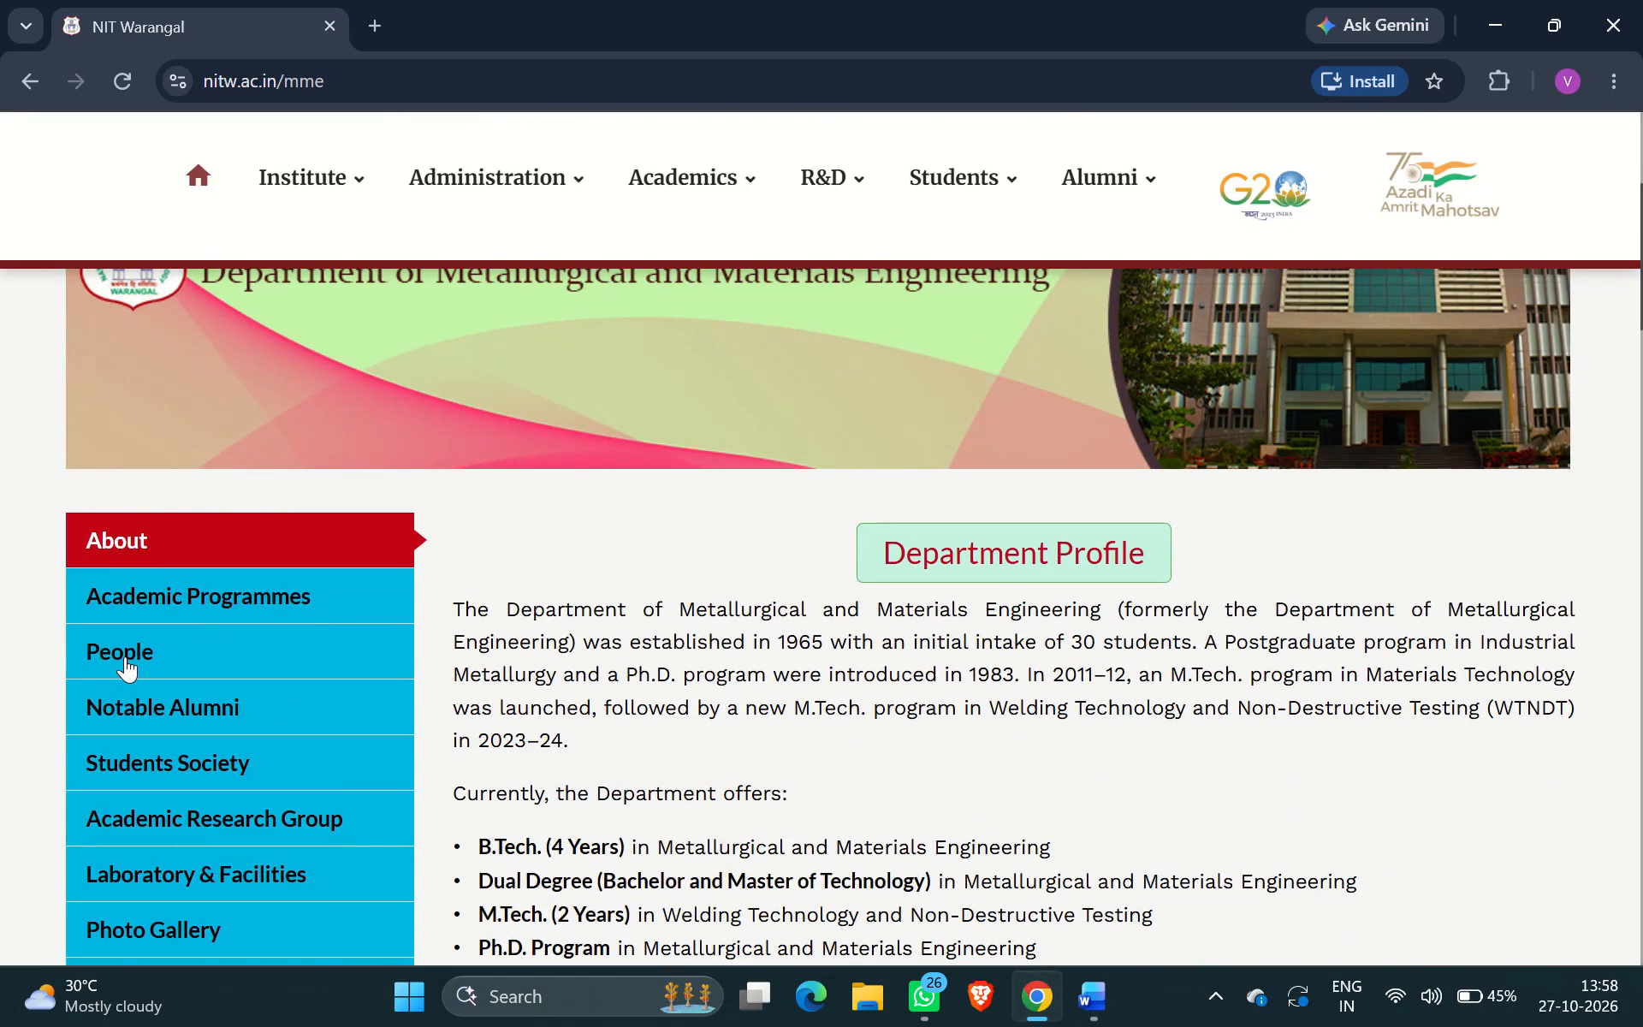
scroll(916, 746, "down", 1)
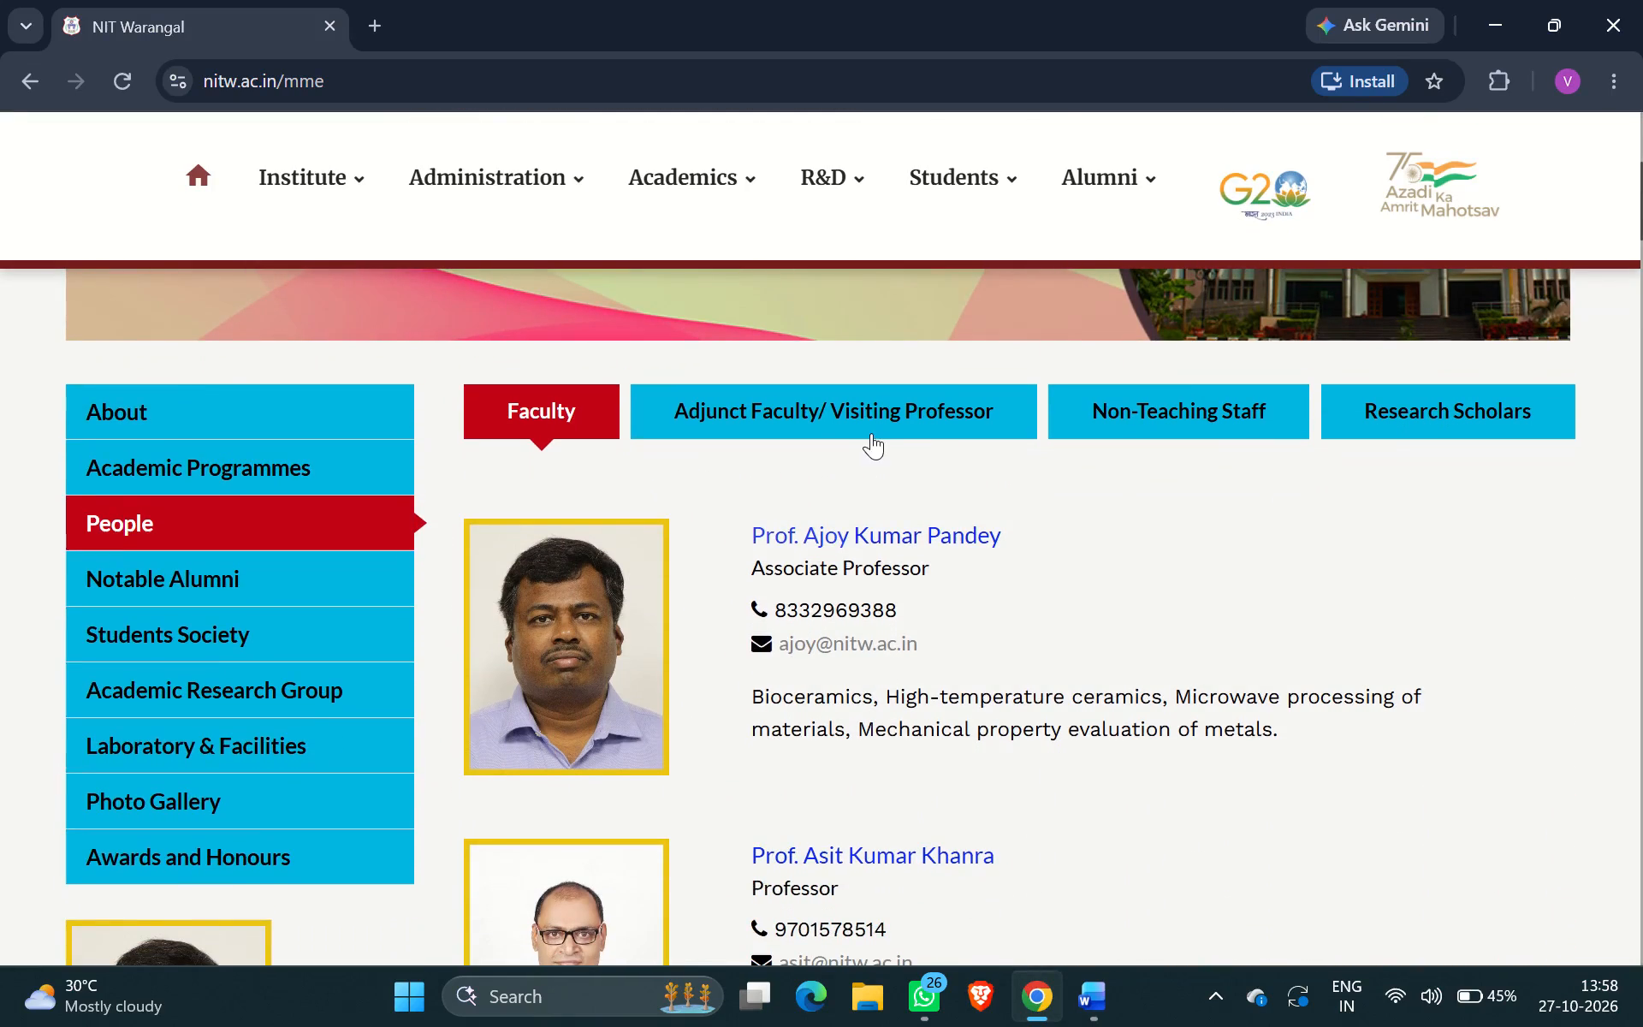
left_click(1510, 396)
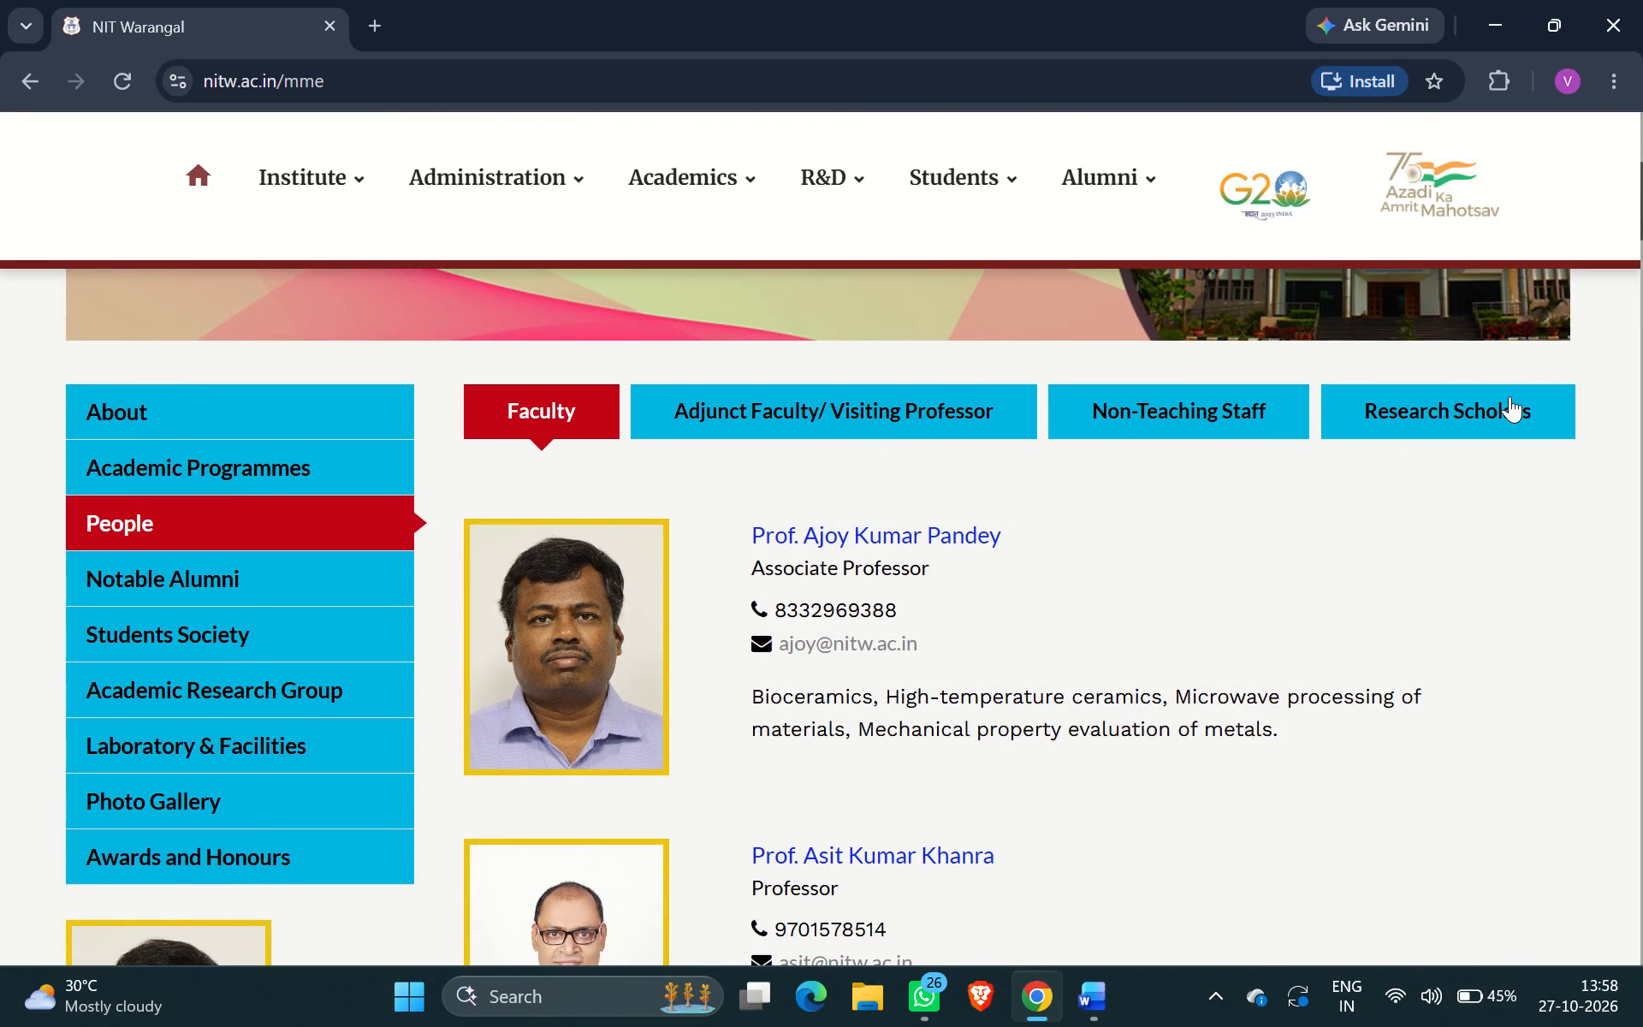
Look through the research scholars list for the scholar named Sahithyu and check that entry's name and research area.
scroll(1097, 733, "down", 3)
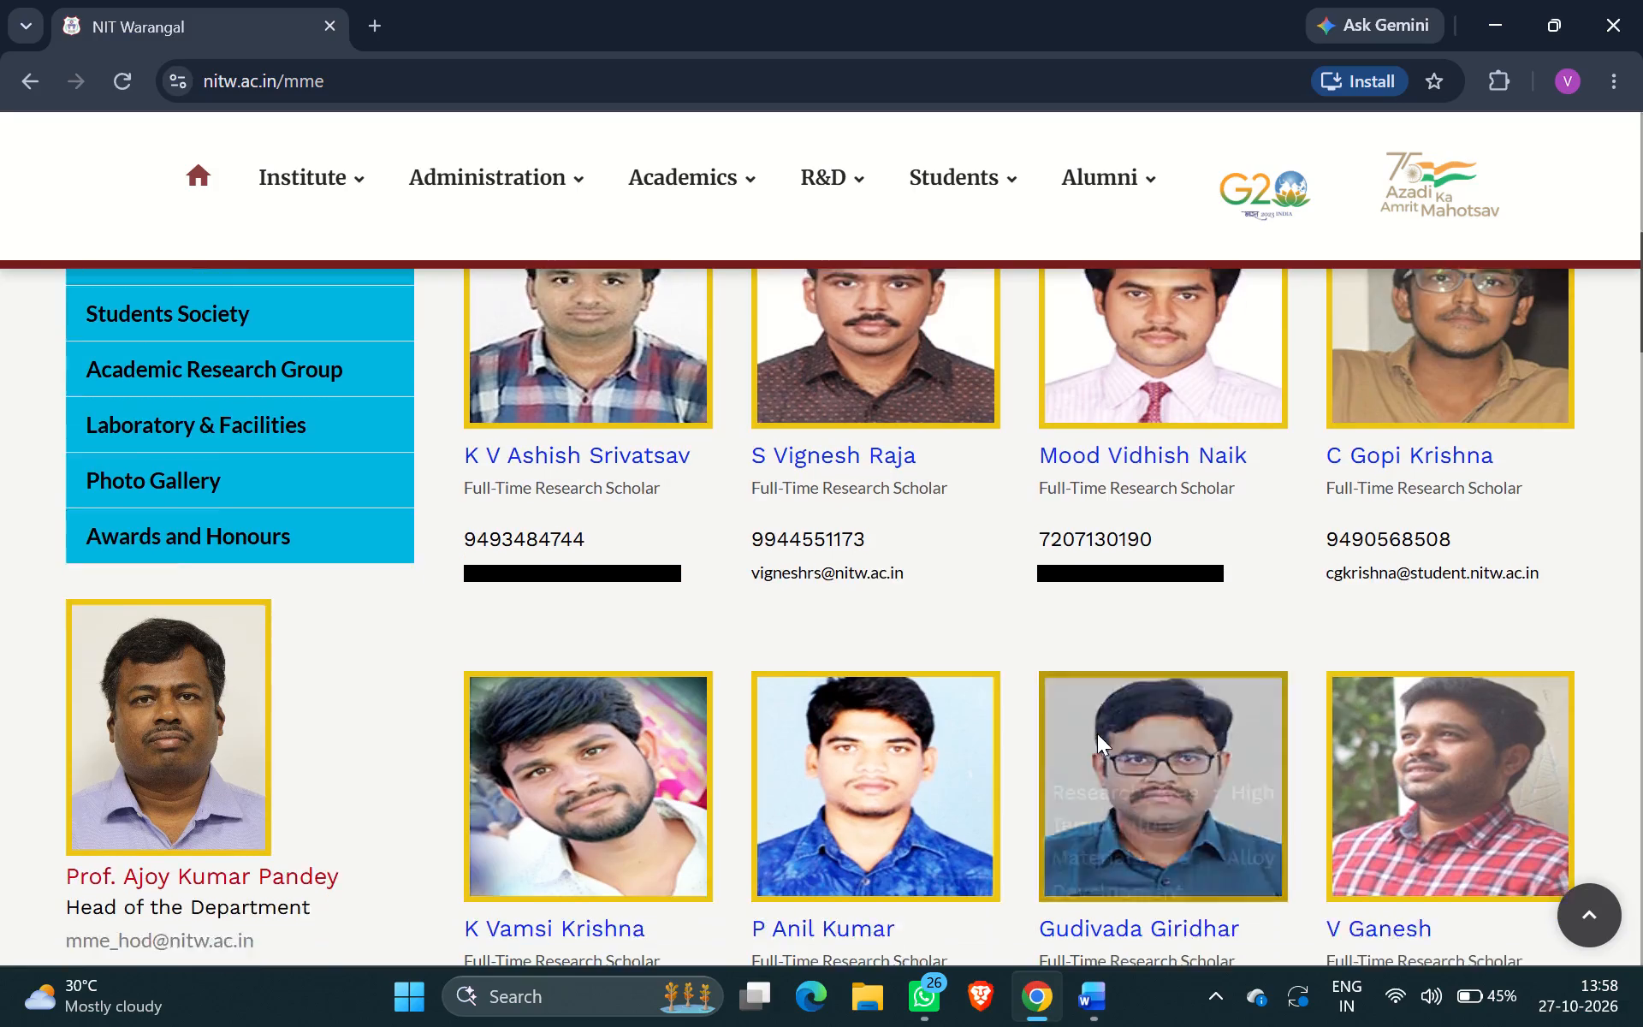
scroll(1097, 733, "down", 4)
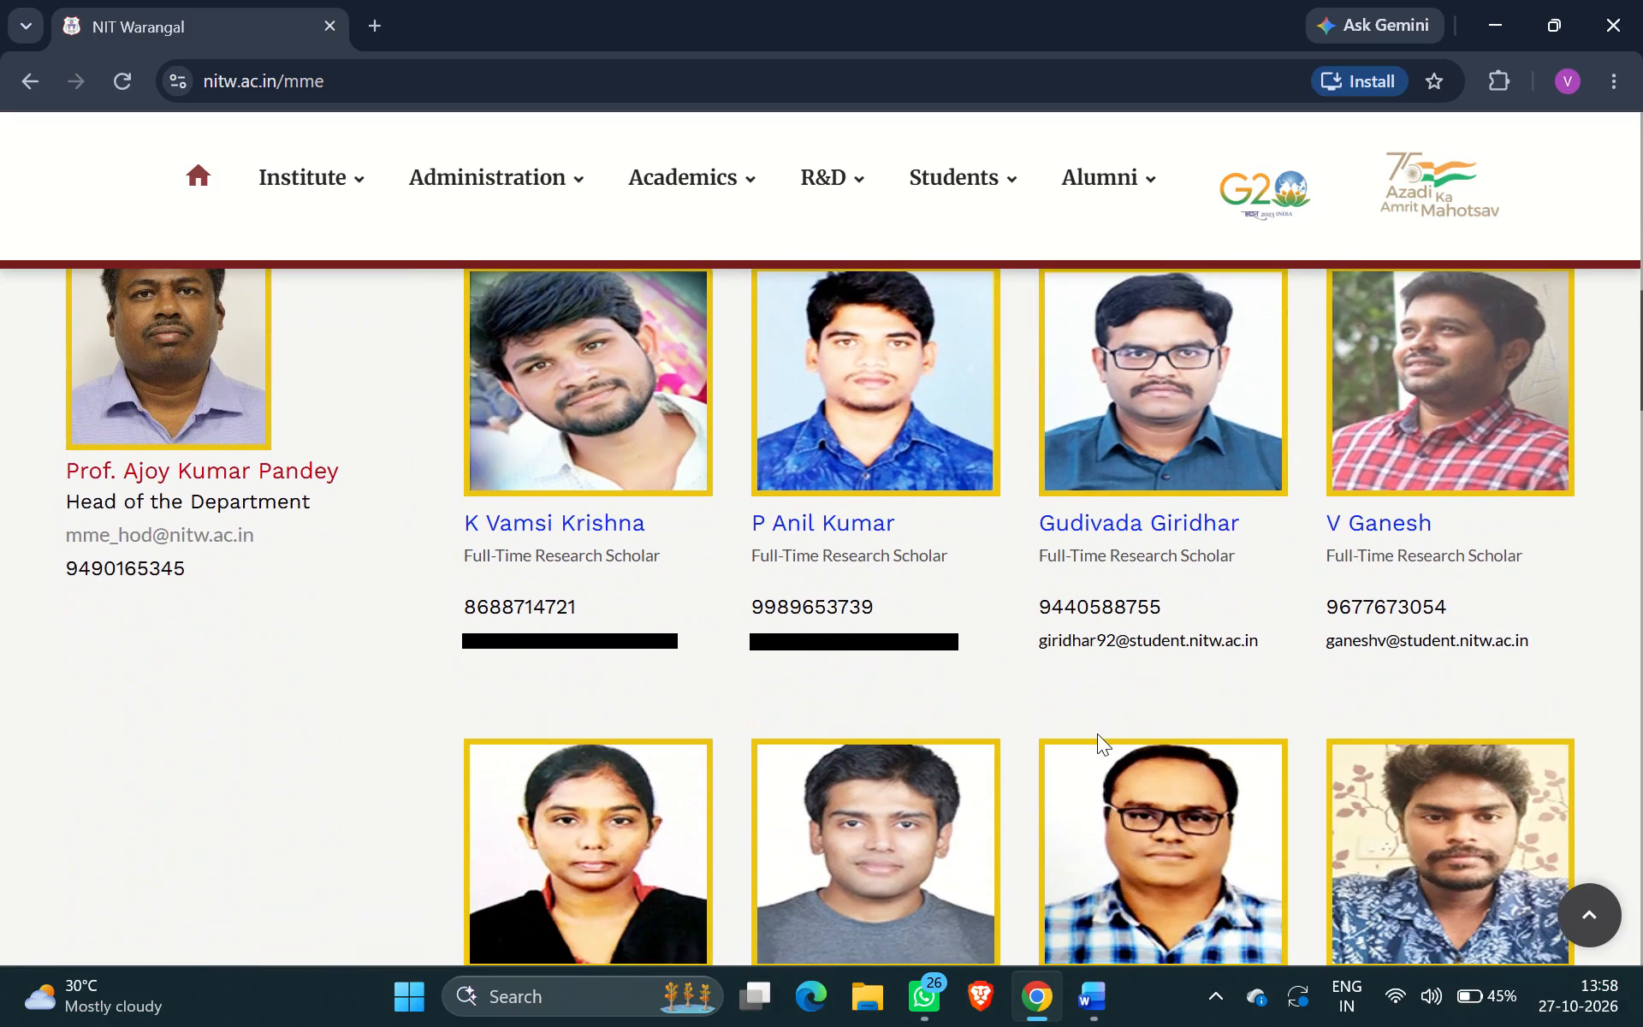
scroll(1097, 733, "down", 1)
scroll(1097, 733, "right", 1)
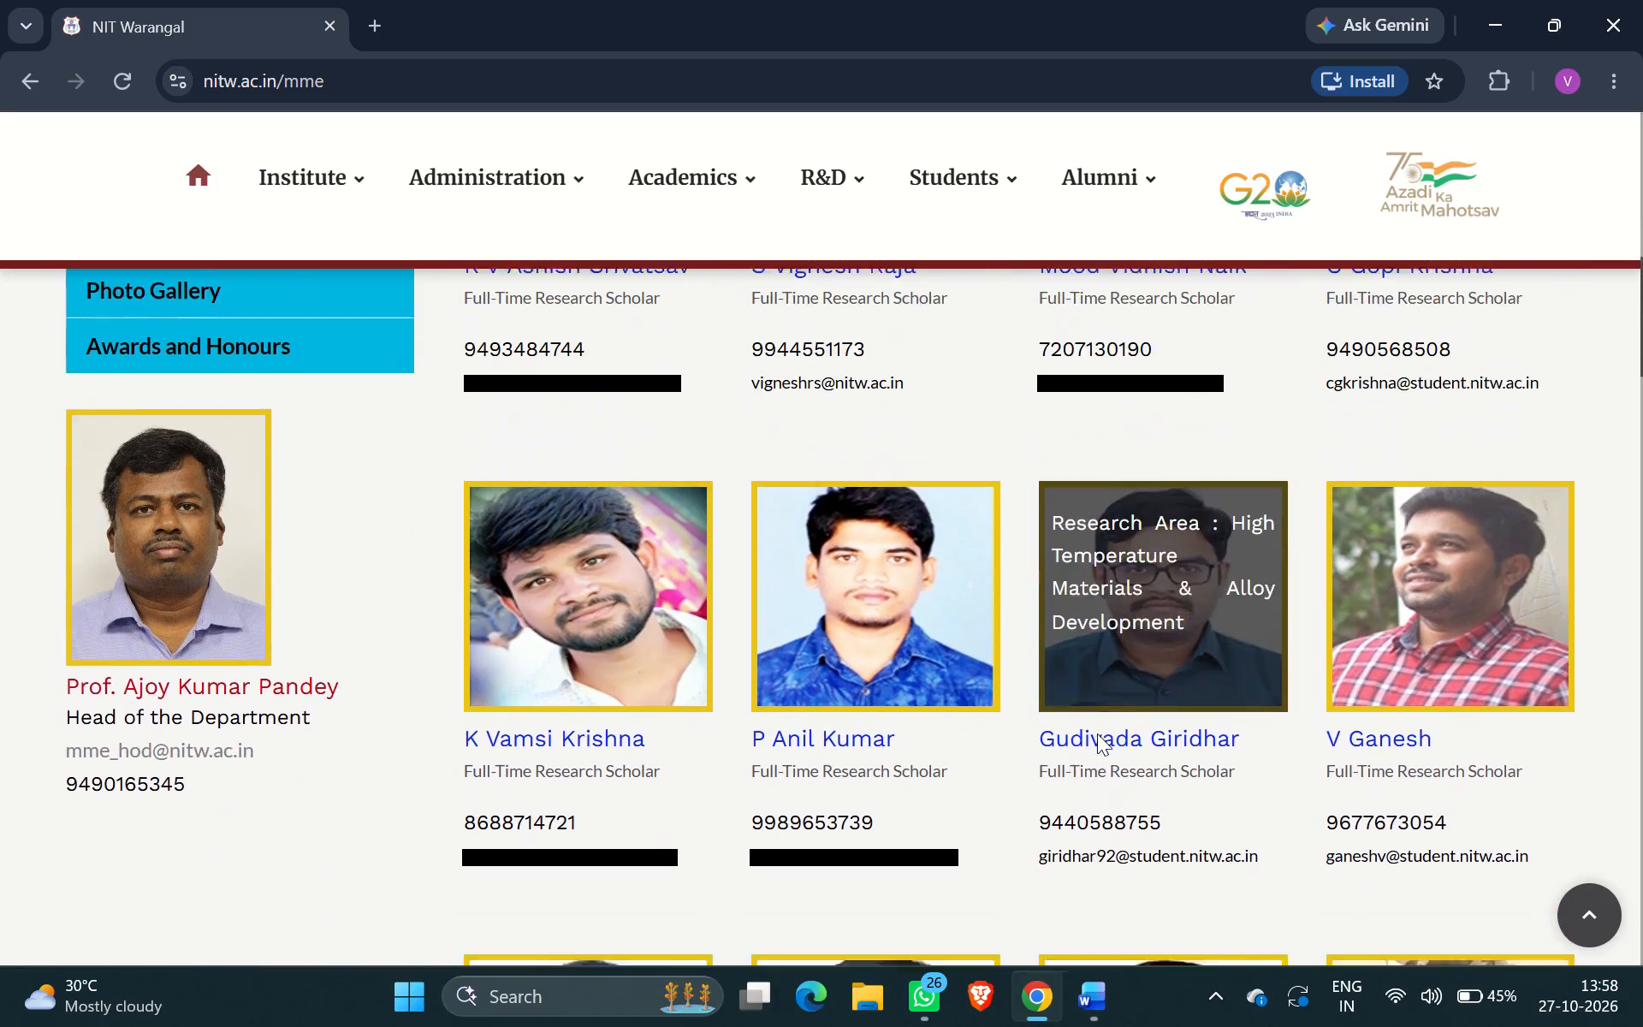
scroll(1097, 733, "right", 1)
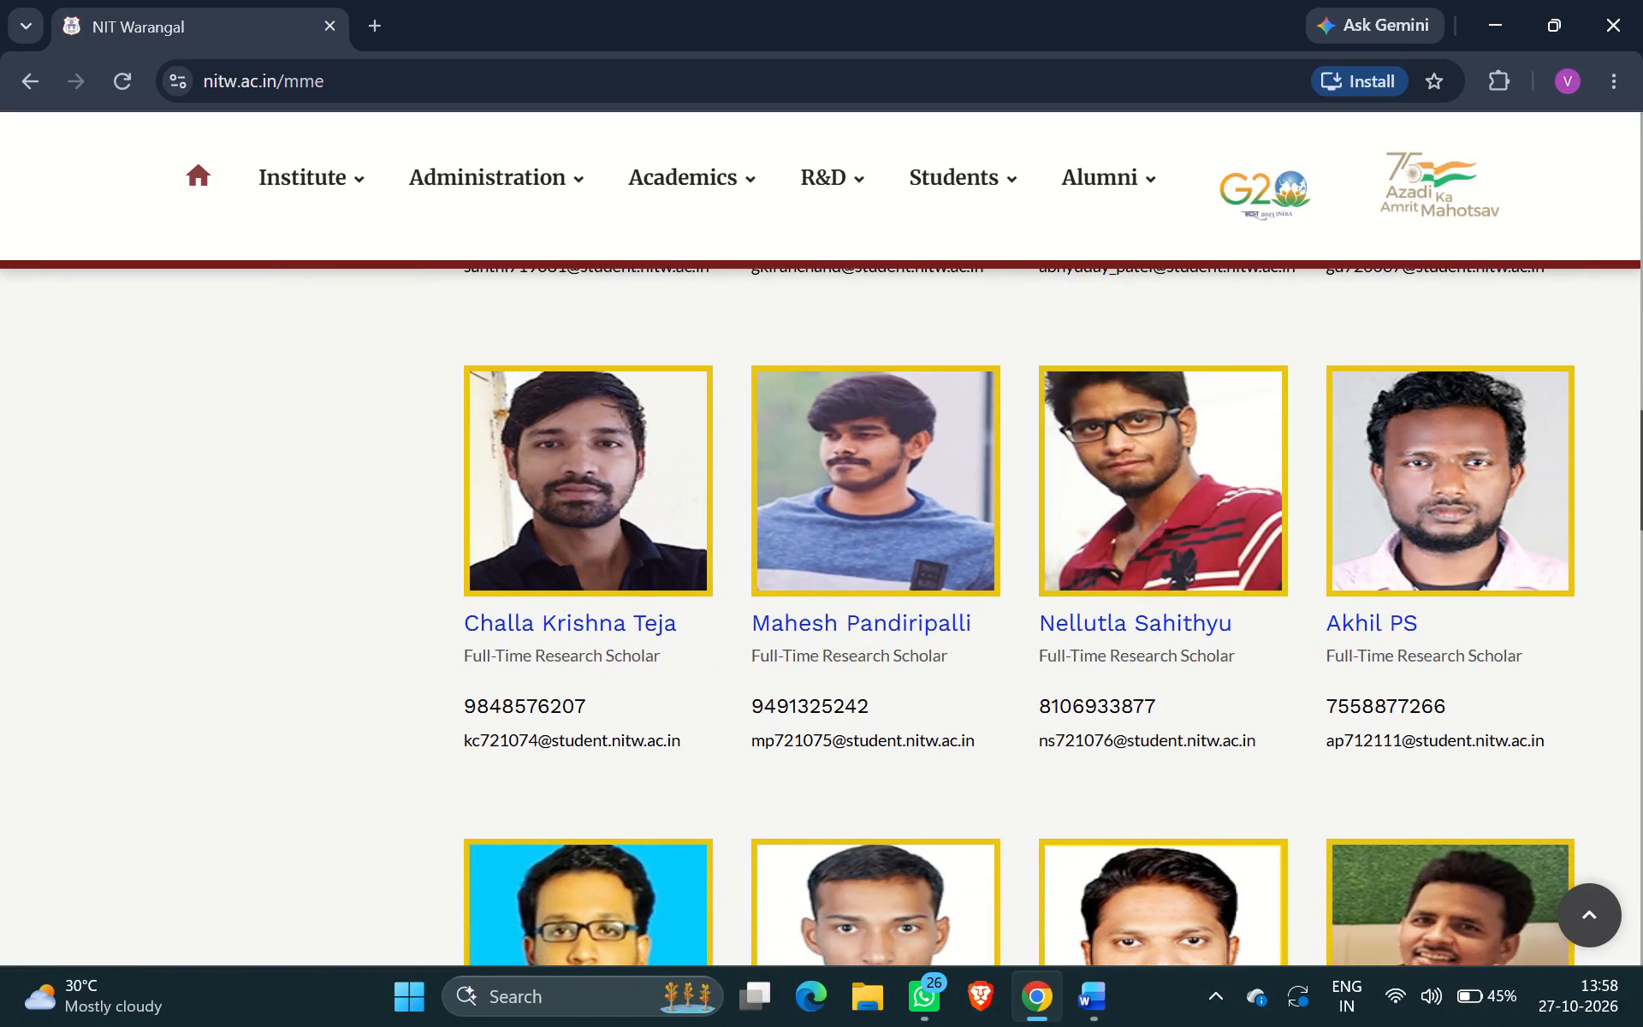
left_click(1125, 551)
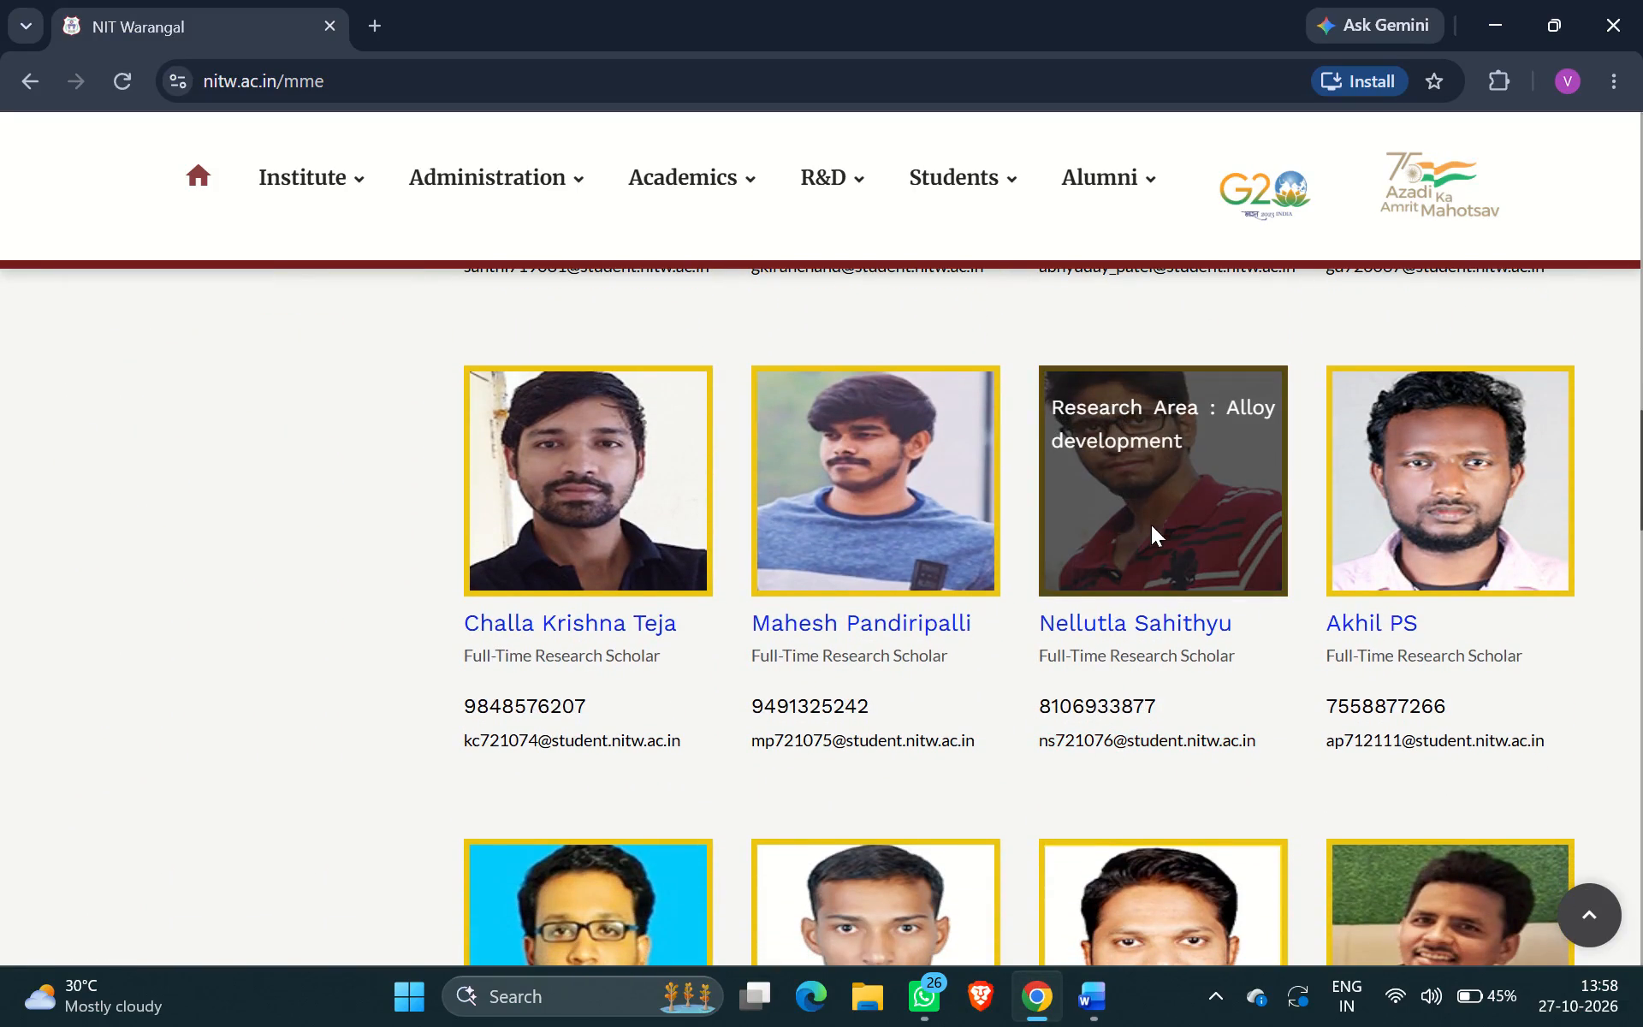
left_click(1124, 535)
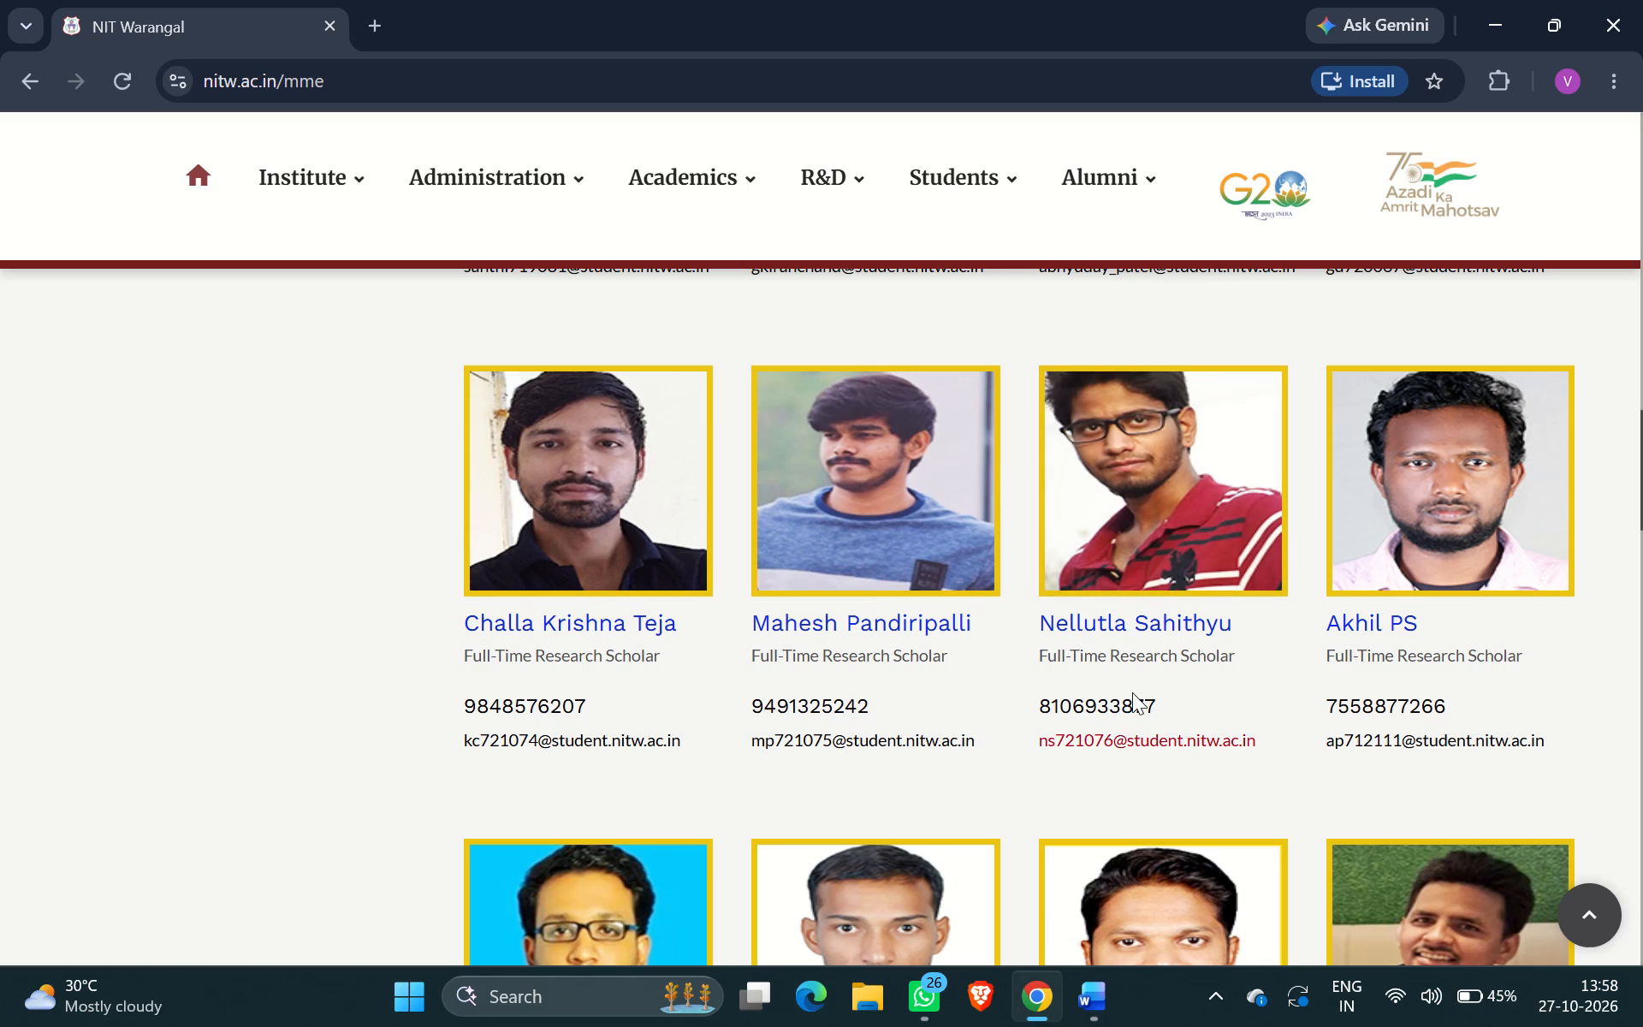
Copy the full name of the scholar Sahithyu from the research scholars list.
left_click_drag(1035, 620, 1214, 625)
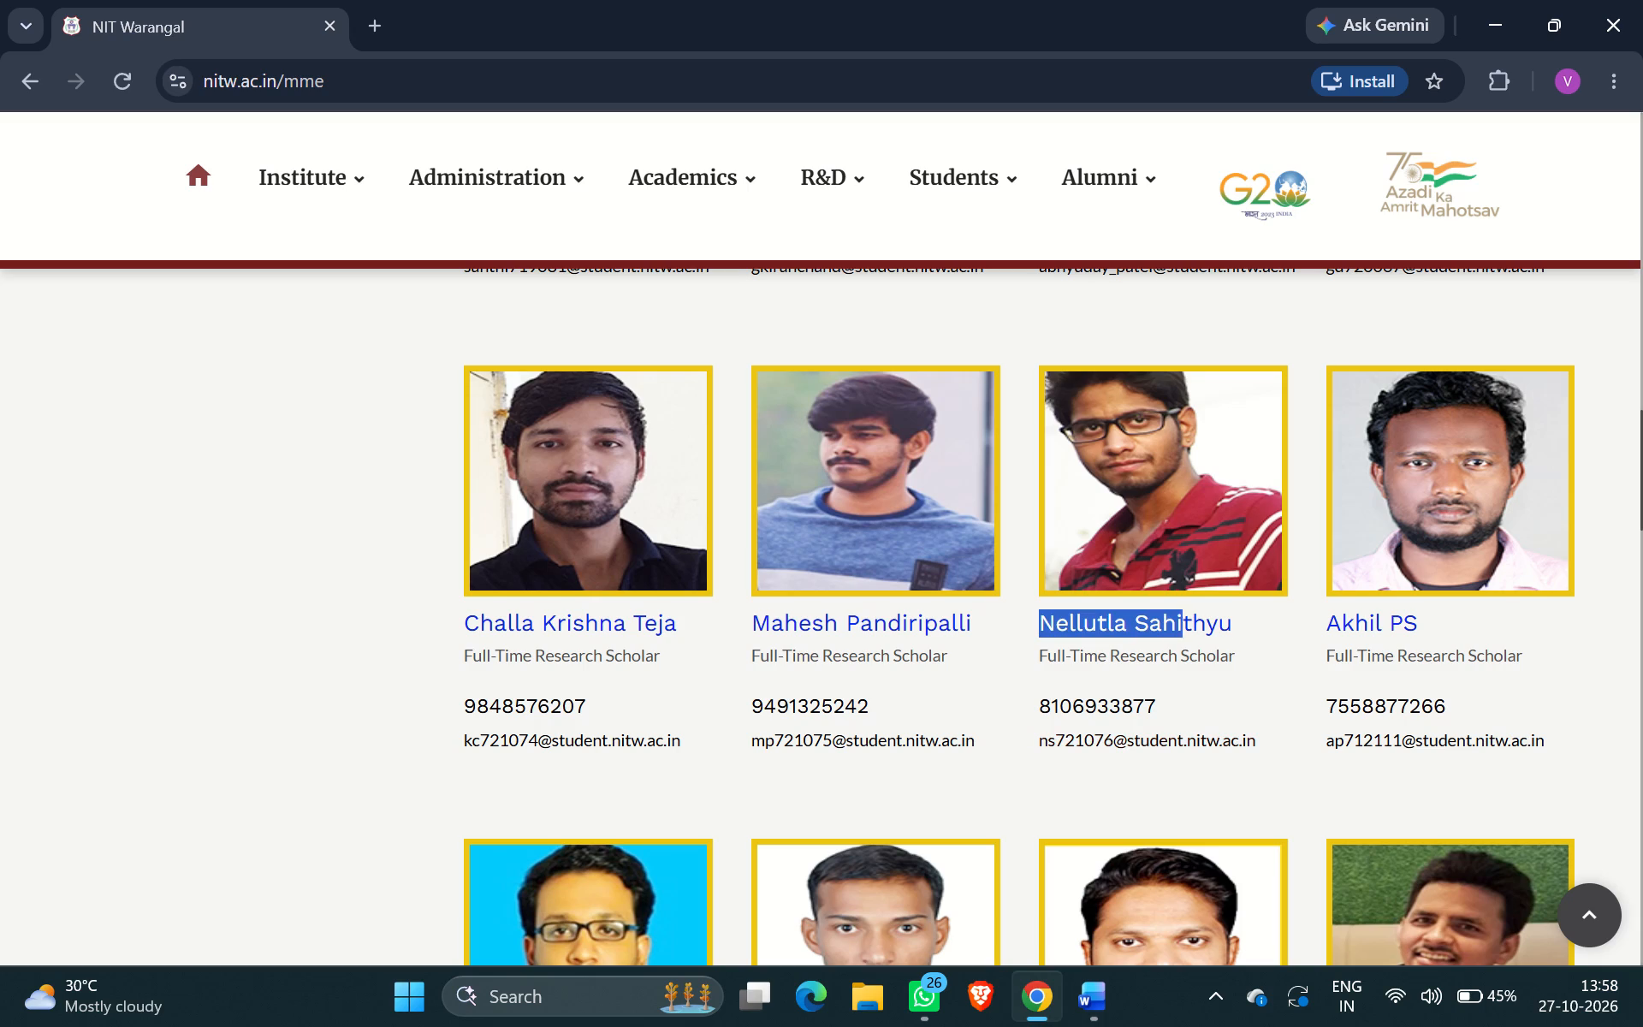
left_click_drag(1214, 625, 1299, 617)
key("ctrl+c")
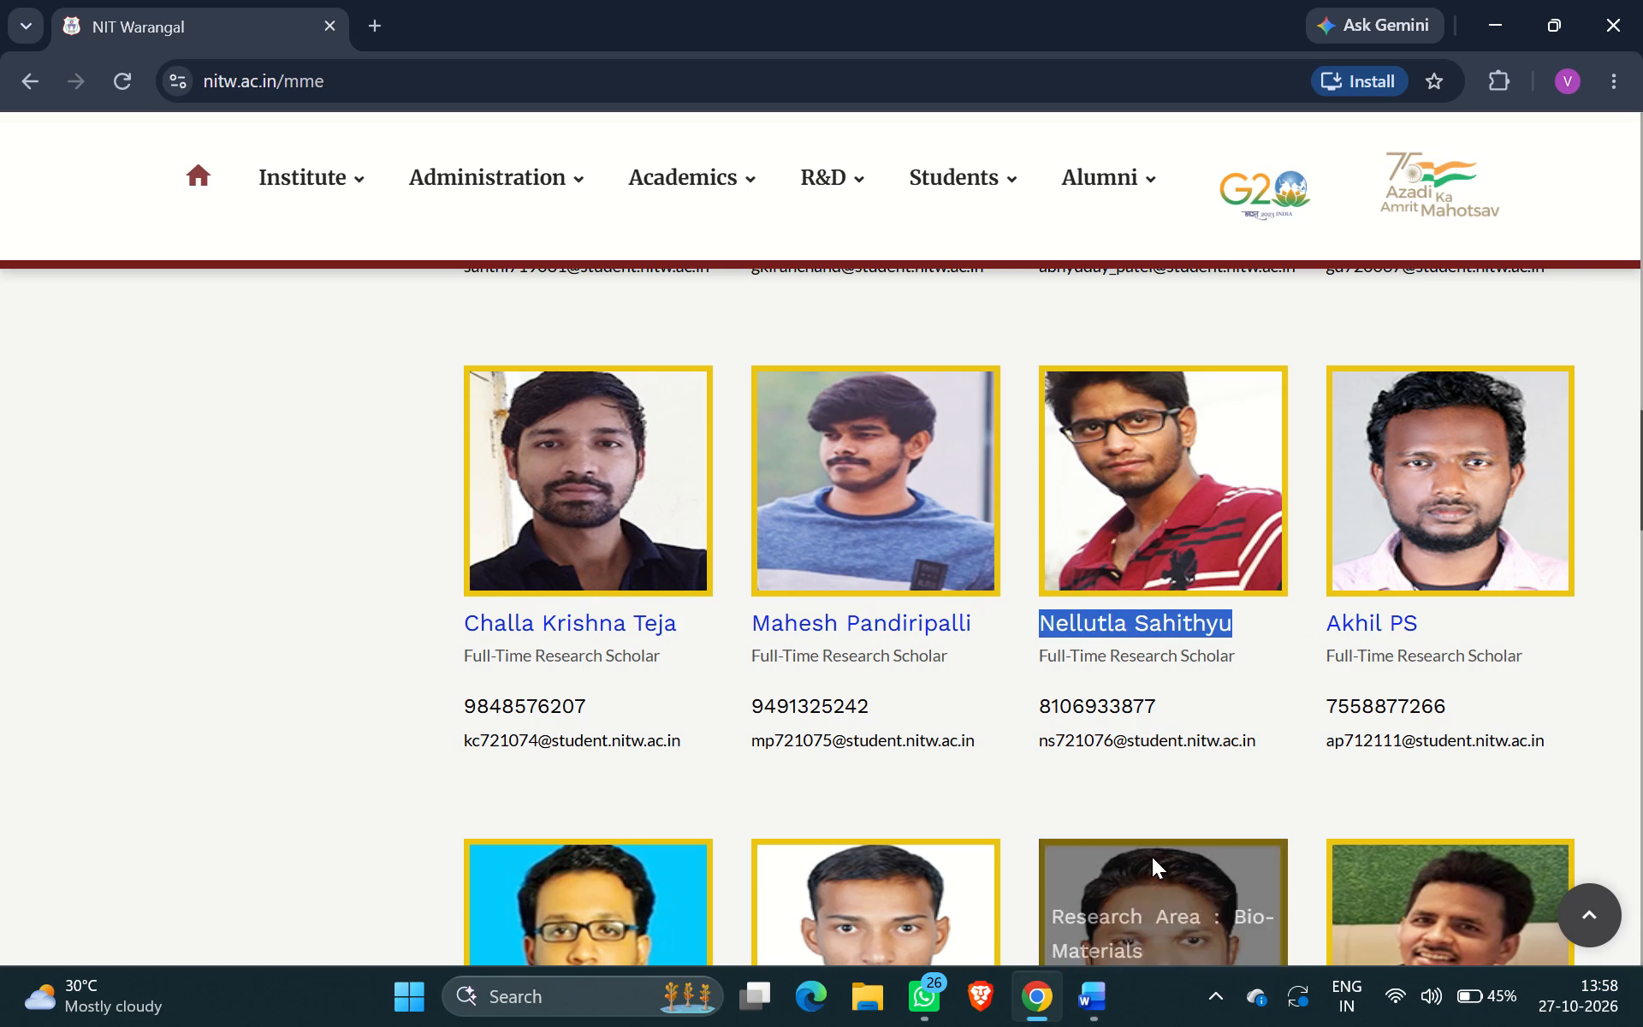
scroll(1152, 857, "down", 2)
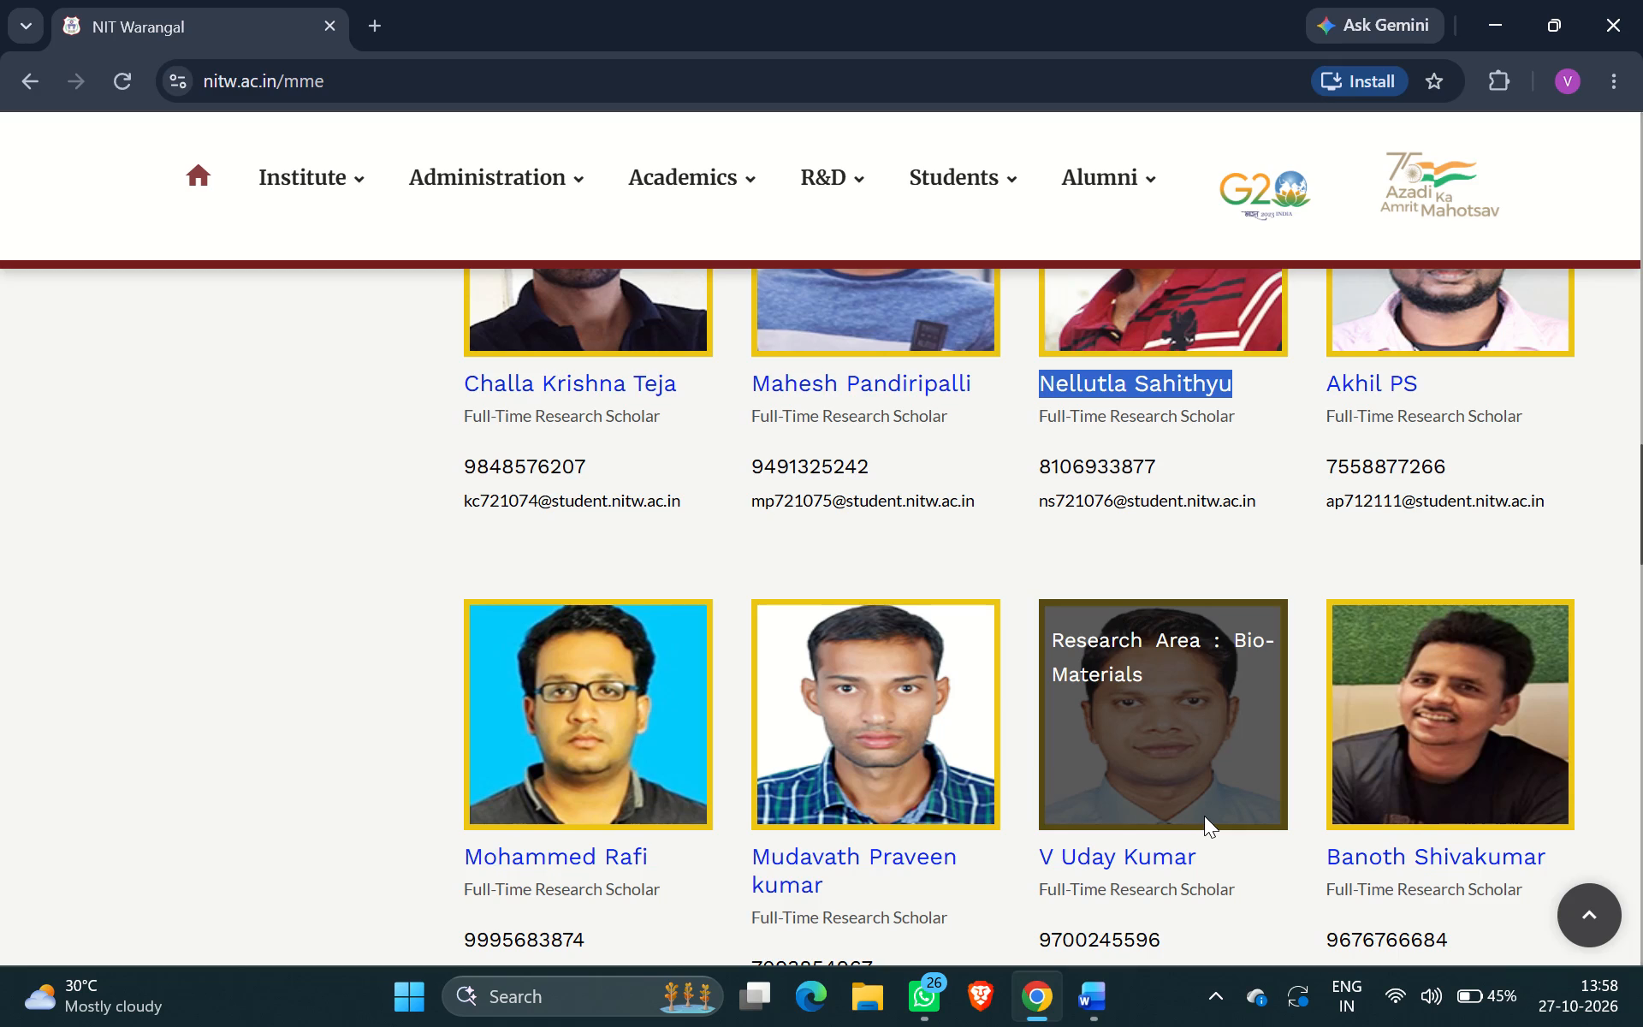
Switch to the Word report and paste the copied name, preceded by a comma, after the last research scholar thanked in the Acknowledgments.
left_click(1105, 1007)
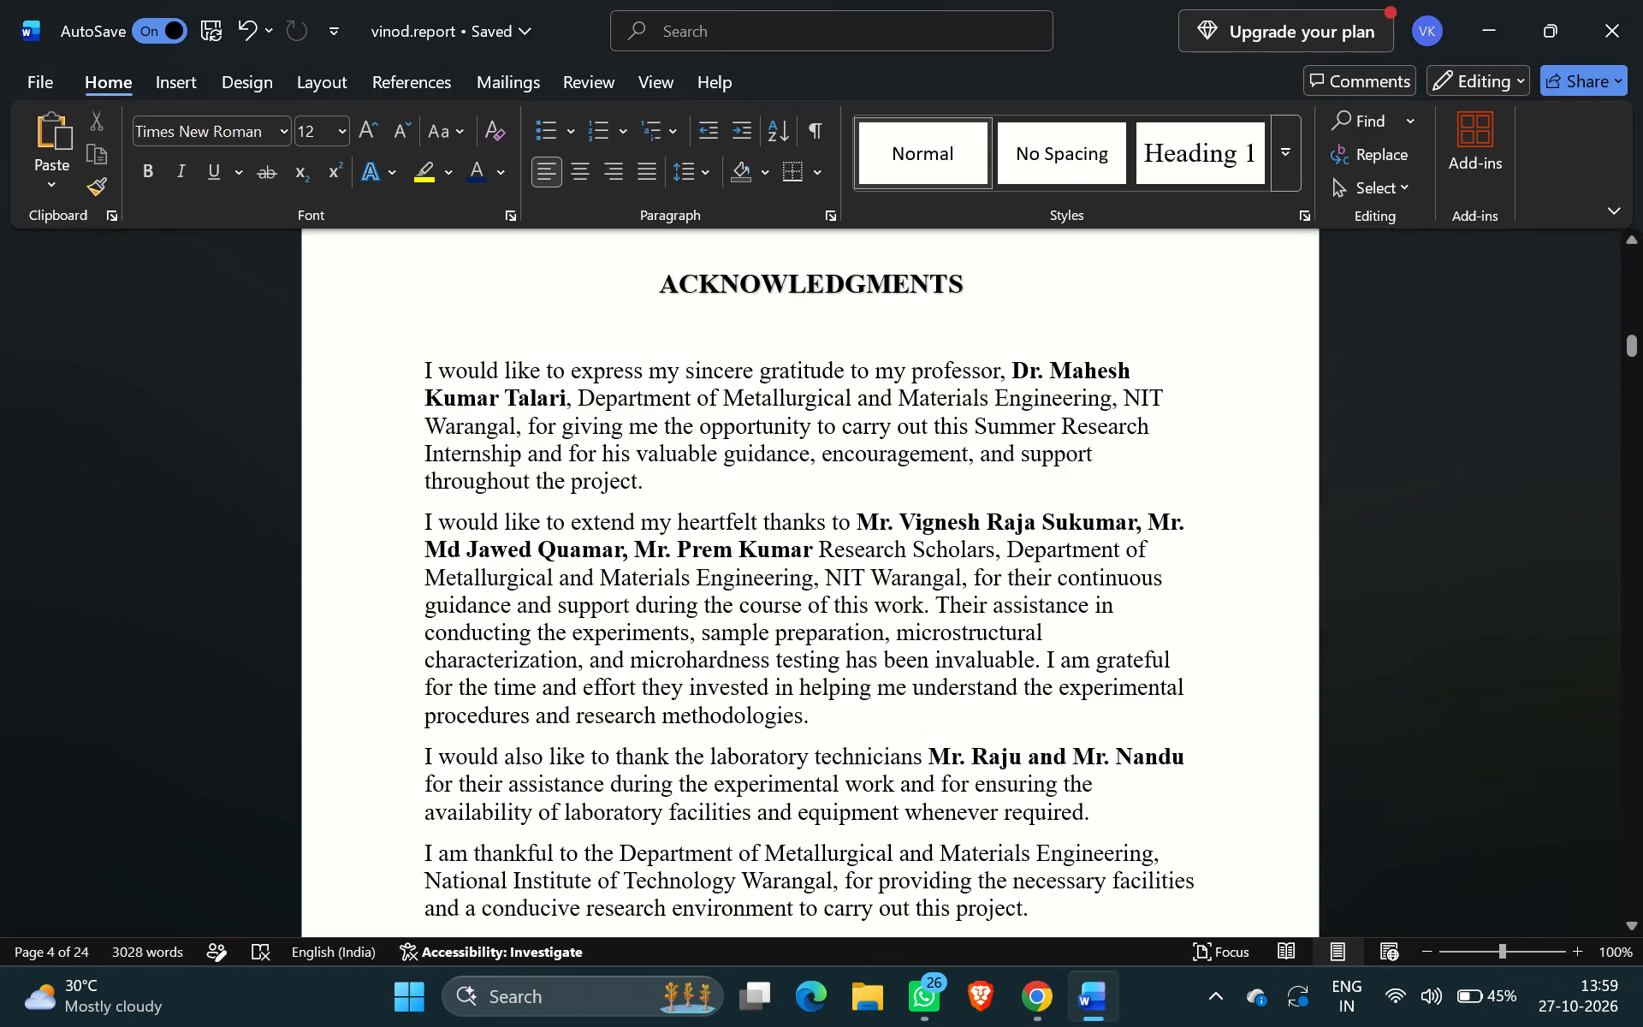
left_click(814, 548)
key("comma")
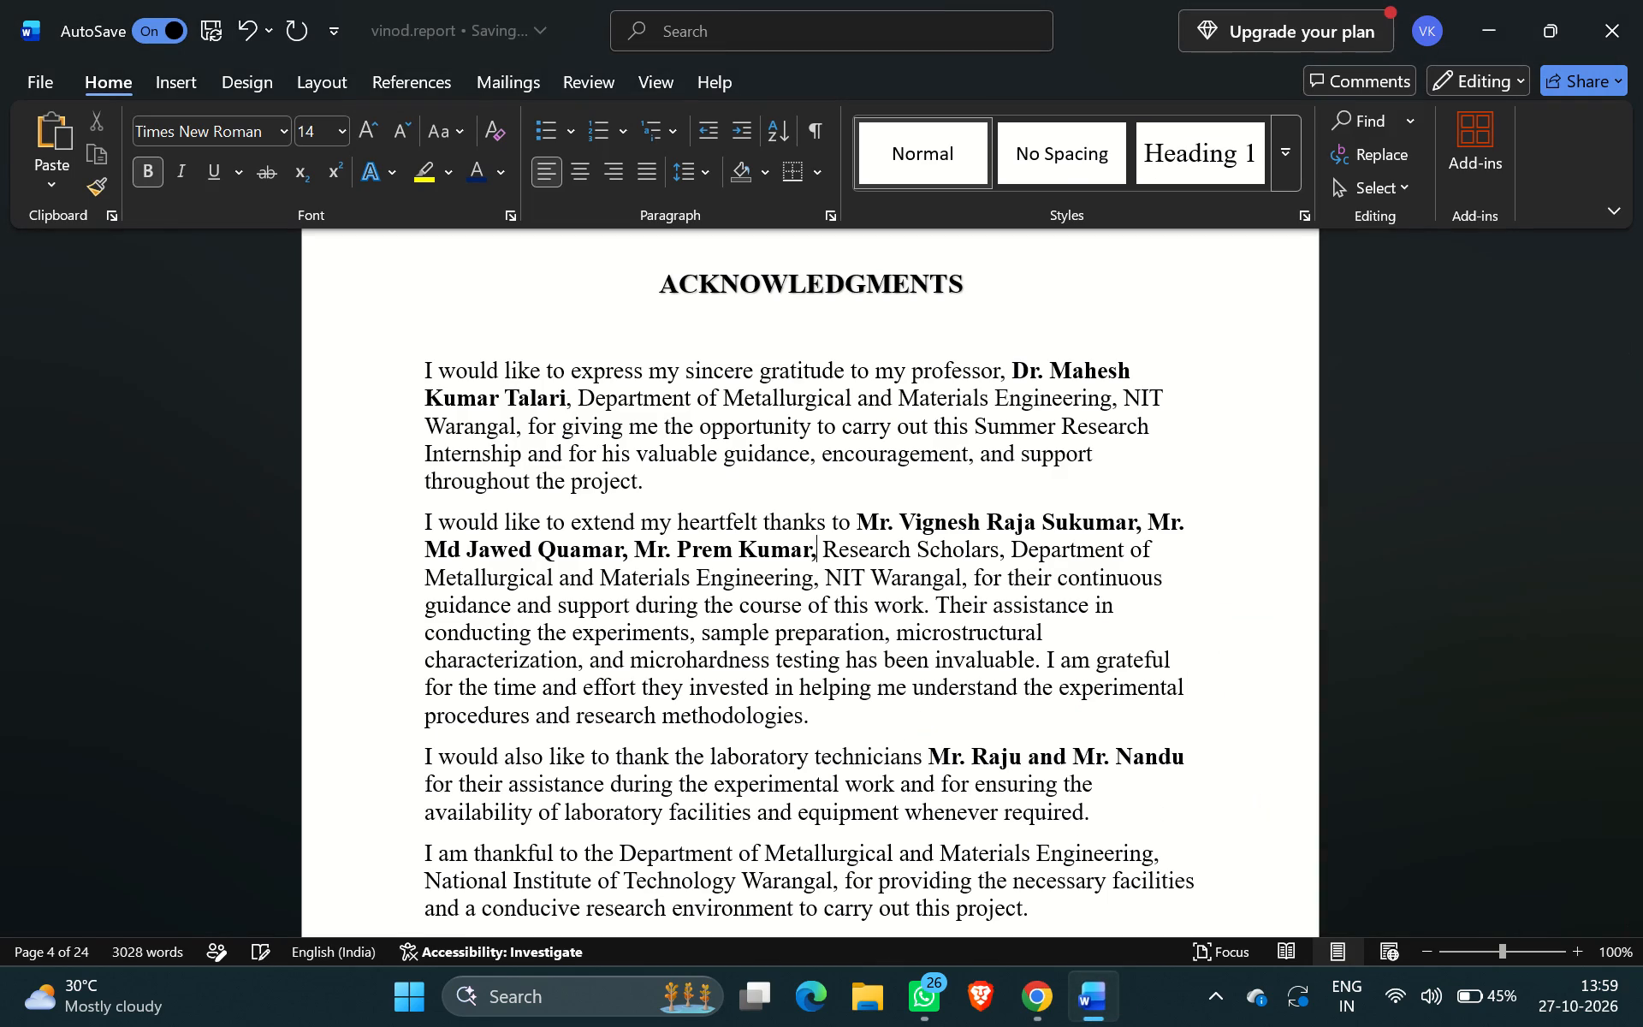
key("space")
key("ctrl+v")
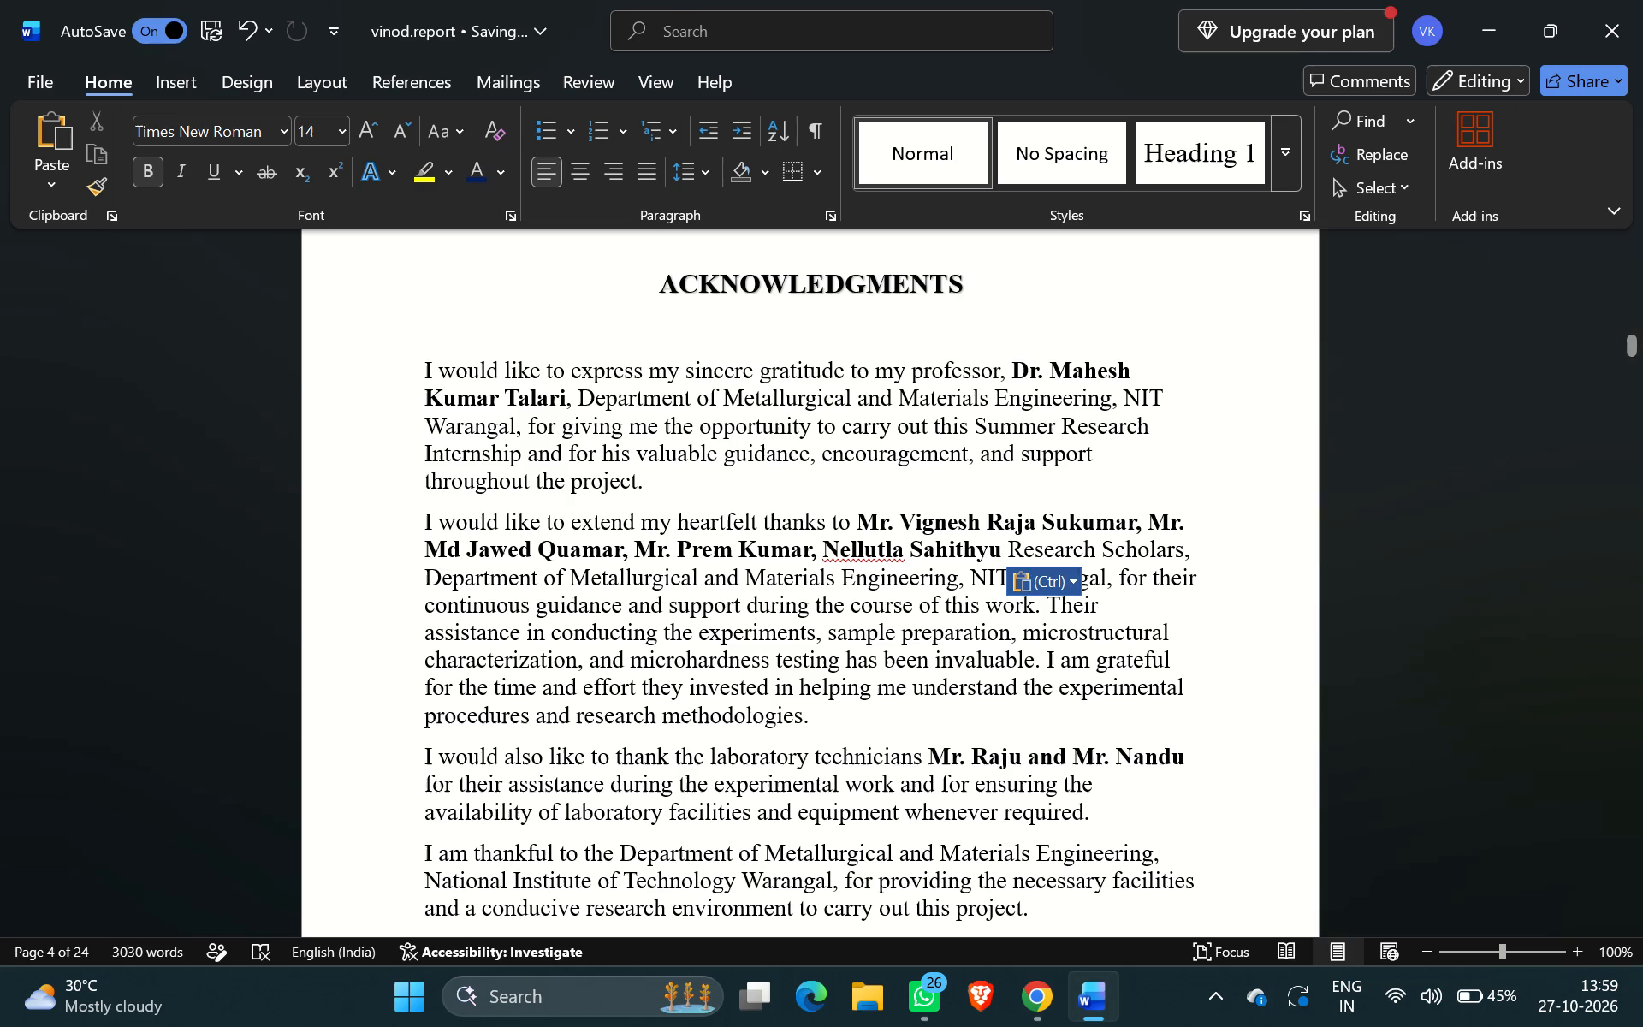
Insert the title "Mr." before the newly pasted scholar name in the Acknowledgments.
left_click(819, 553)
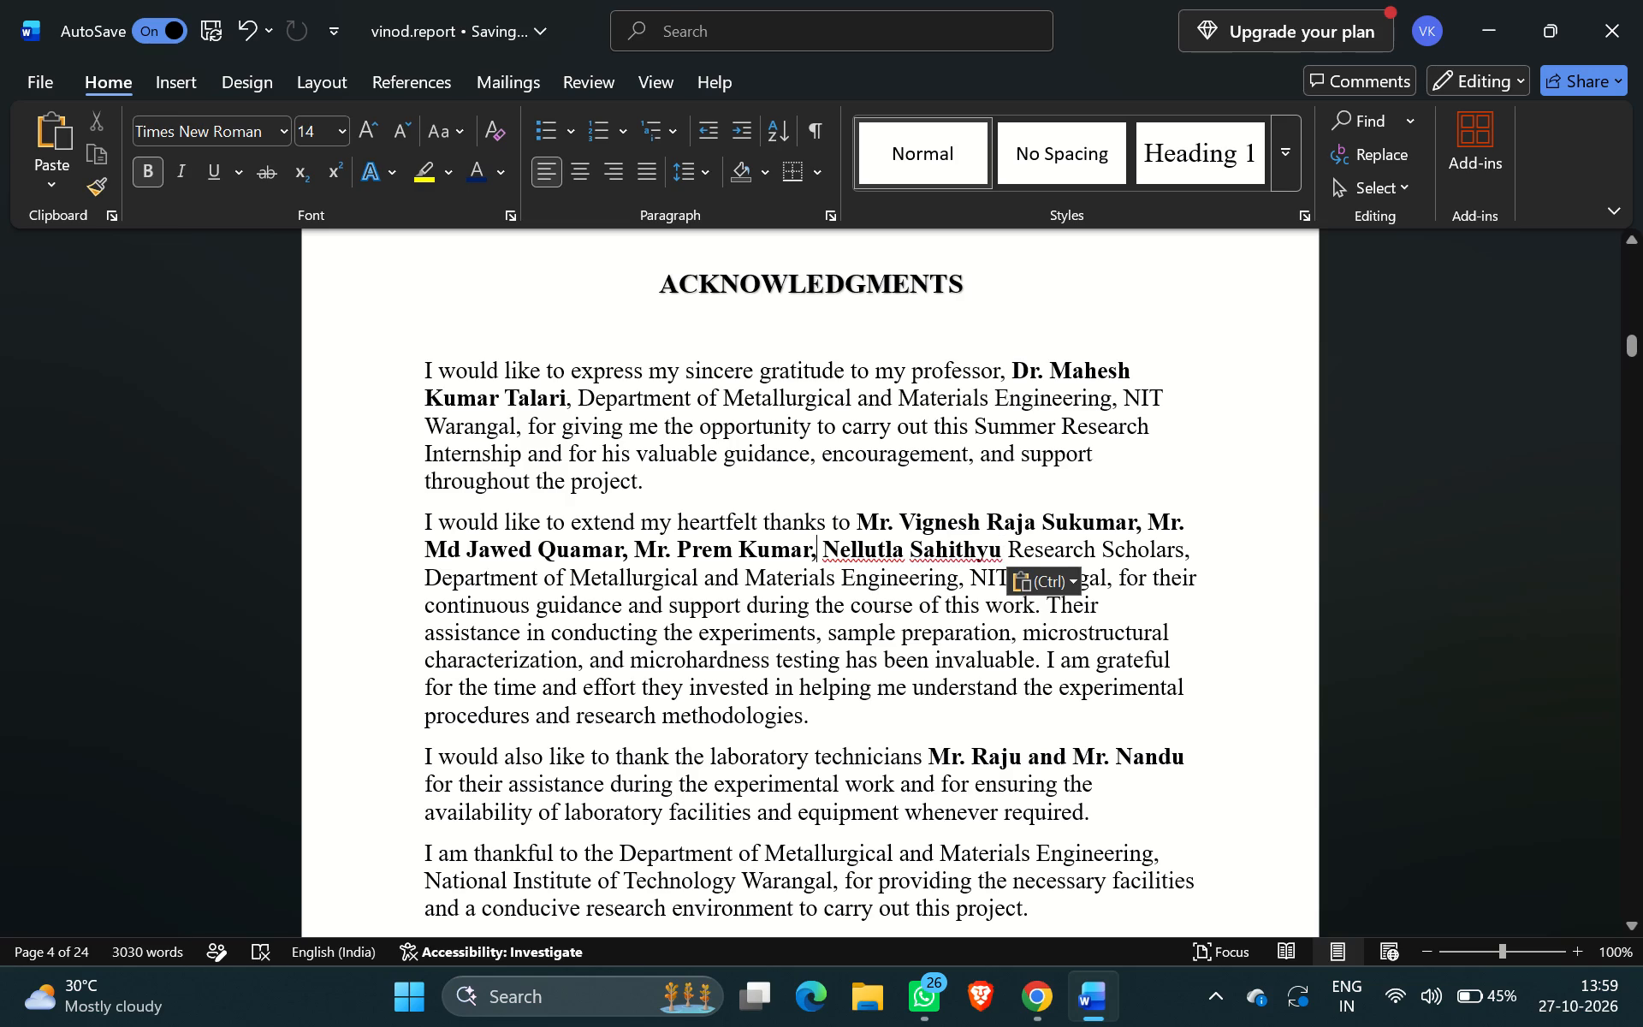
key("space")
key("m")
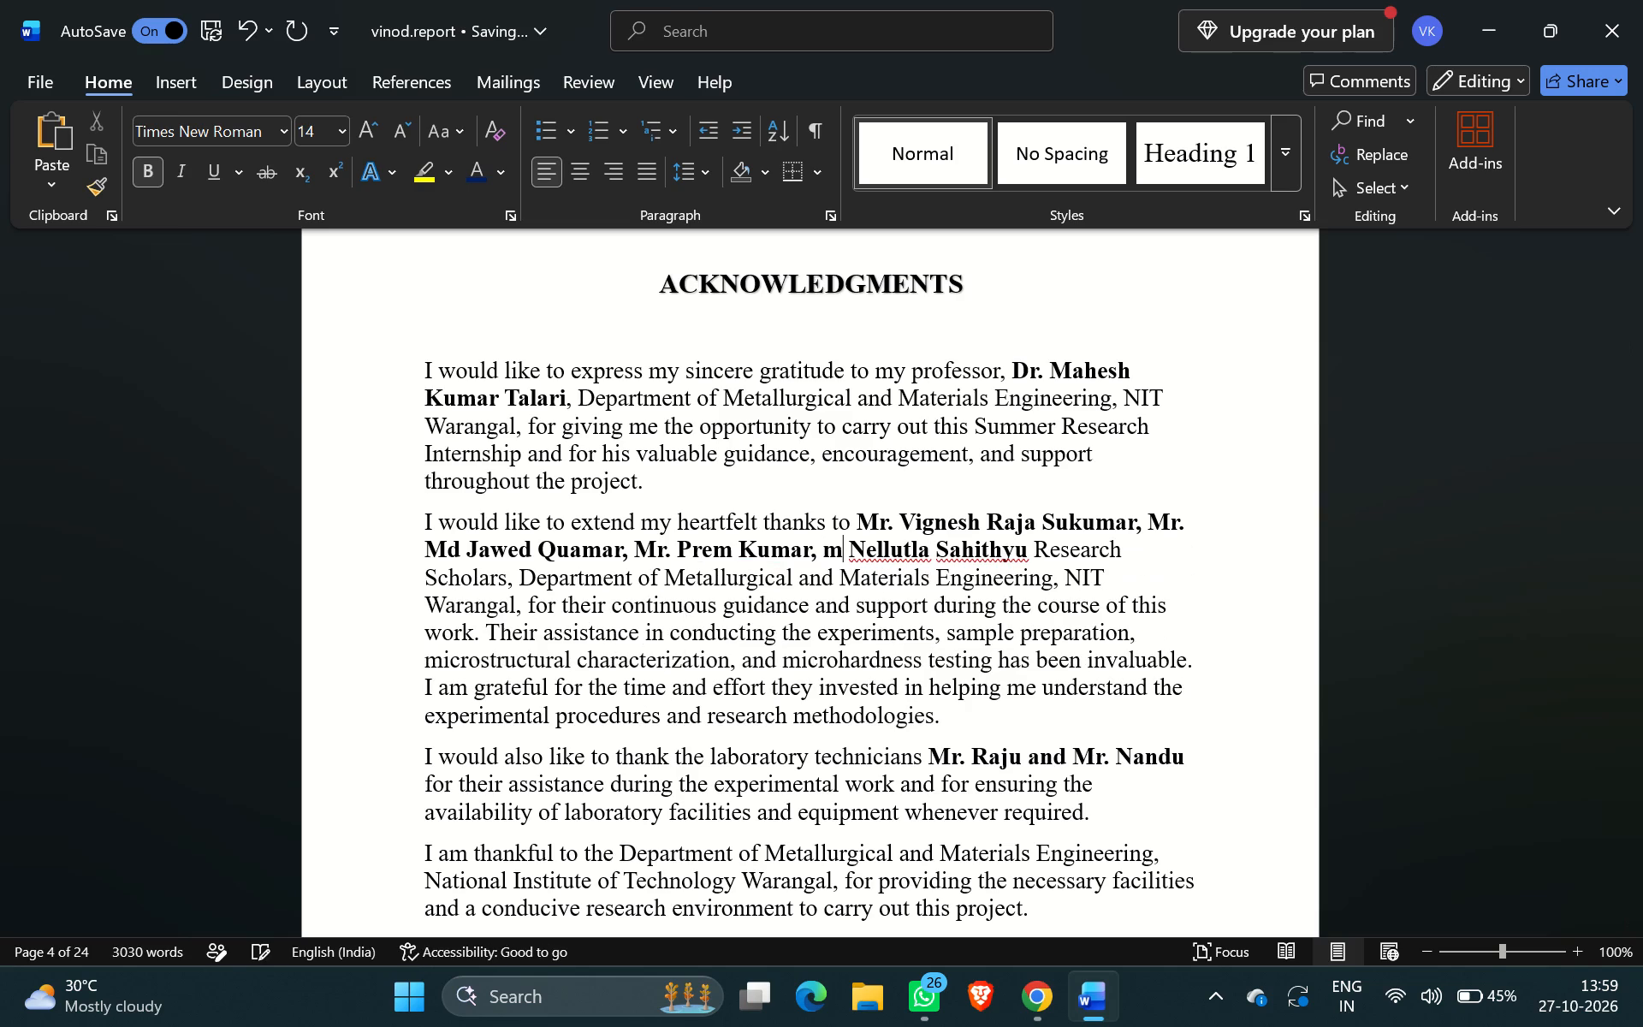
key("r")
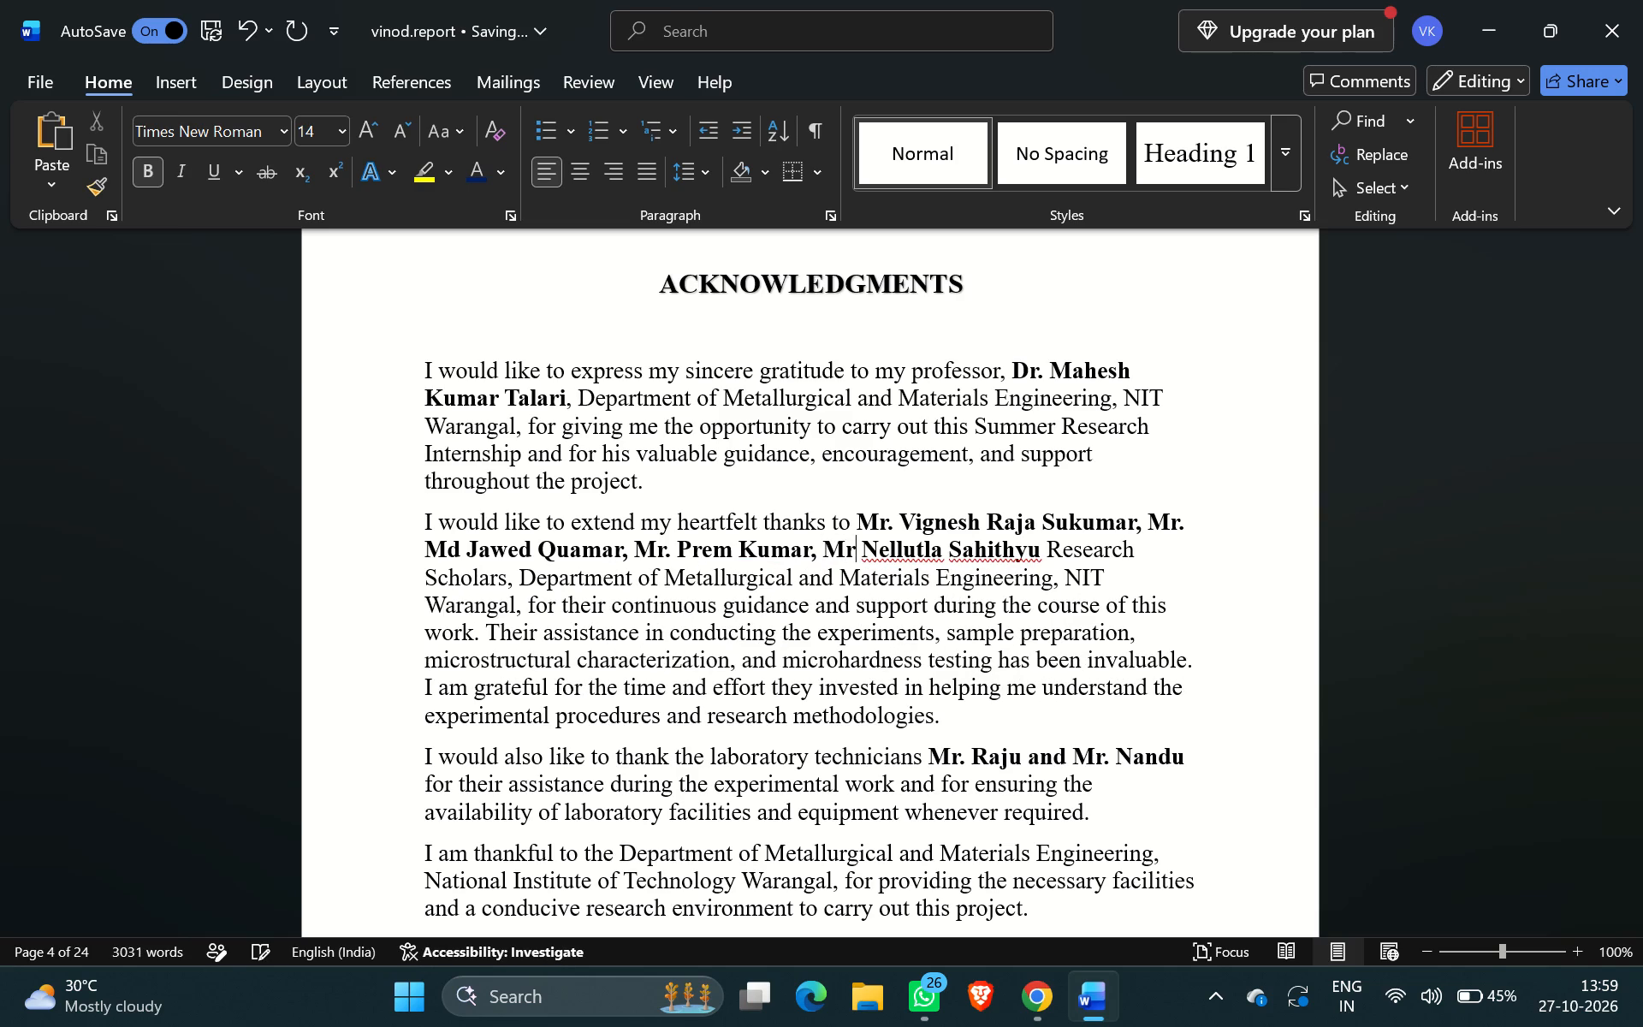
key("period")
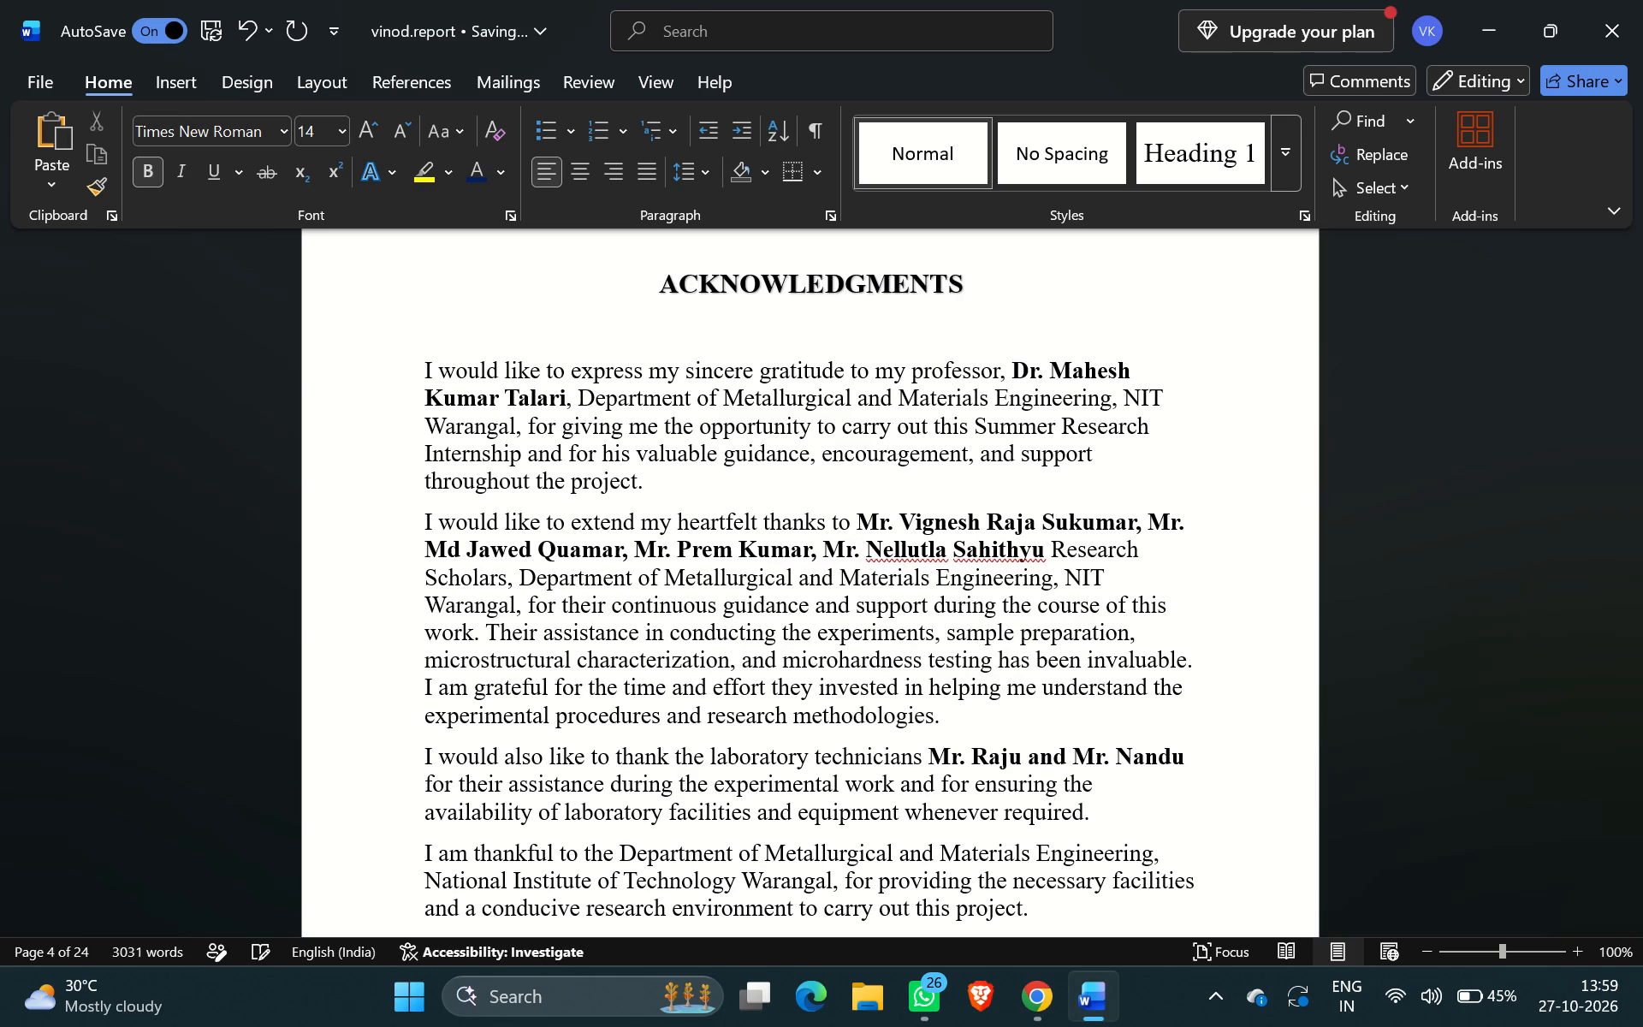
Ignore all spelling flags on both words of the added scholar's name.
right_click(925, 543)
left_click(756, 503)
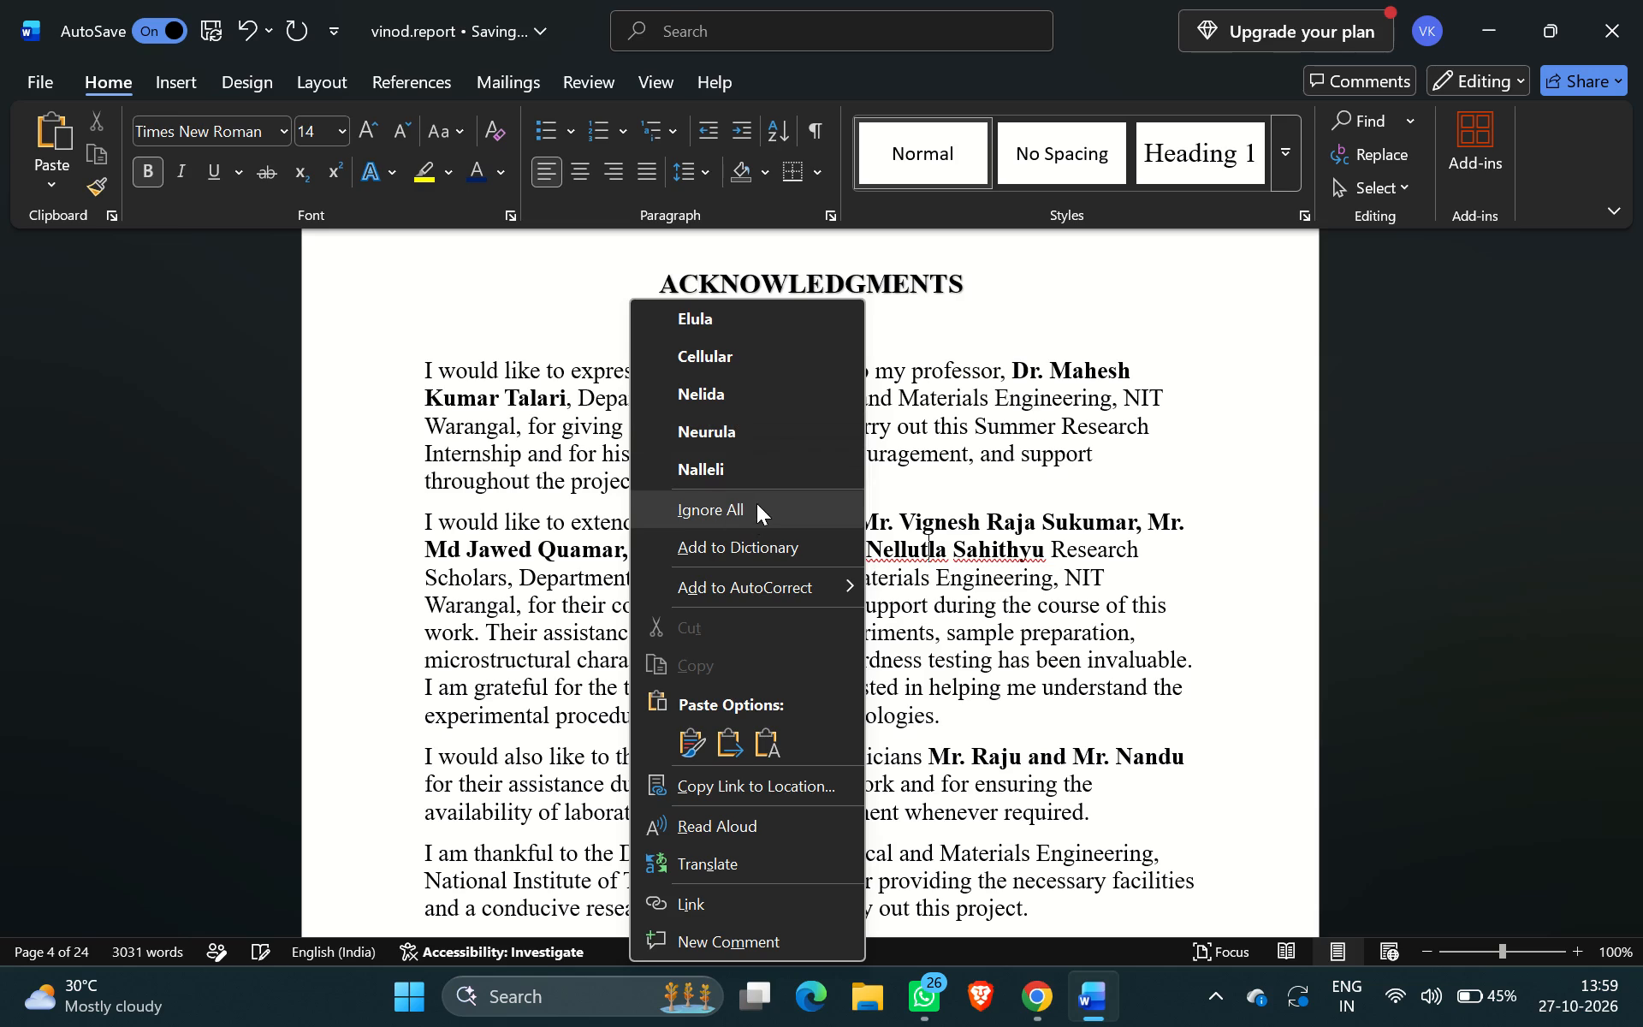
left_click(1016, 561)
right_click(1016, 561)
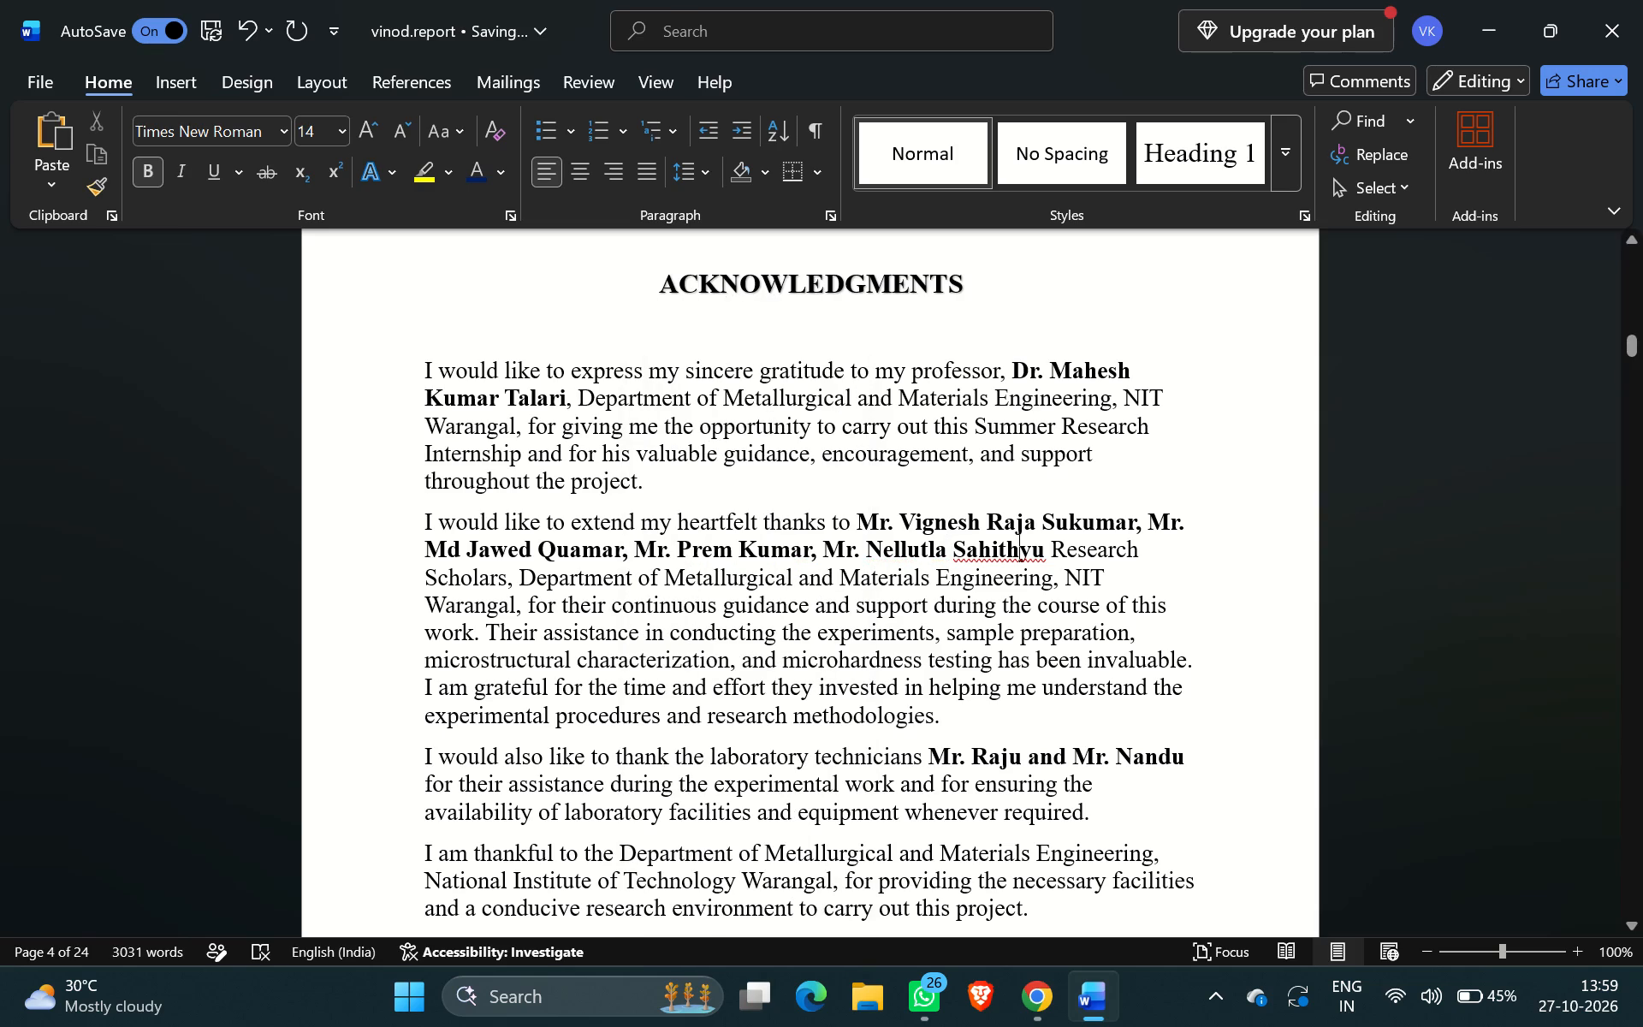
left_click(790, 522)
In Word, extend the scholar names in the second Acknowledgments paragraph by adding a comma and "Mr." after the last name.
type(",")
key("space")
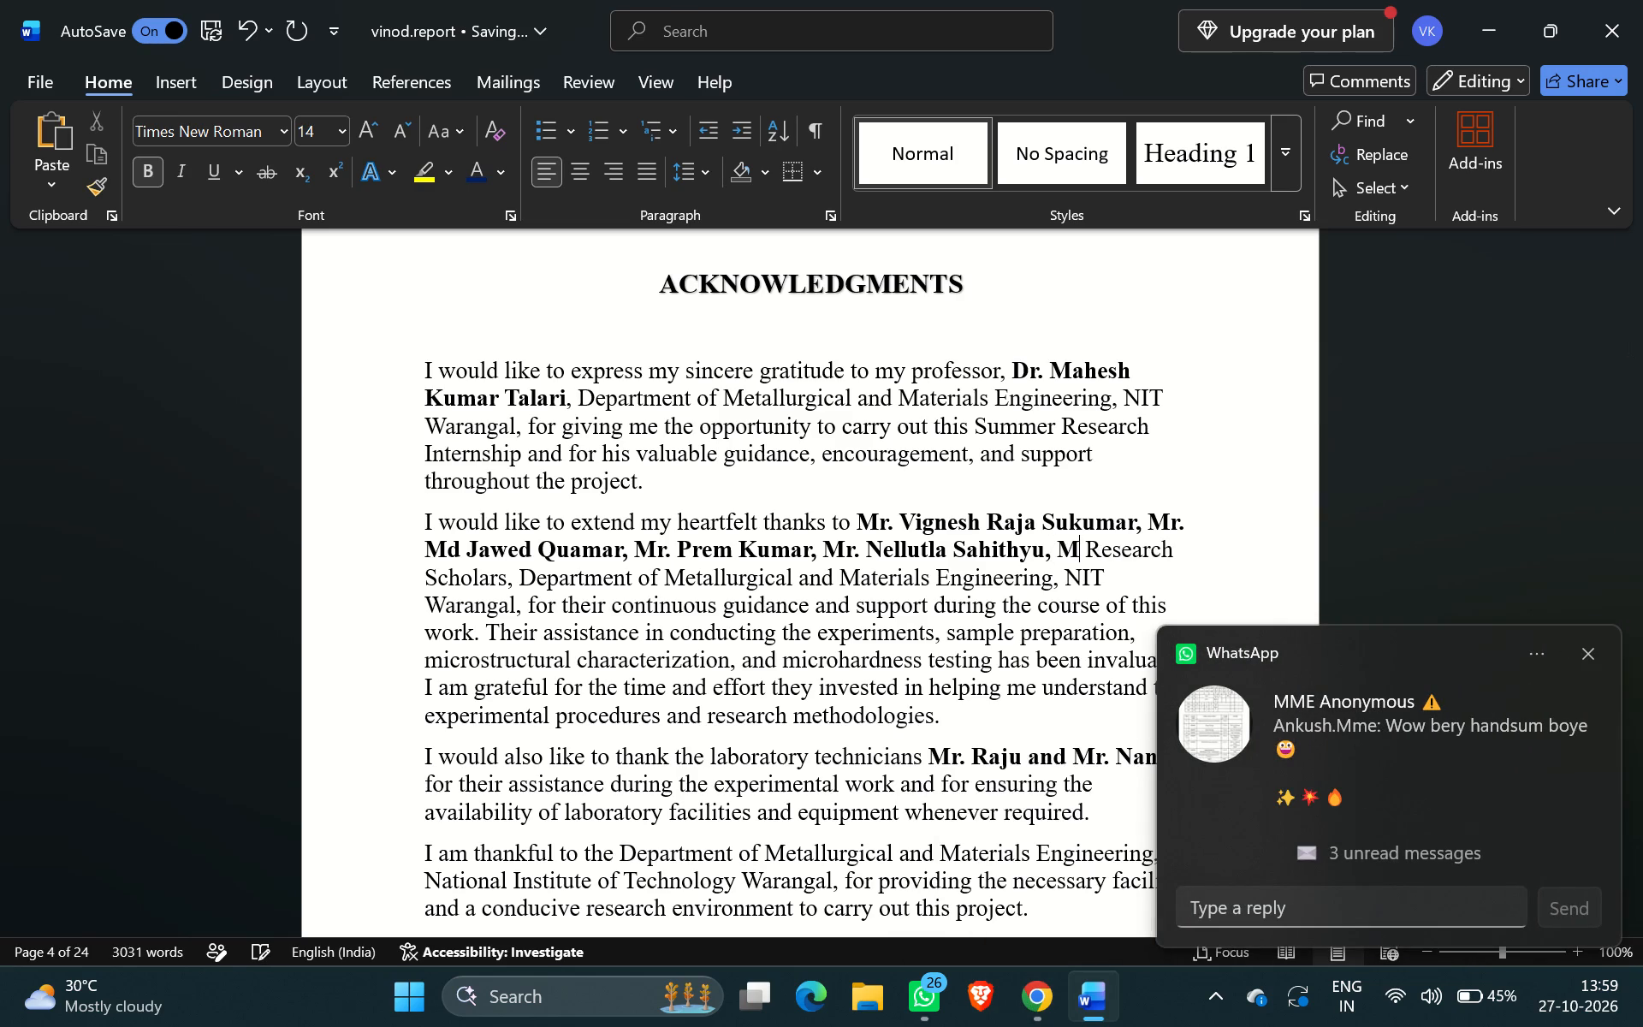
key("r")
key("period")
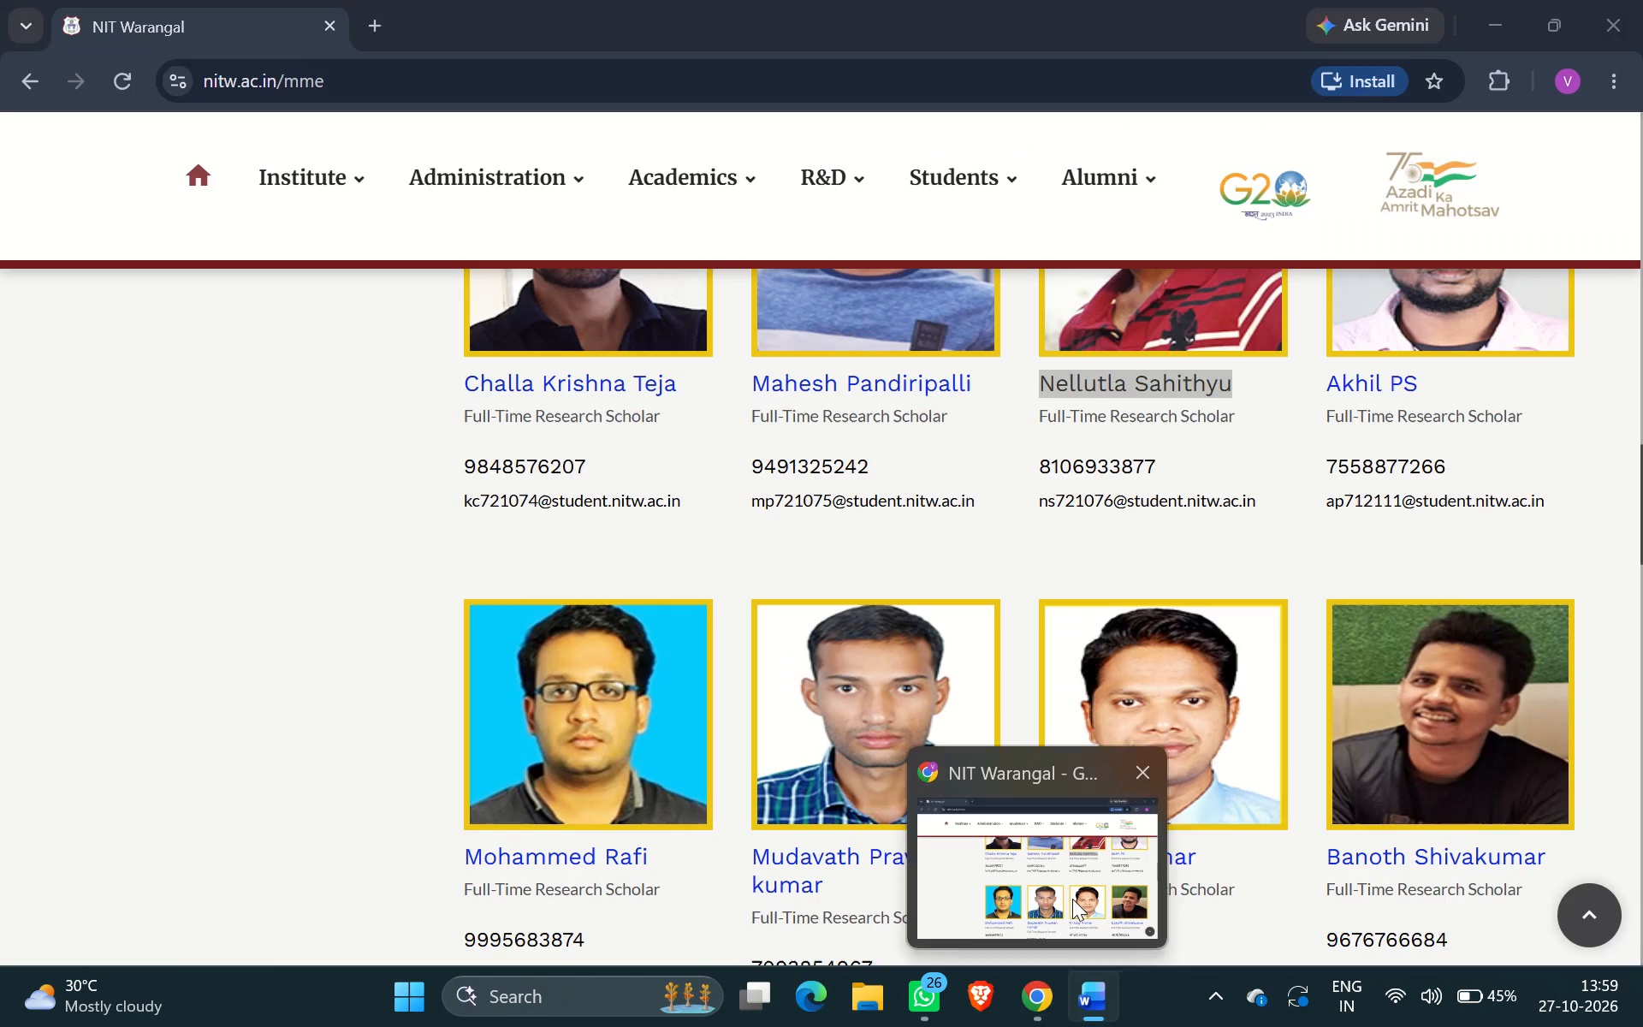
Switch to Chrome and copy the name of the scholar Uday from the Research Scholars list.
left_click(1072, 899)
scroll(1139, 785, "down", 3)
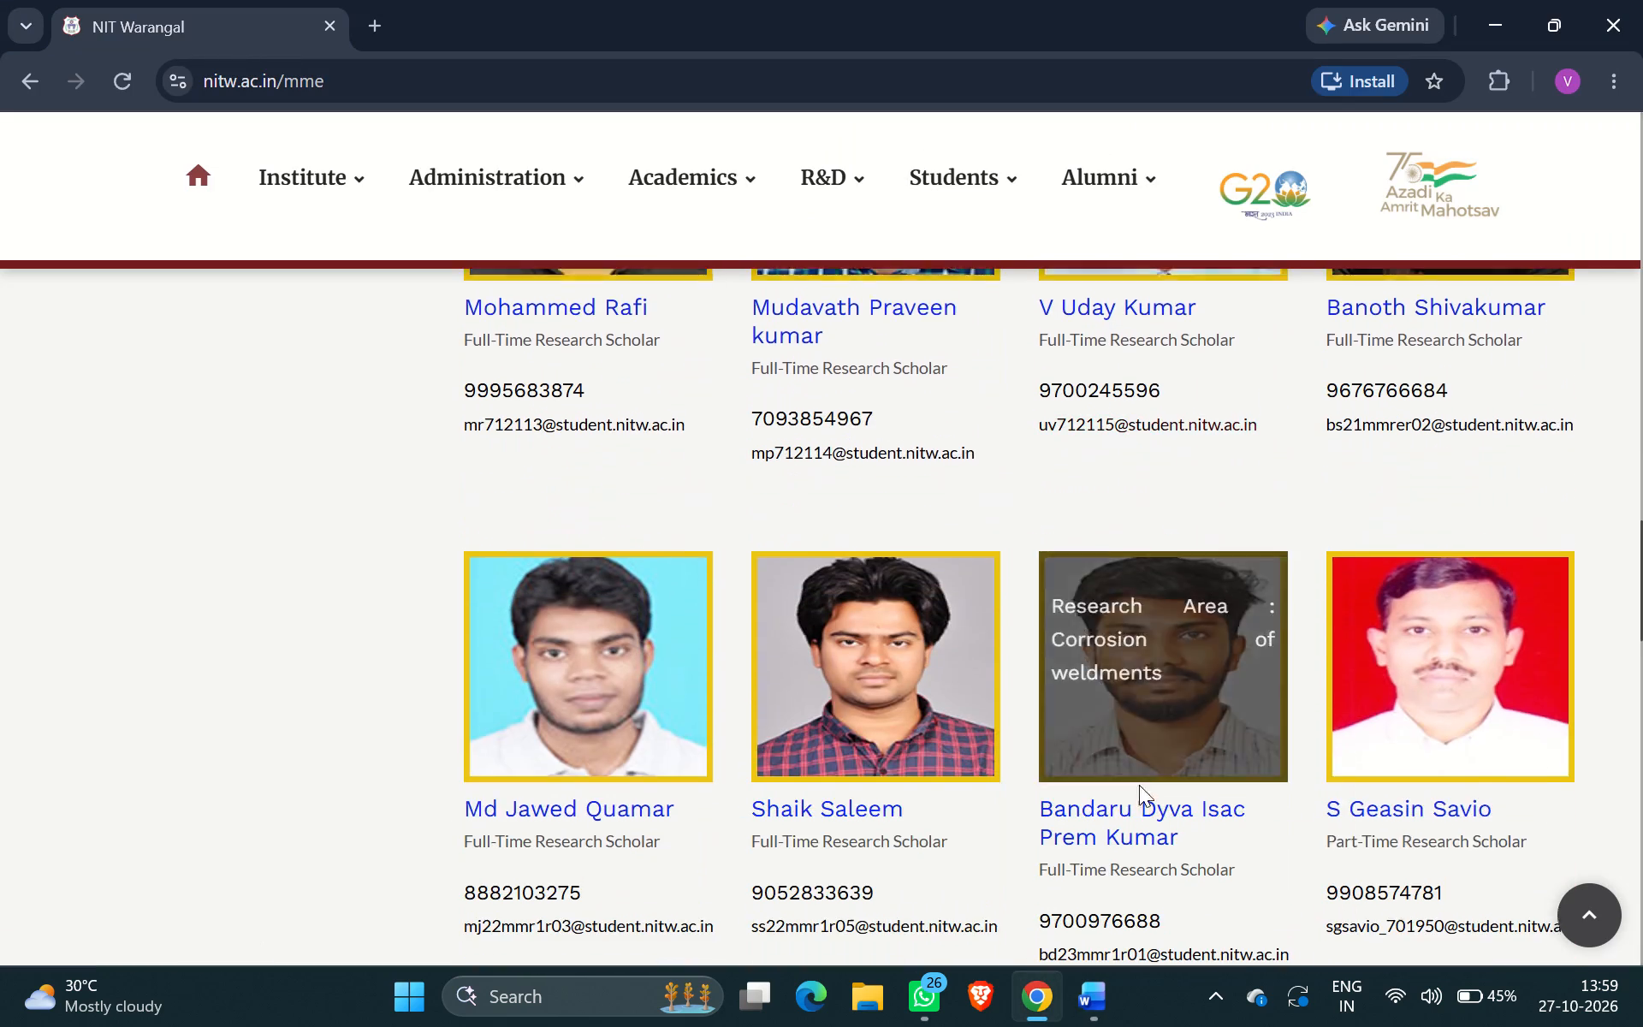
scroll(1139, 785, "down", 1)
scroll(1139, 785, "up", 1)
scroll(1106, 878, "down", 2)
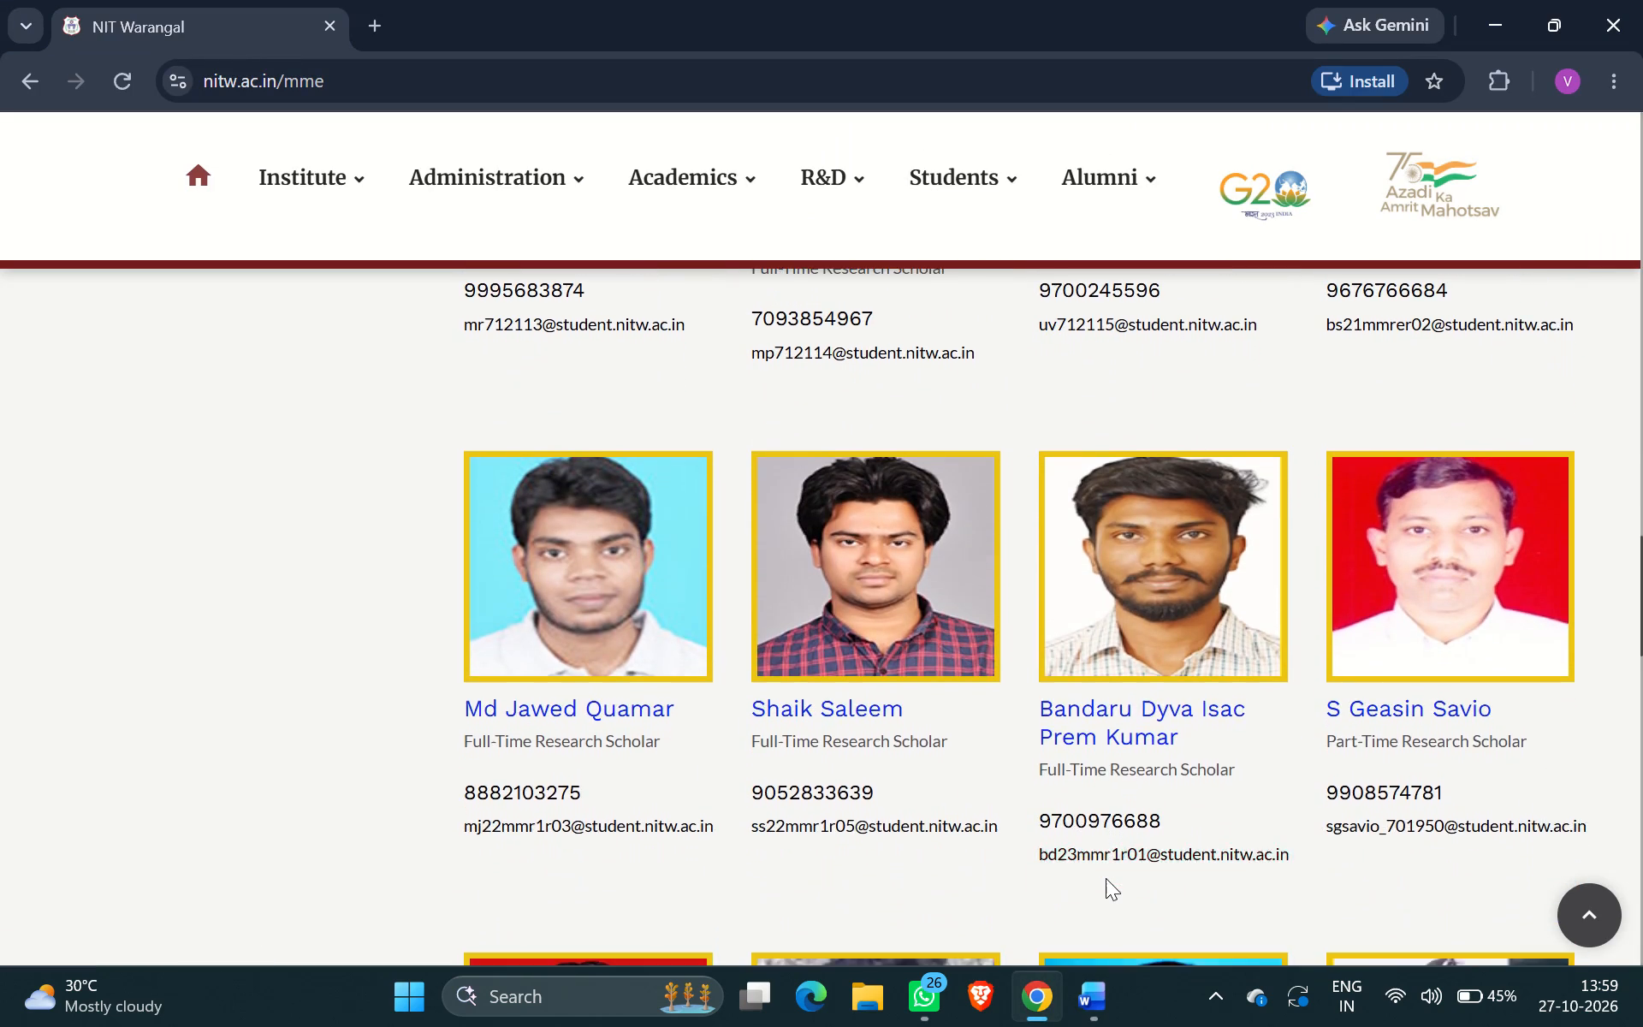
scroll(1106, 878, "up", 5)
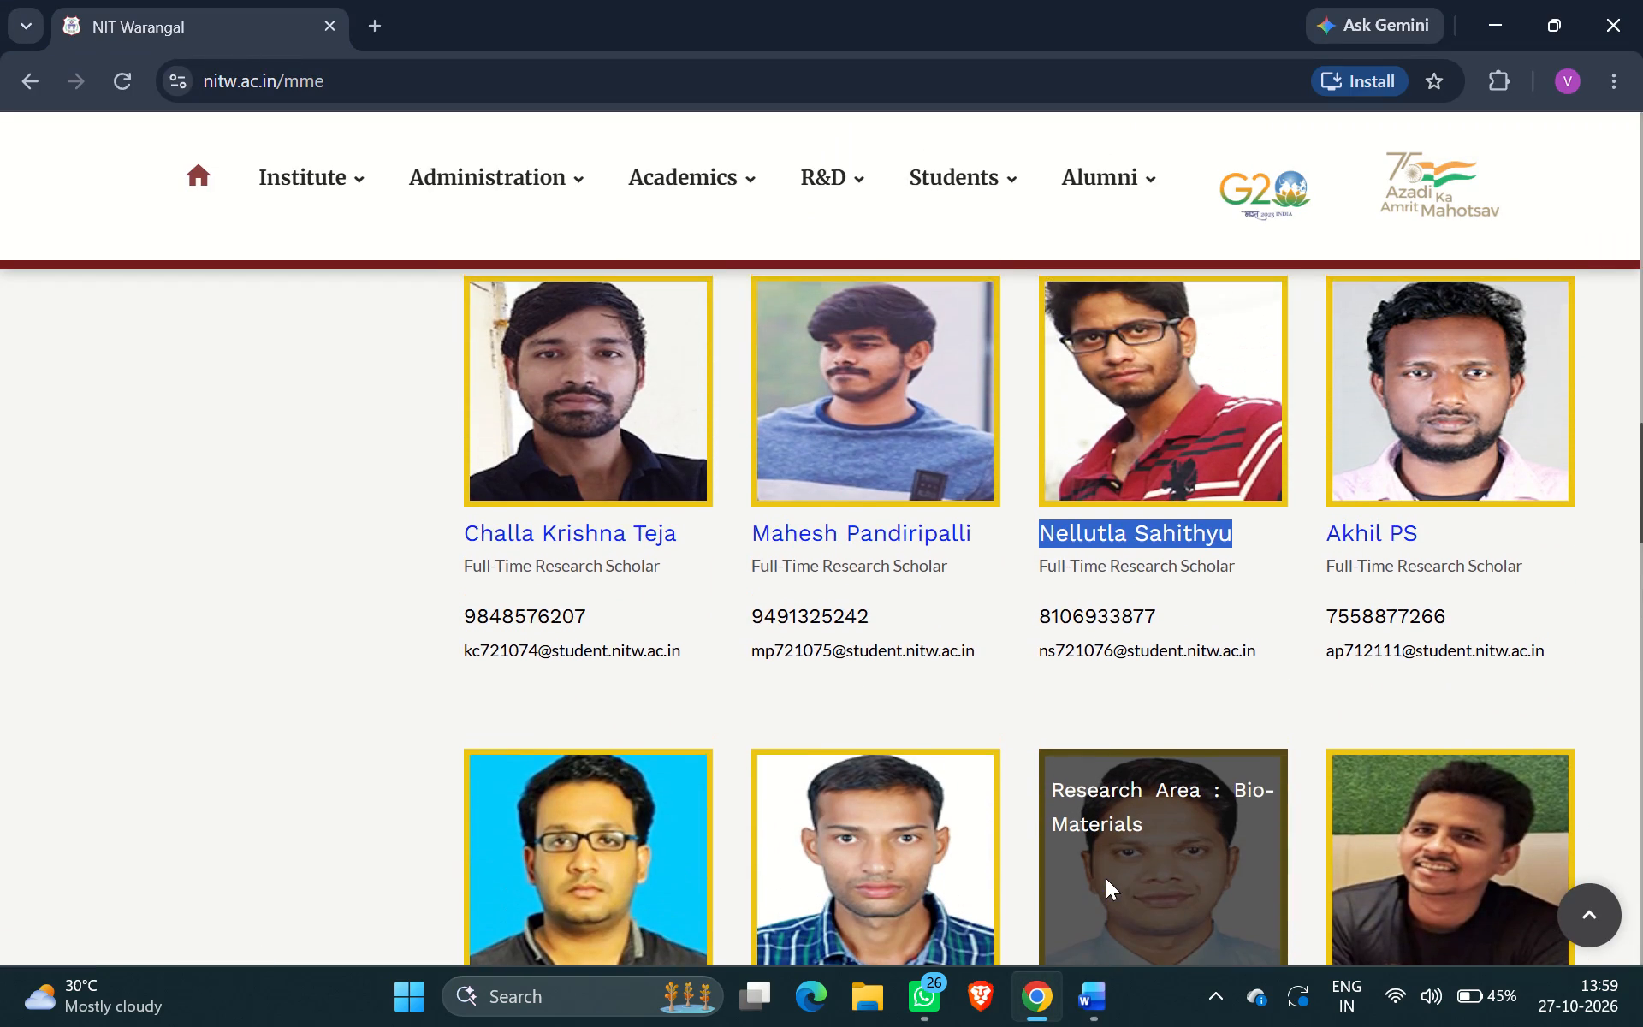
scroll(1106, 878, "up", 1)
scroll(1106, 878, "right", 1)
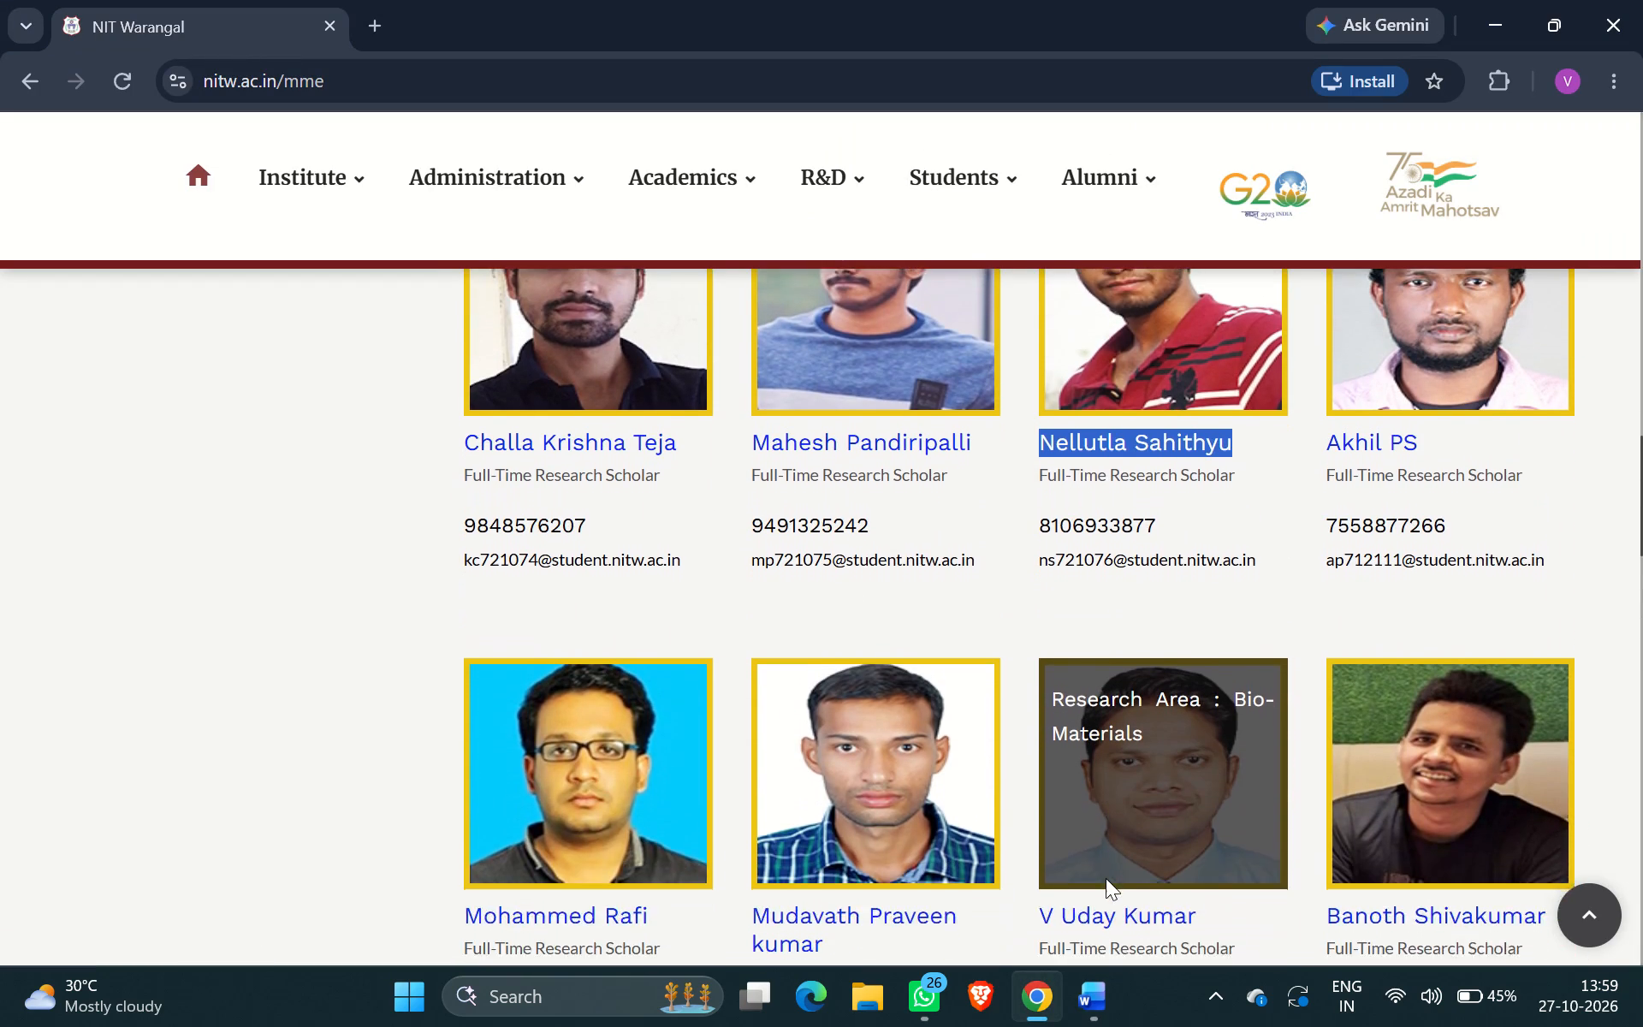
scroll(1106, 878, "right", 2)
scroll(1106, 878, "down", 1)
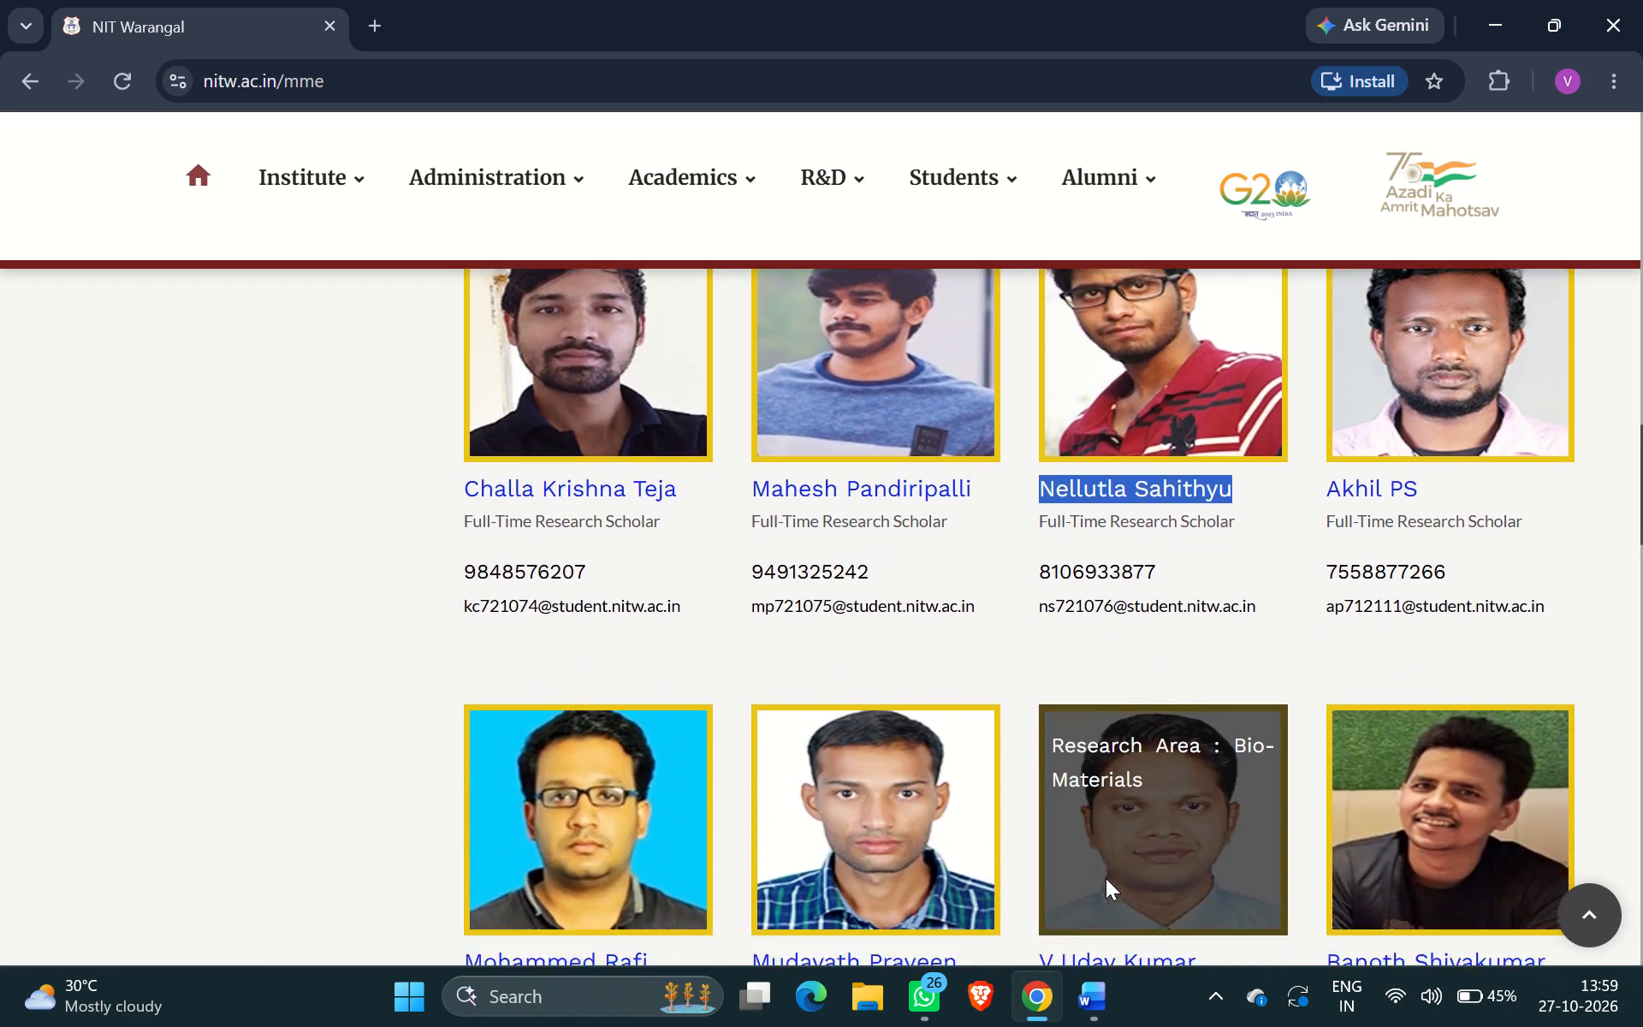
scroll(1106, 878, "down", 1)
left_click_drag(1197, 566, 1029, 570)
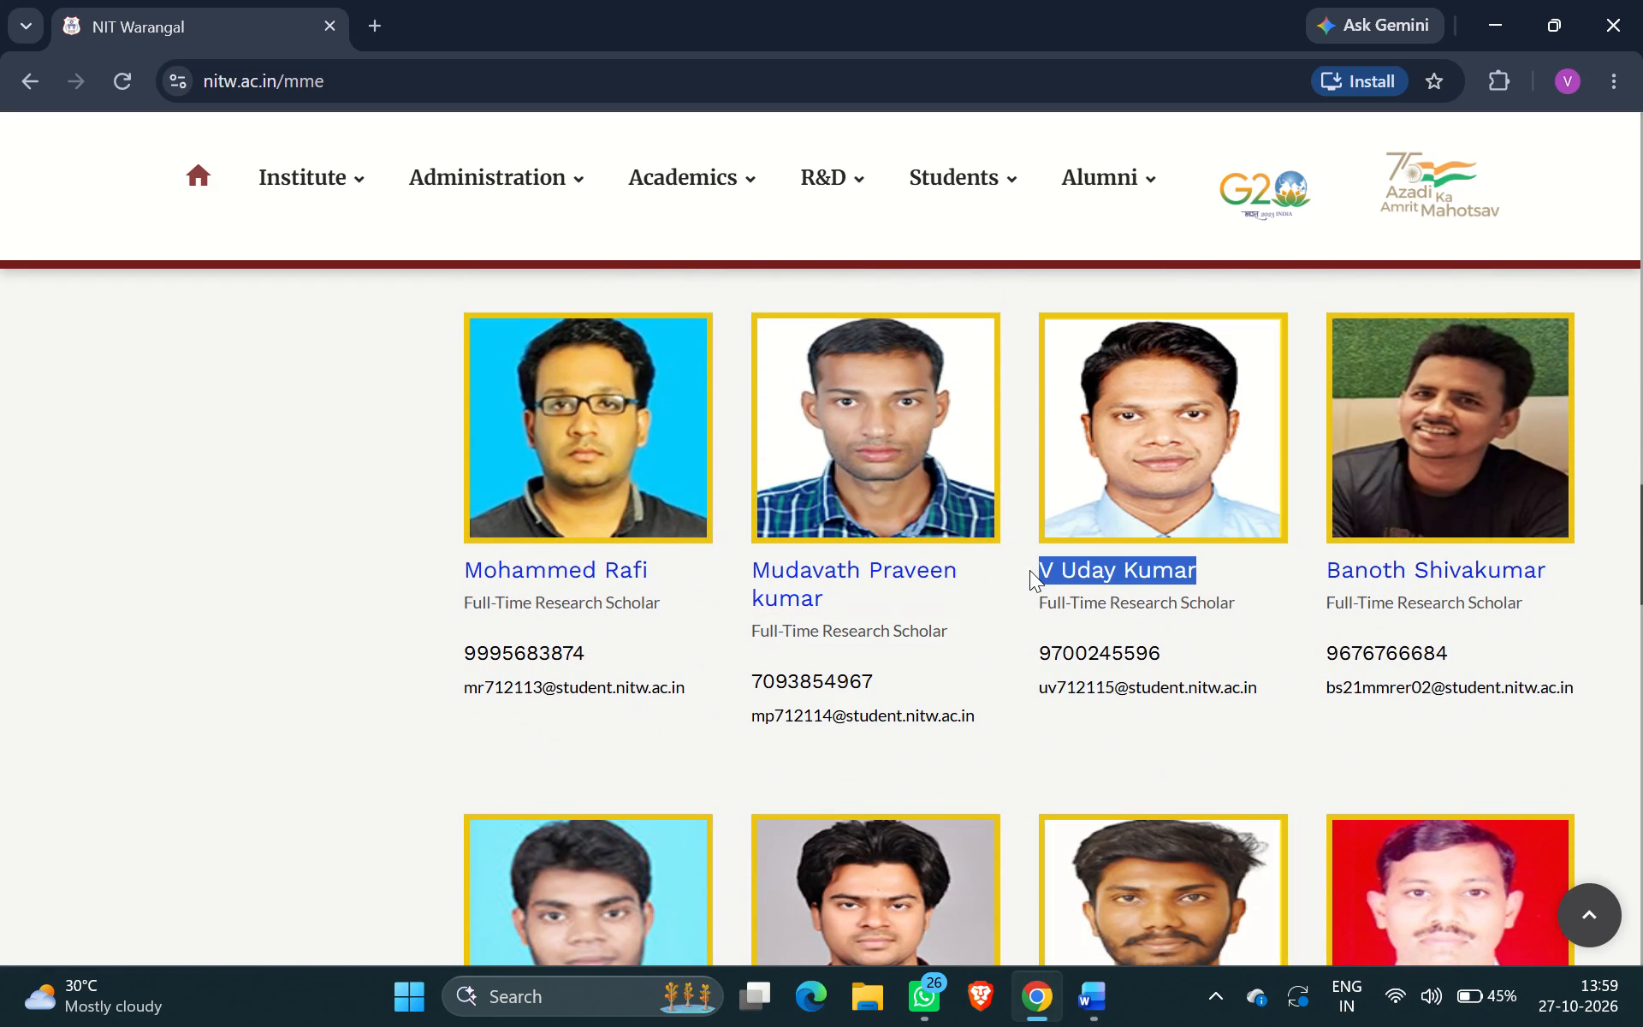
key("ctrl+c")
Back in Word, paste the copied scholar name after the final "Mr." in the second Acknowledgments paragraph.
left_click(1090, 1012)
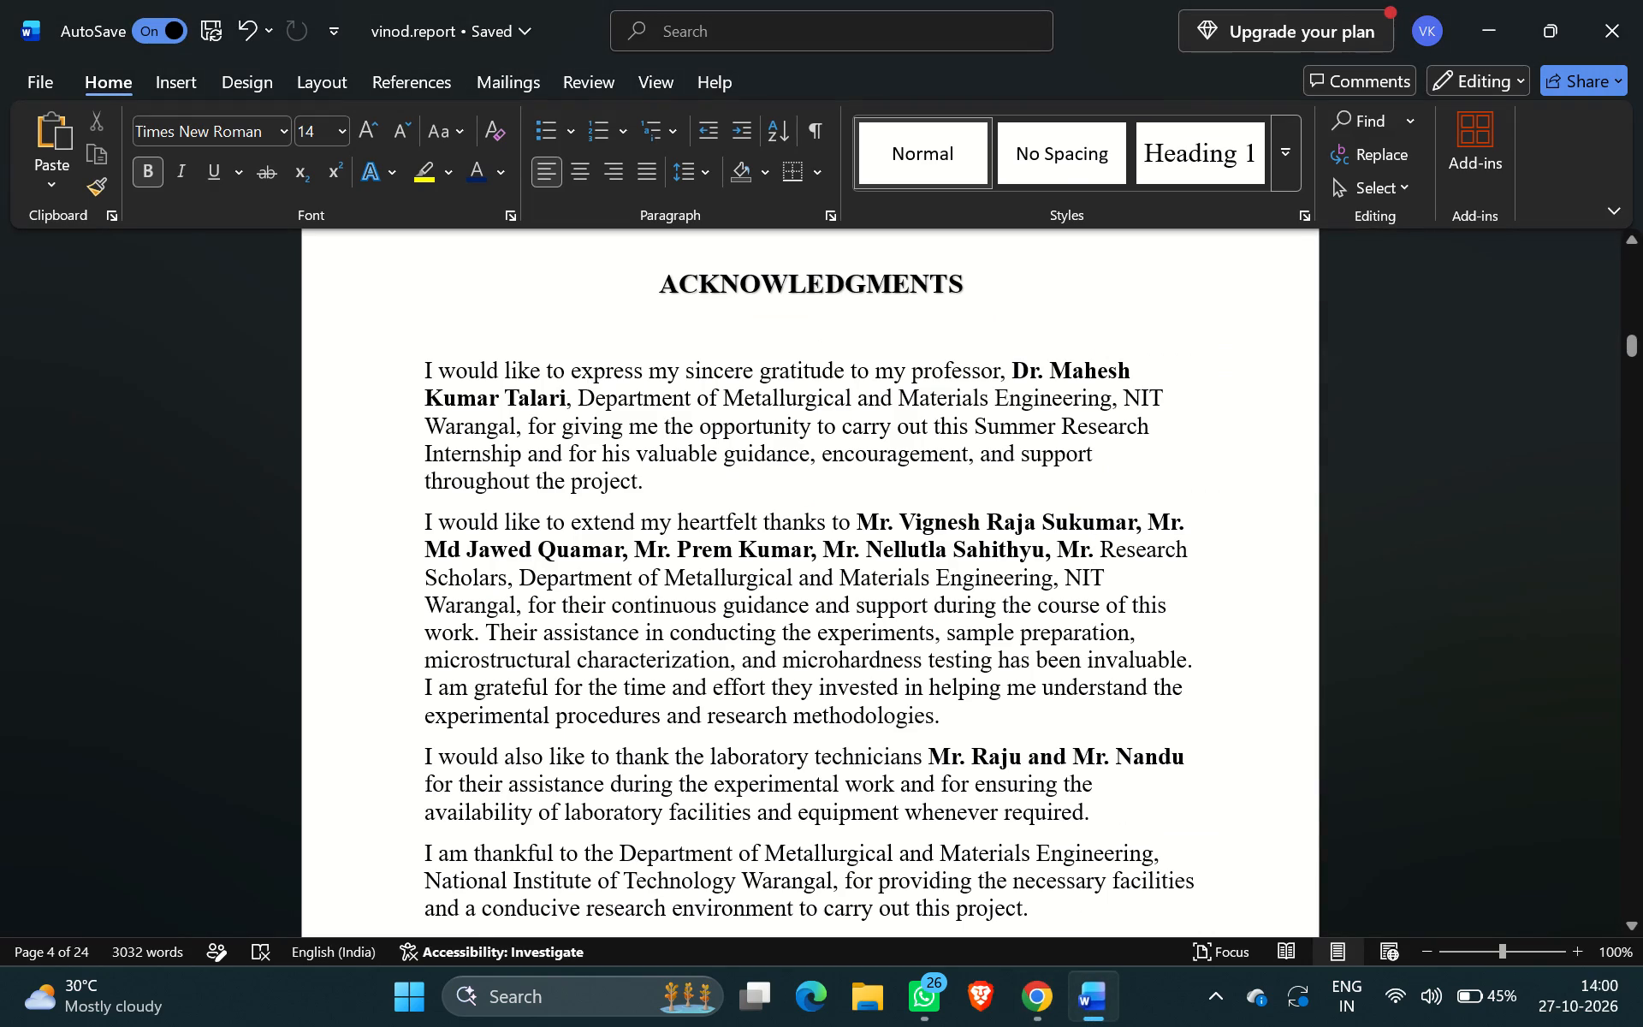
key("ctrl+v")
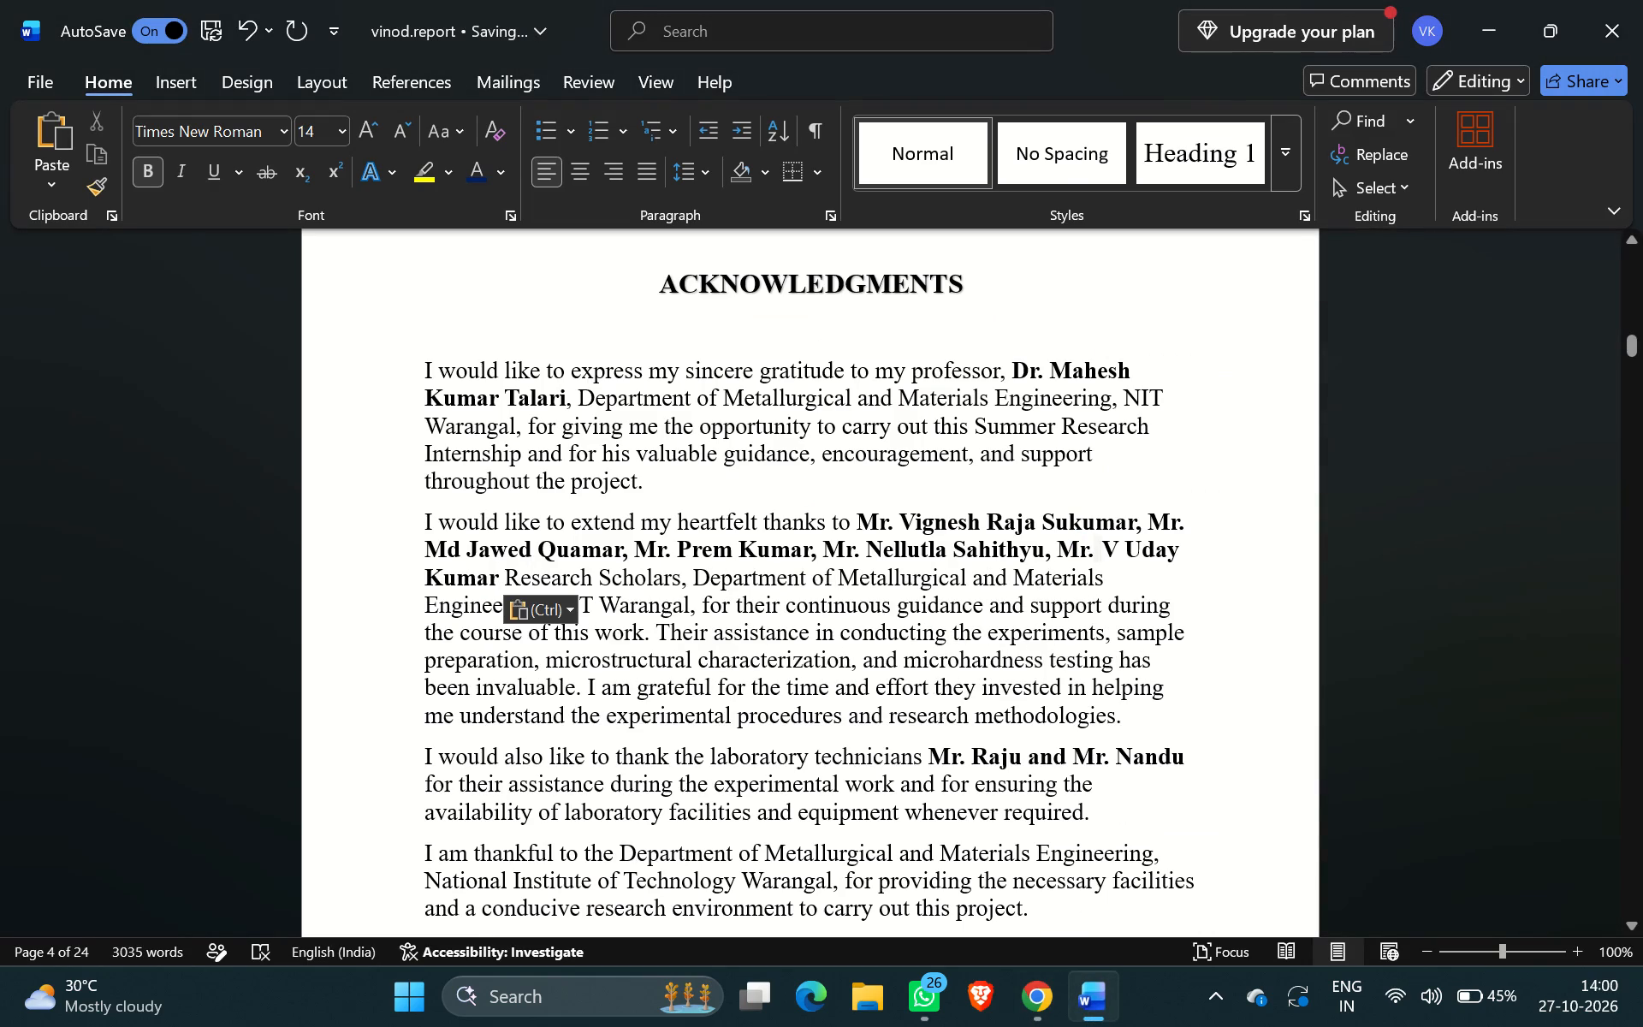
left_click(1124, 545)
left_click(1245, 714)
Look through the report's front matter after the Acknowledgments, including the List of Tables, List of Figures and Table of Contents.
scroll(1245, 714, "down", 5)
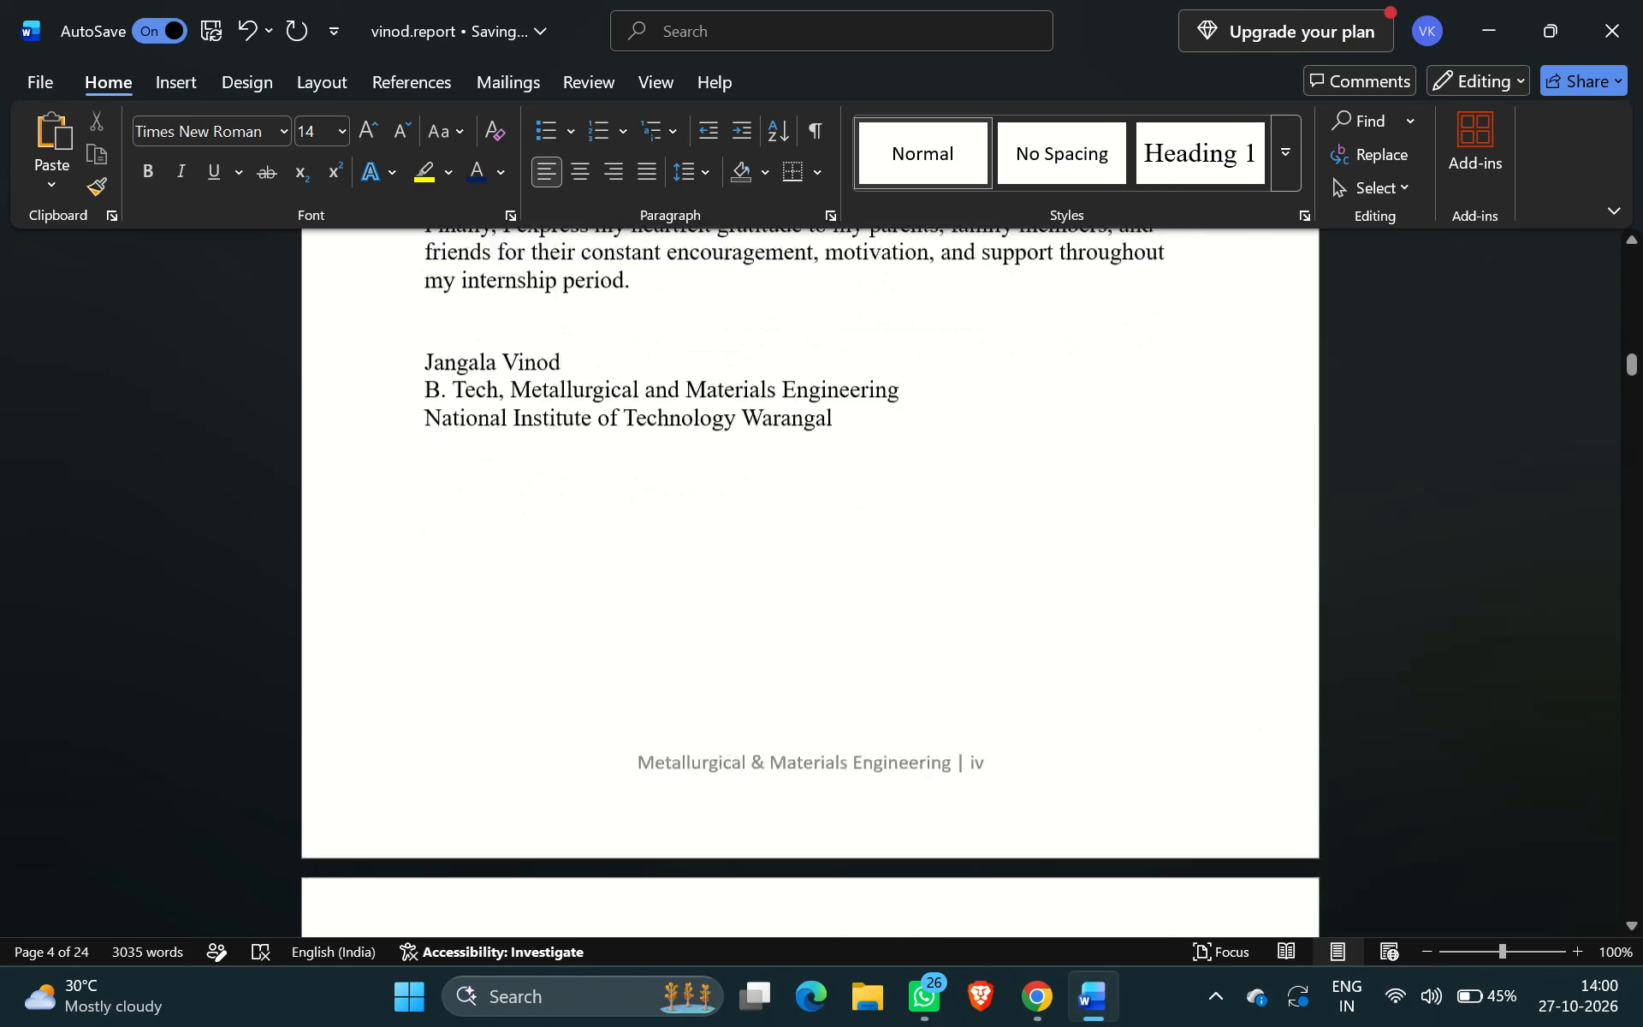
scroll(1245, 714, "down", 5)
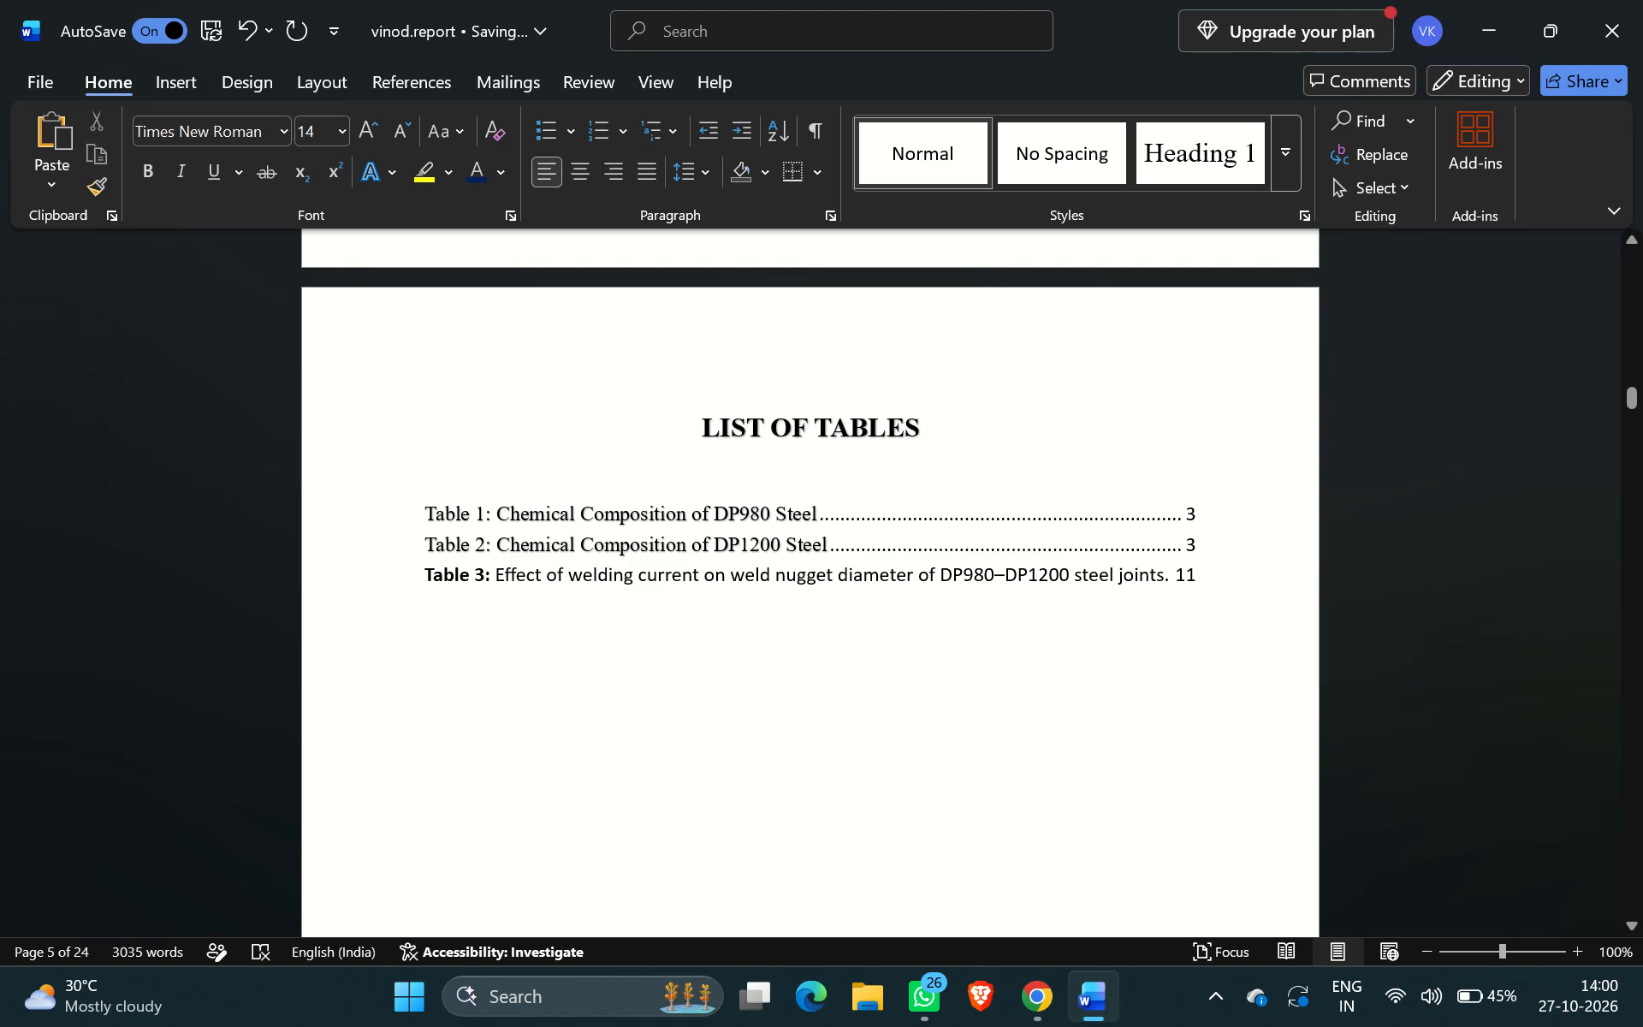
scroll(750, 787, "down", 7)
scroll(750, 787, "up", 7)
scroll(750, 787, "right", 1)
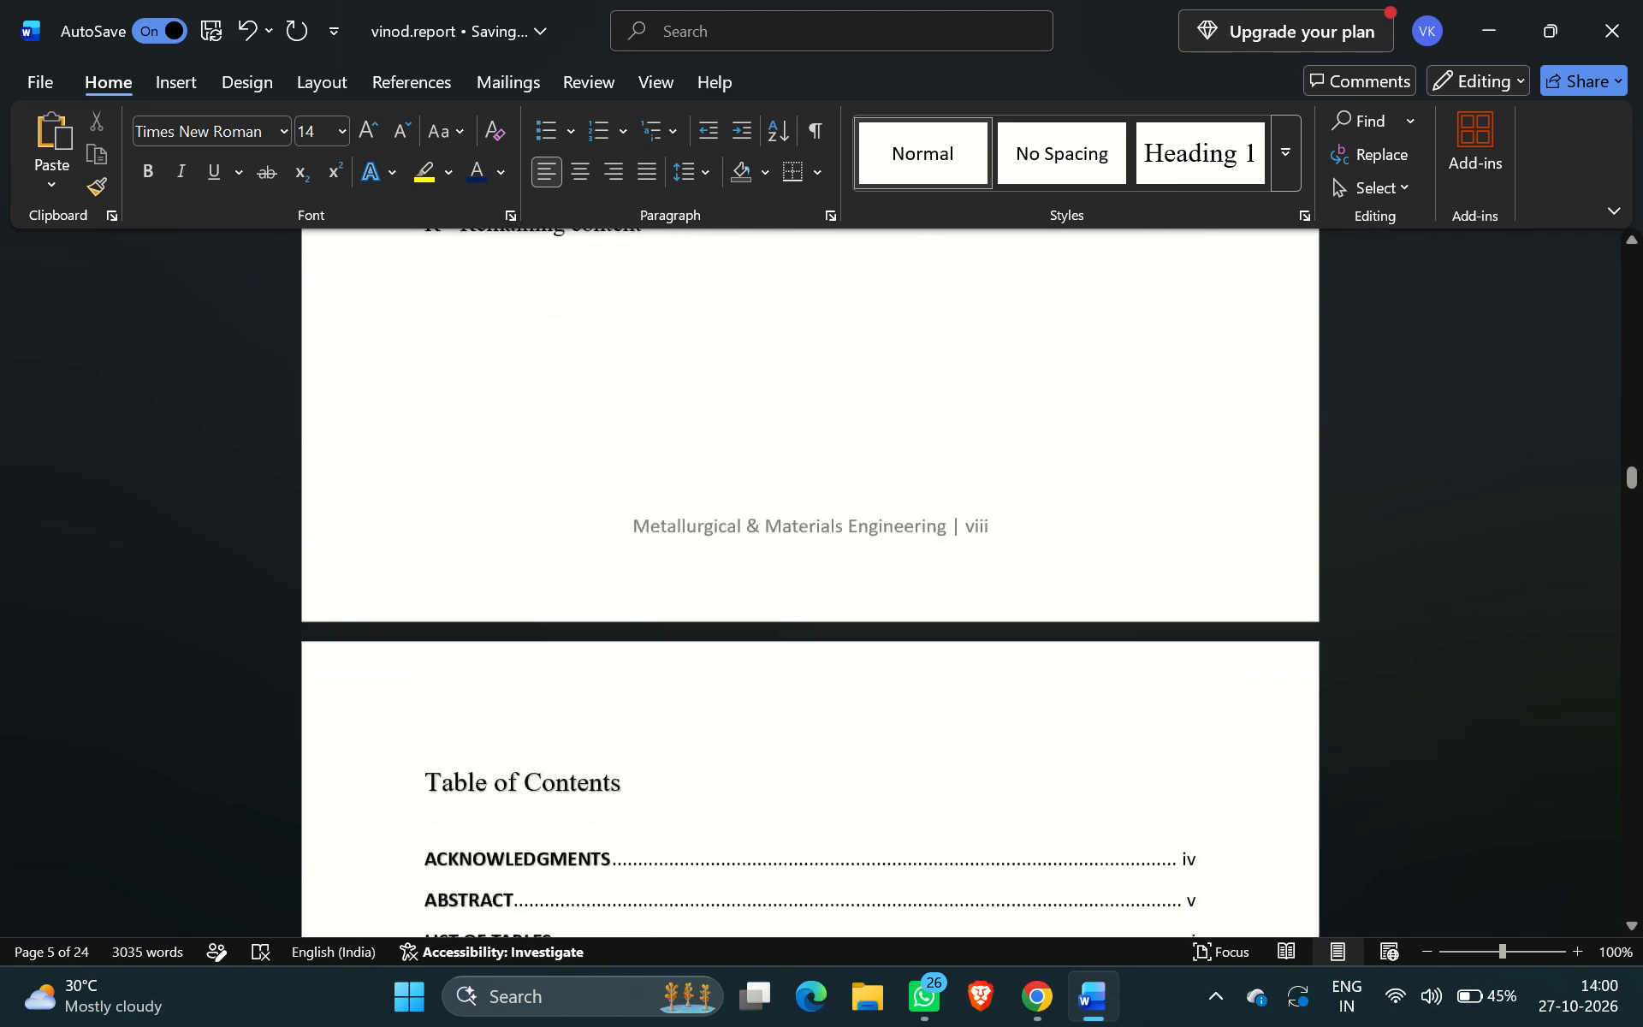
scroll(750, 787, "down", 5)
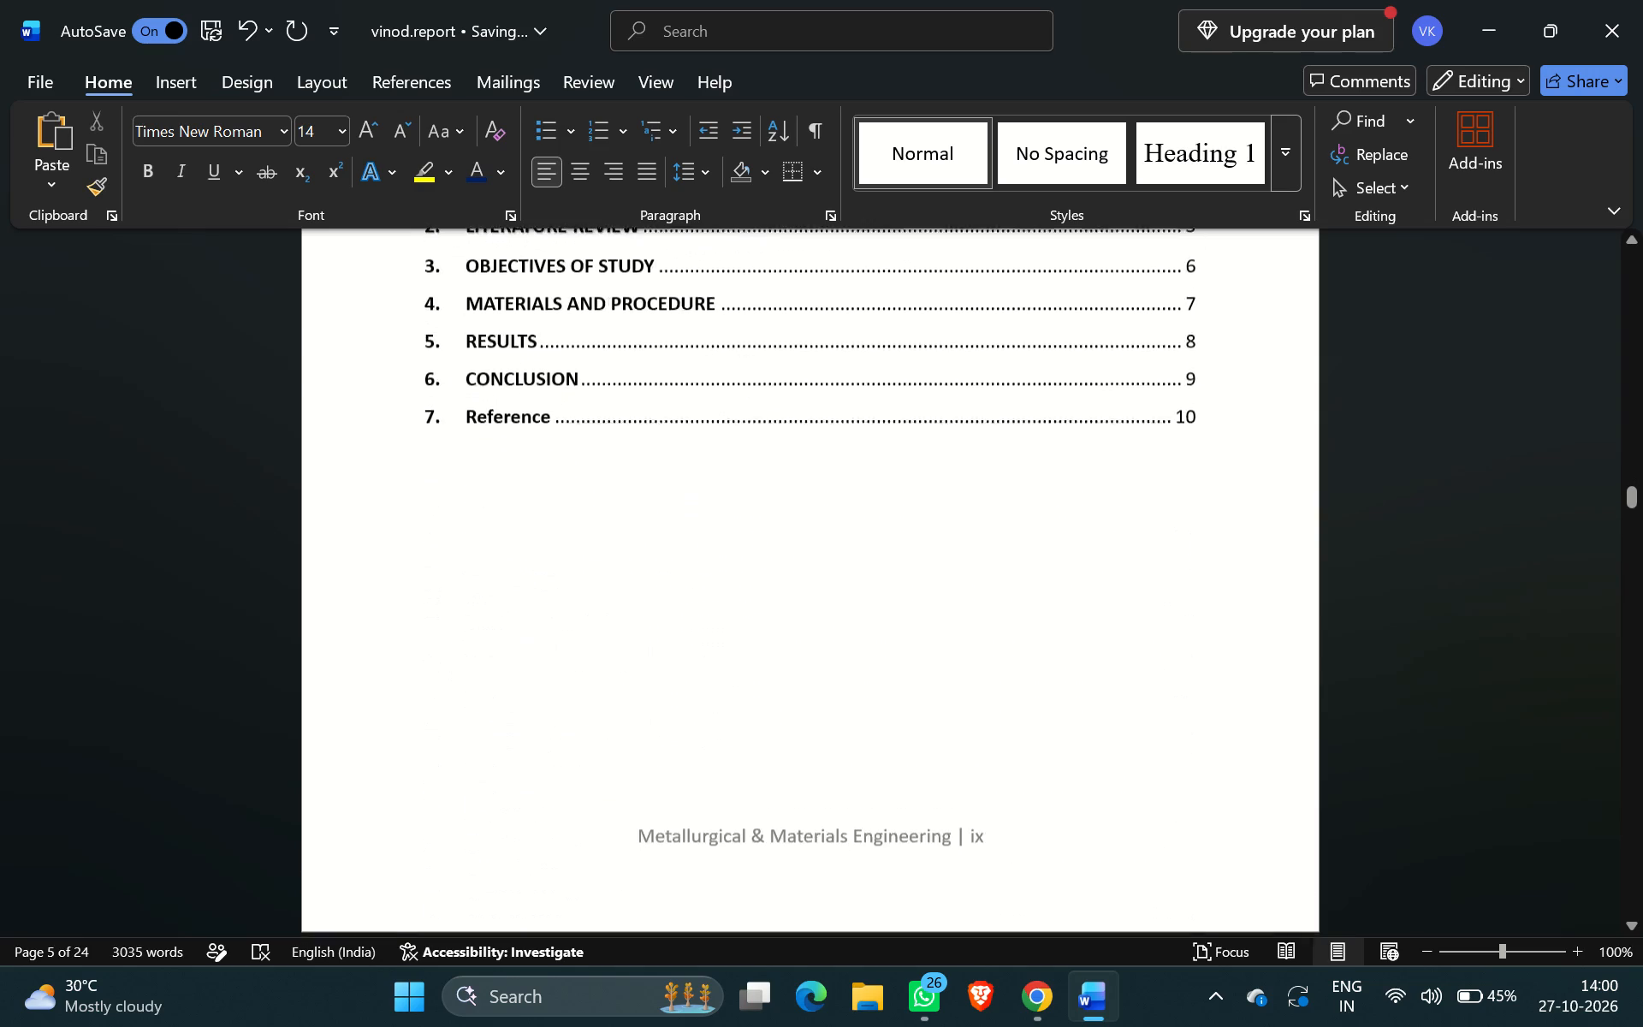
scroll(750, 787, "down", 2)
scroll(750, 787, "up", 16)
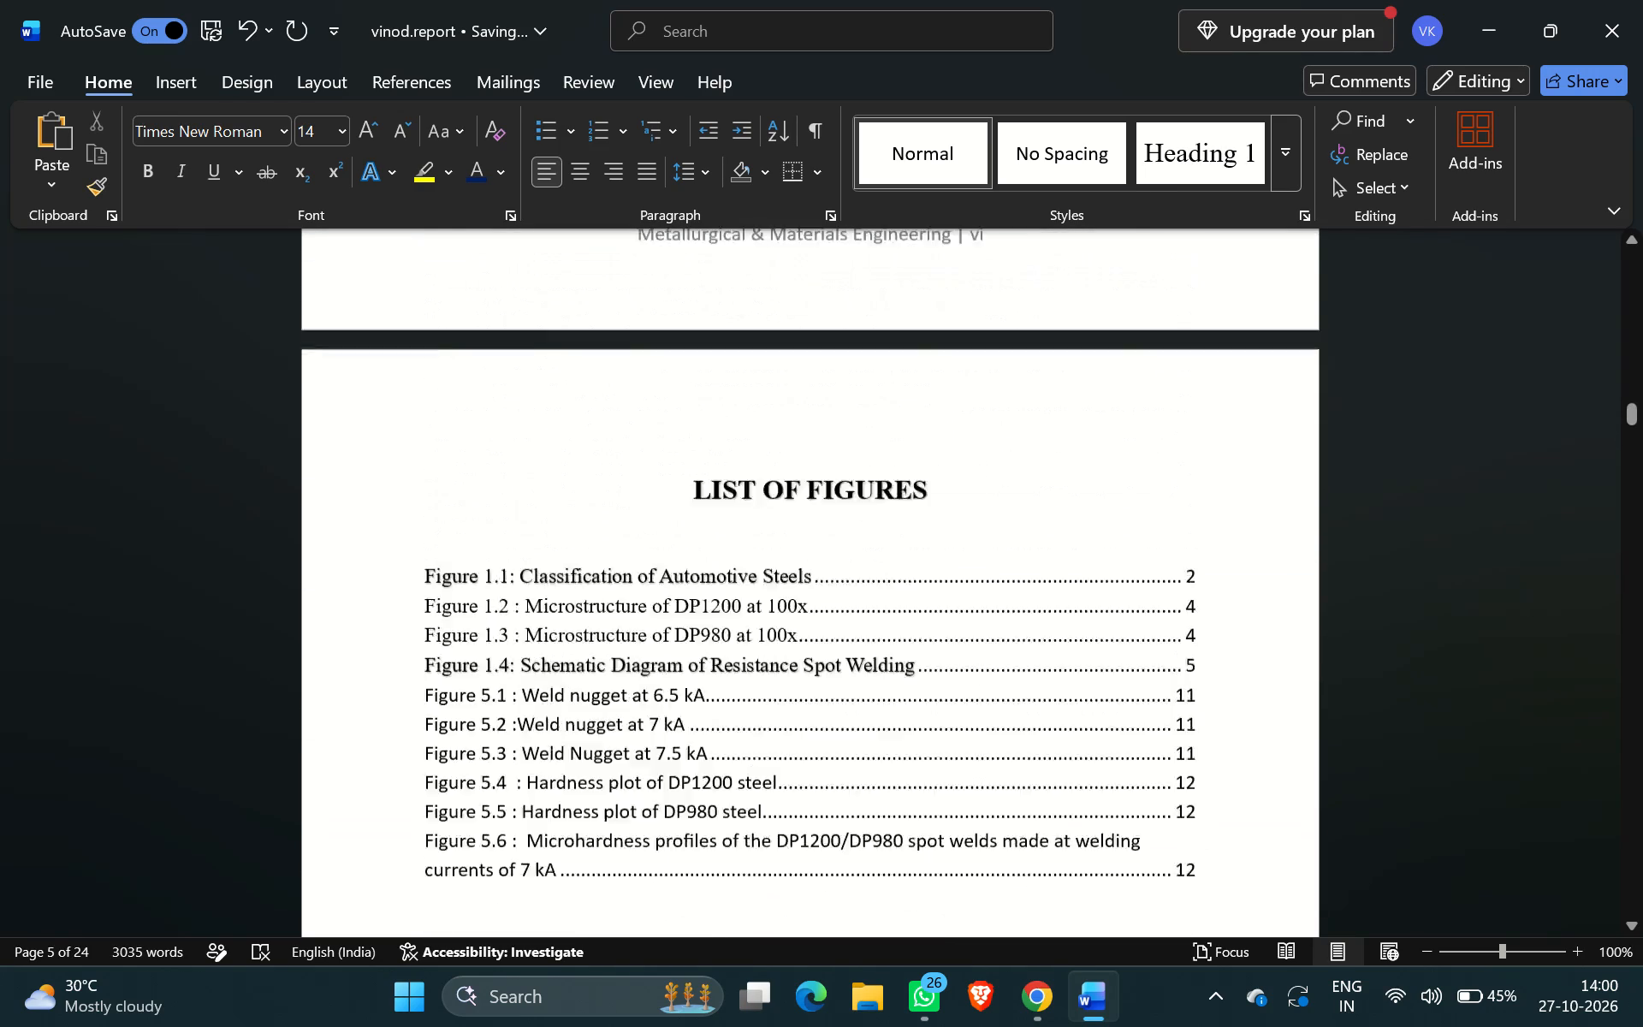
Update the List of Figures field with the option to update the entire table.
scroll(750, 787, "down", 4)
scroll(750, 787, "up", 1)
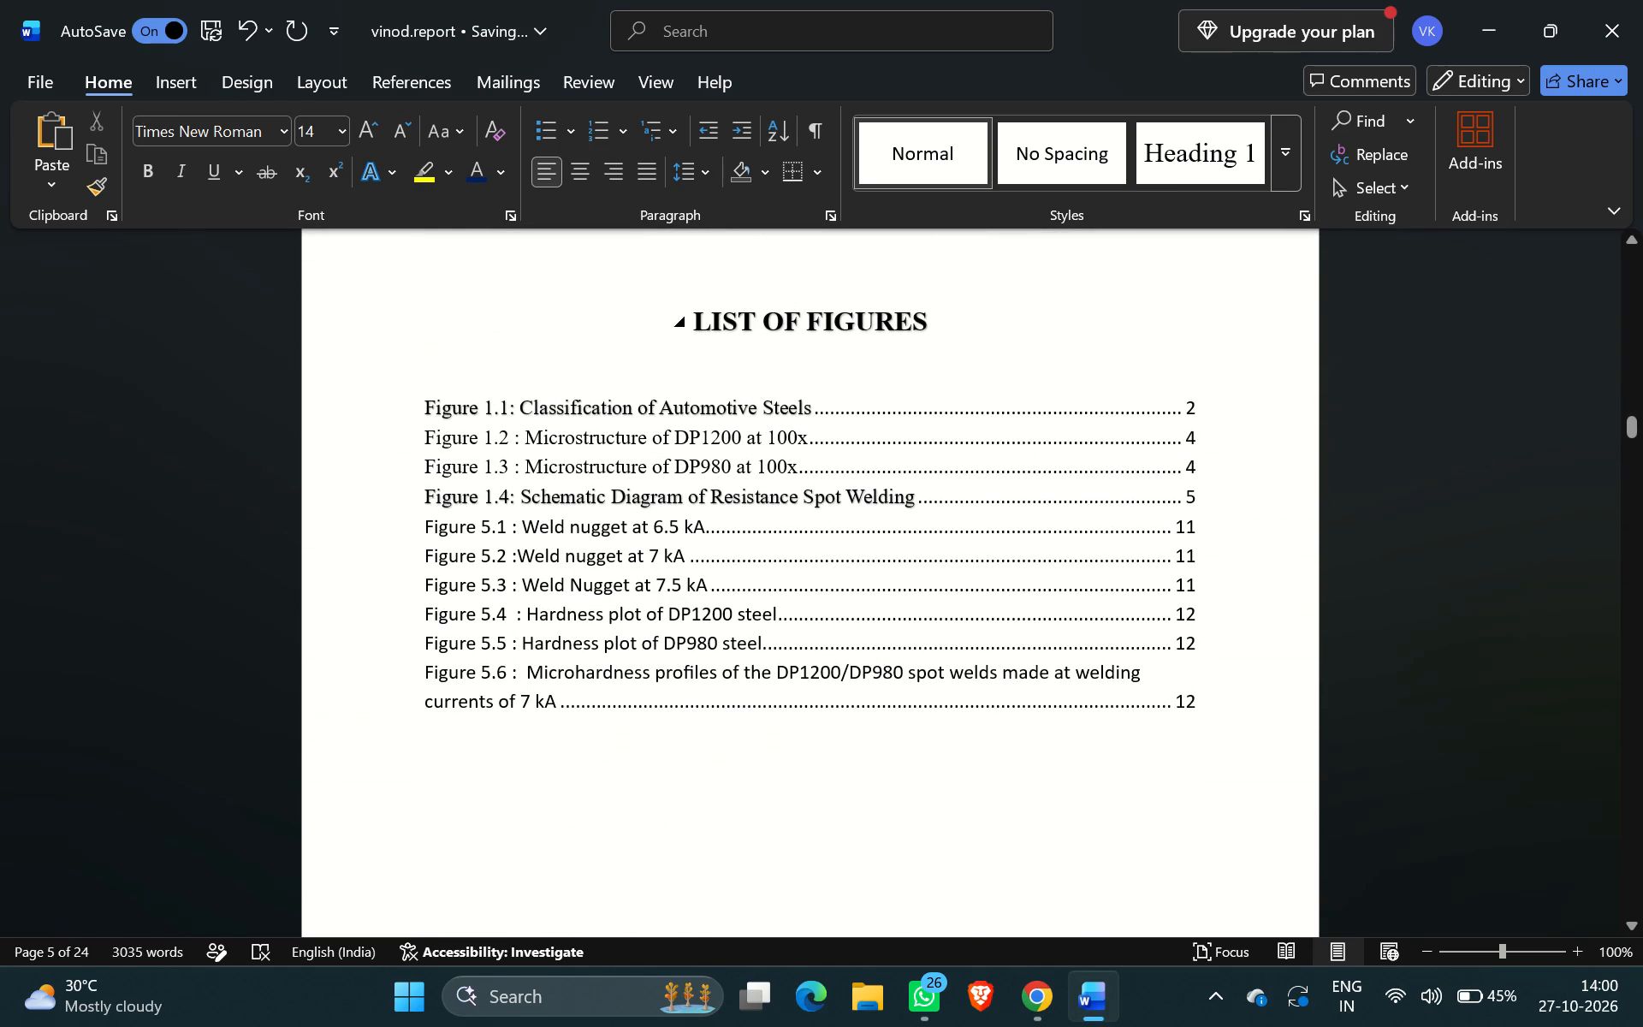
left_click(434, 401)
right_click(434, 401)
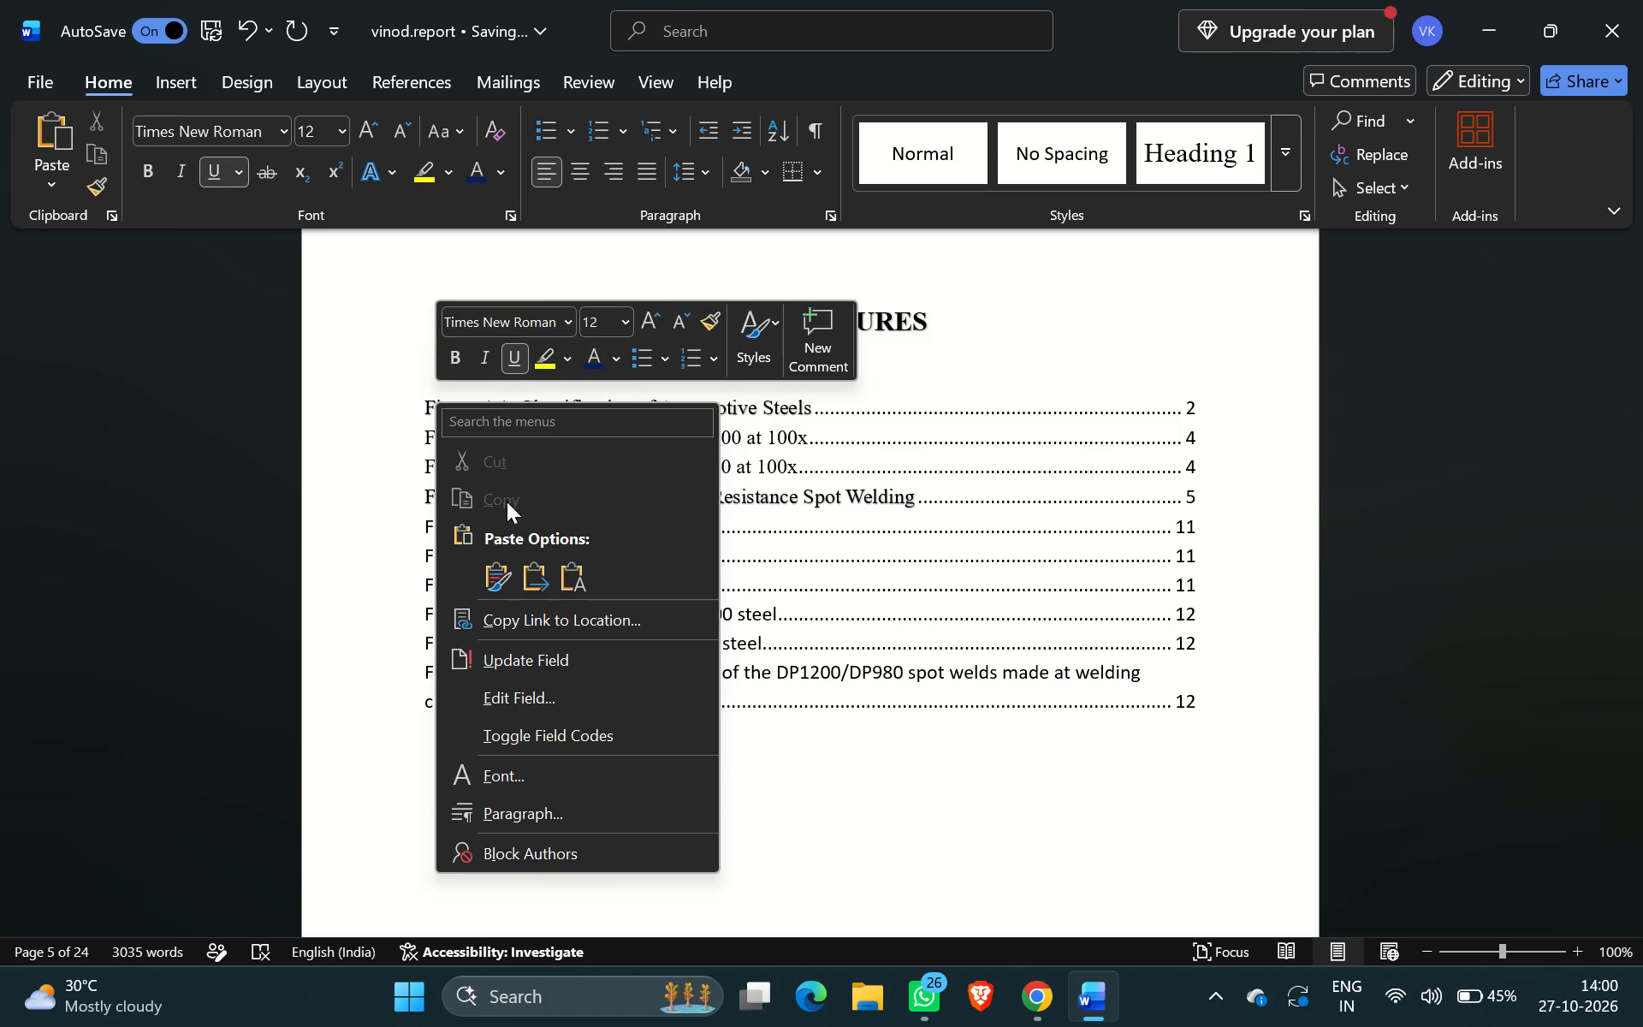
left_click(514, 652)
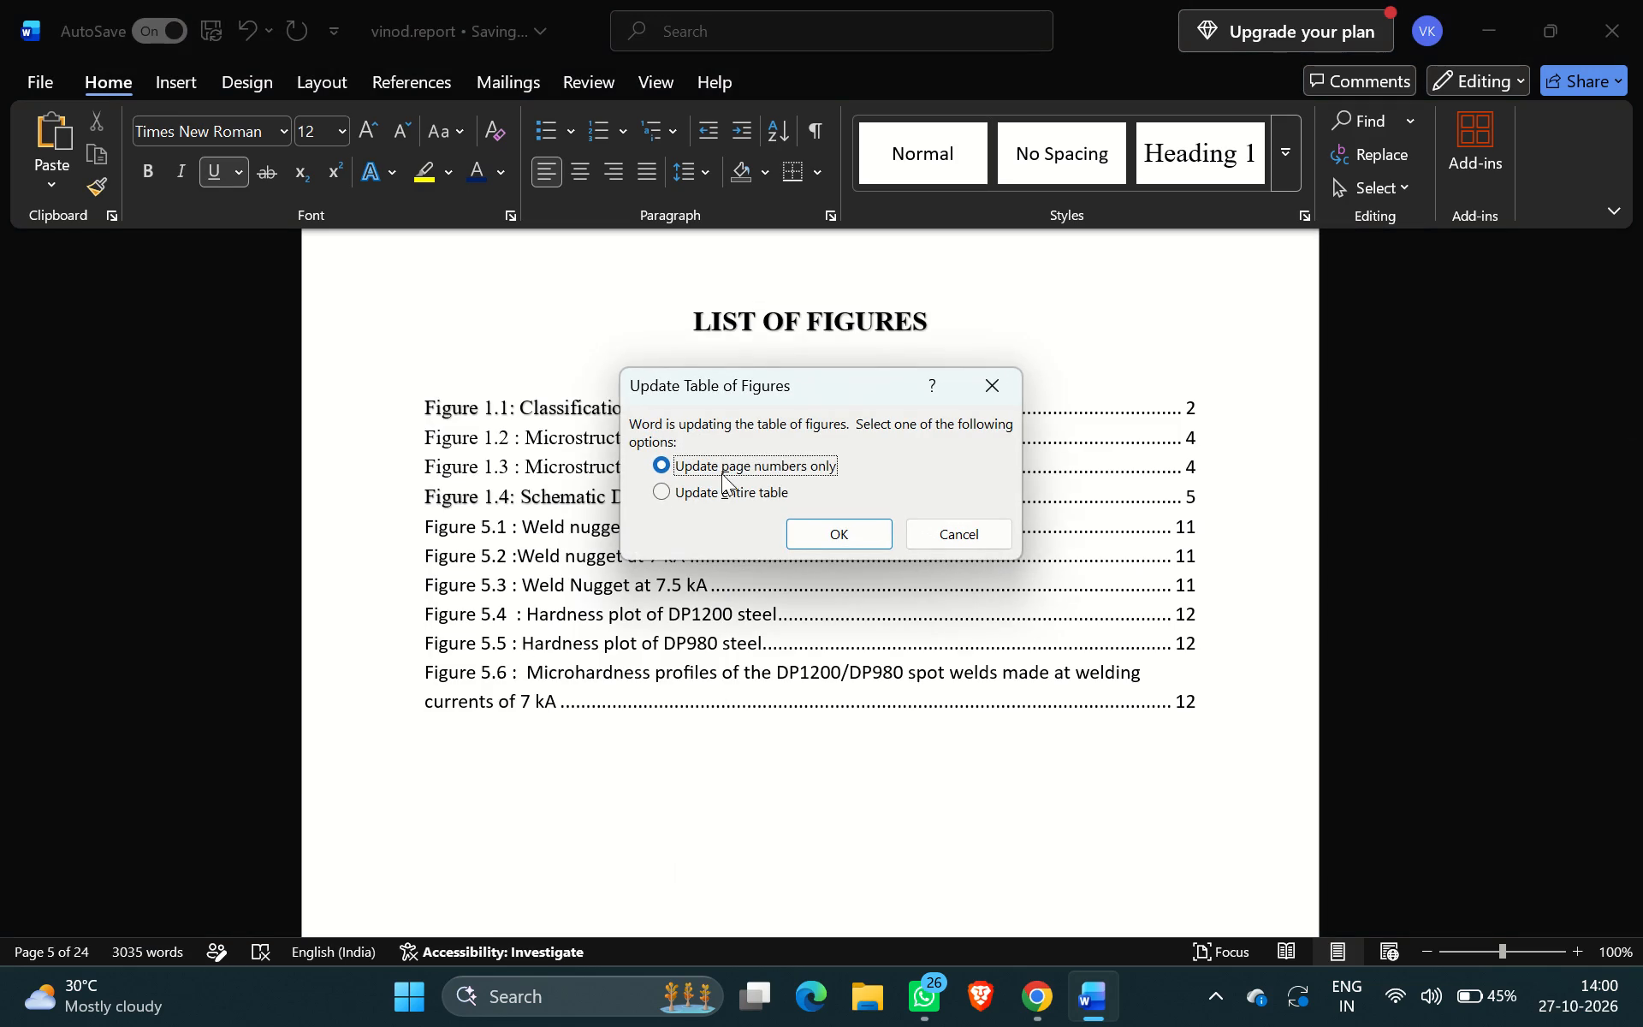
left_click(757, 493)
left_click(857, 532)
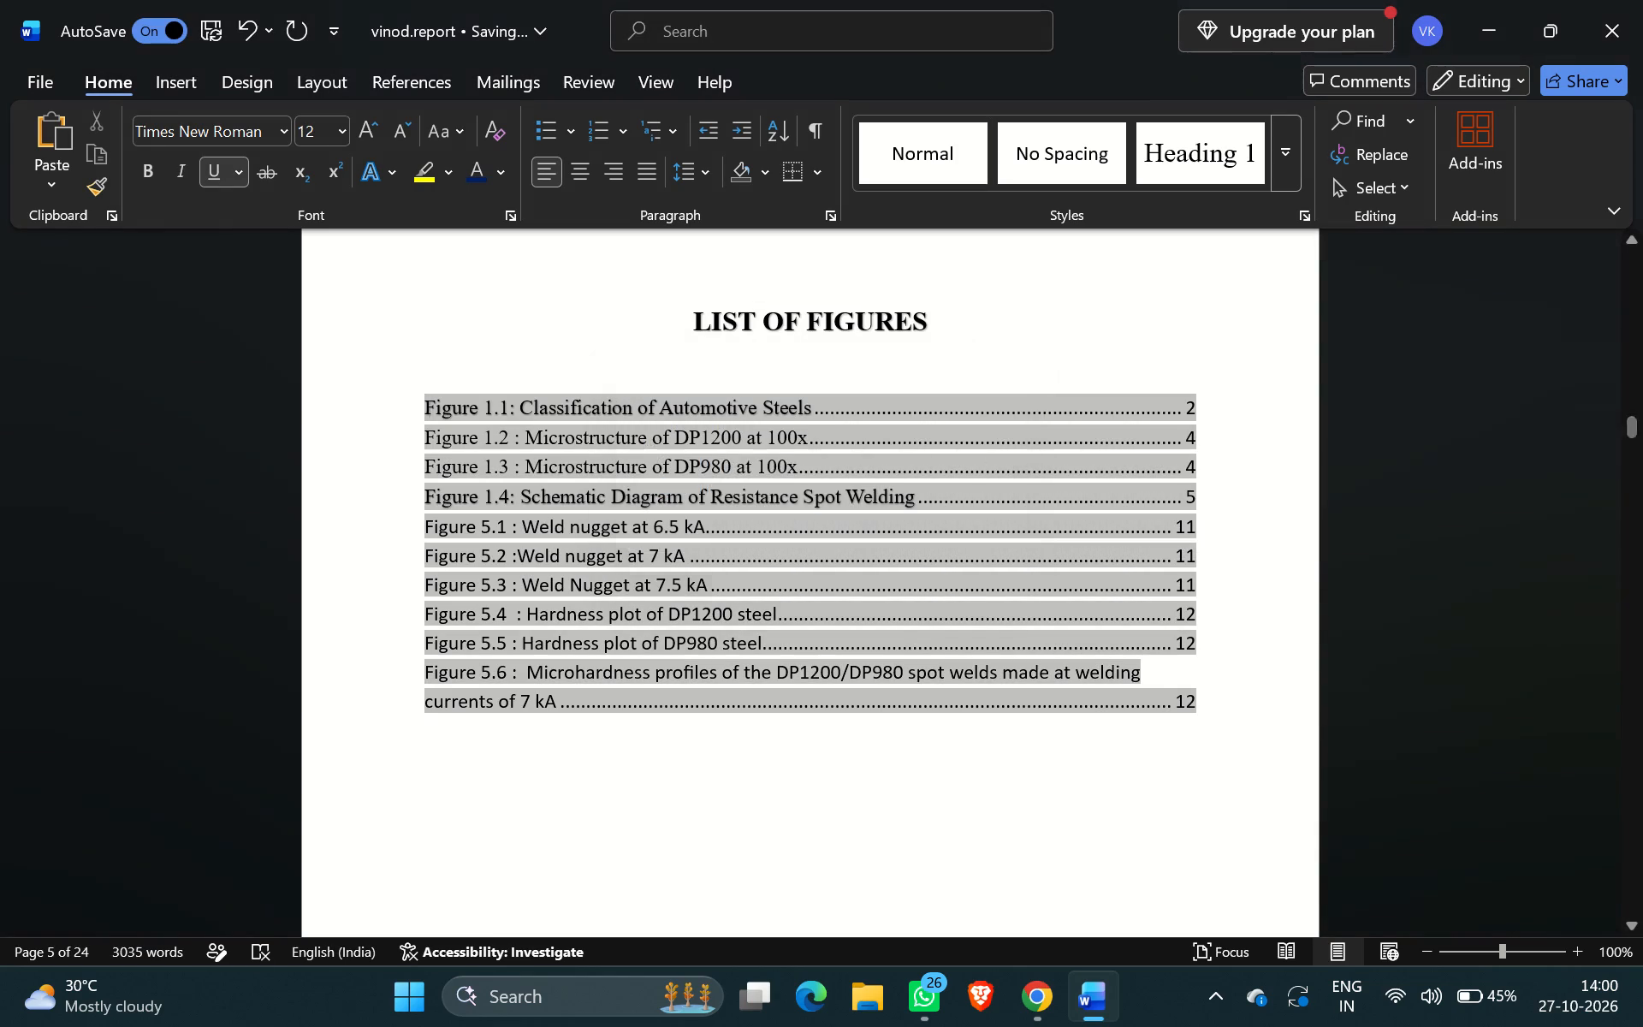
left_click(769, 764)
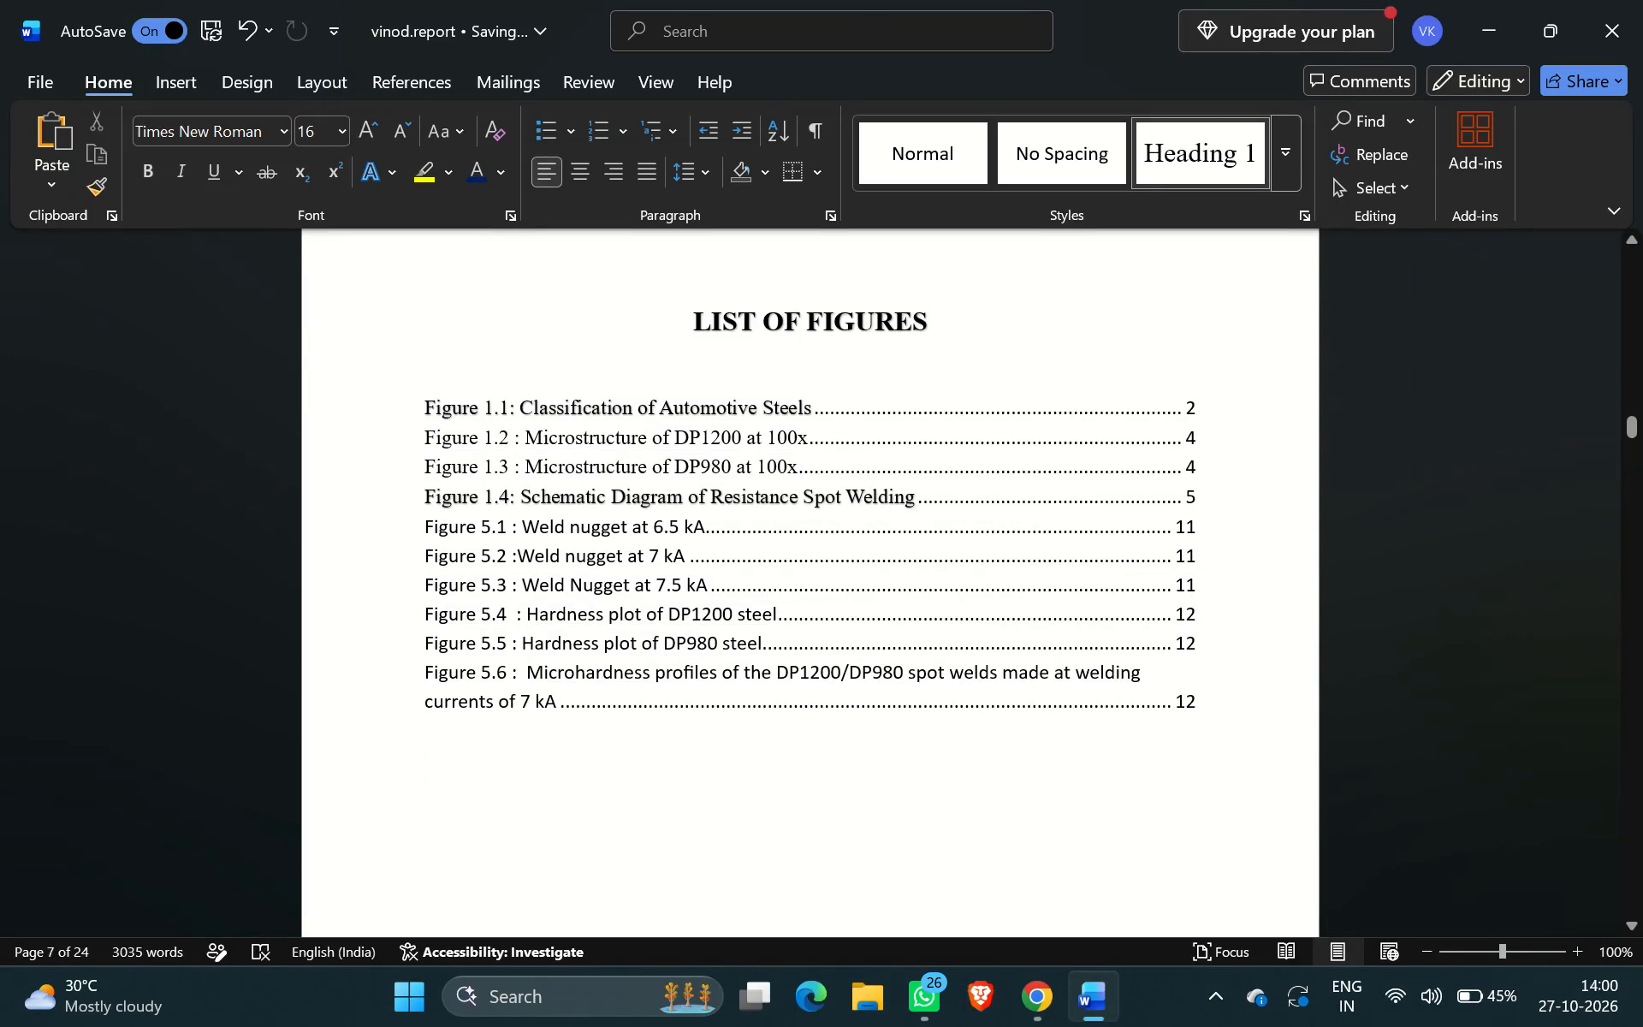
Update the List of Tables field with the option to update the entire table.
scroll(774, 685, "up", 1)
scroll(640, 707, "up", 3)
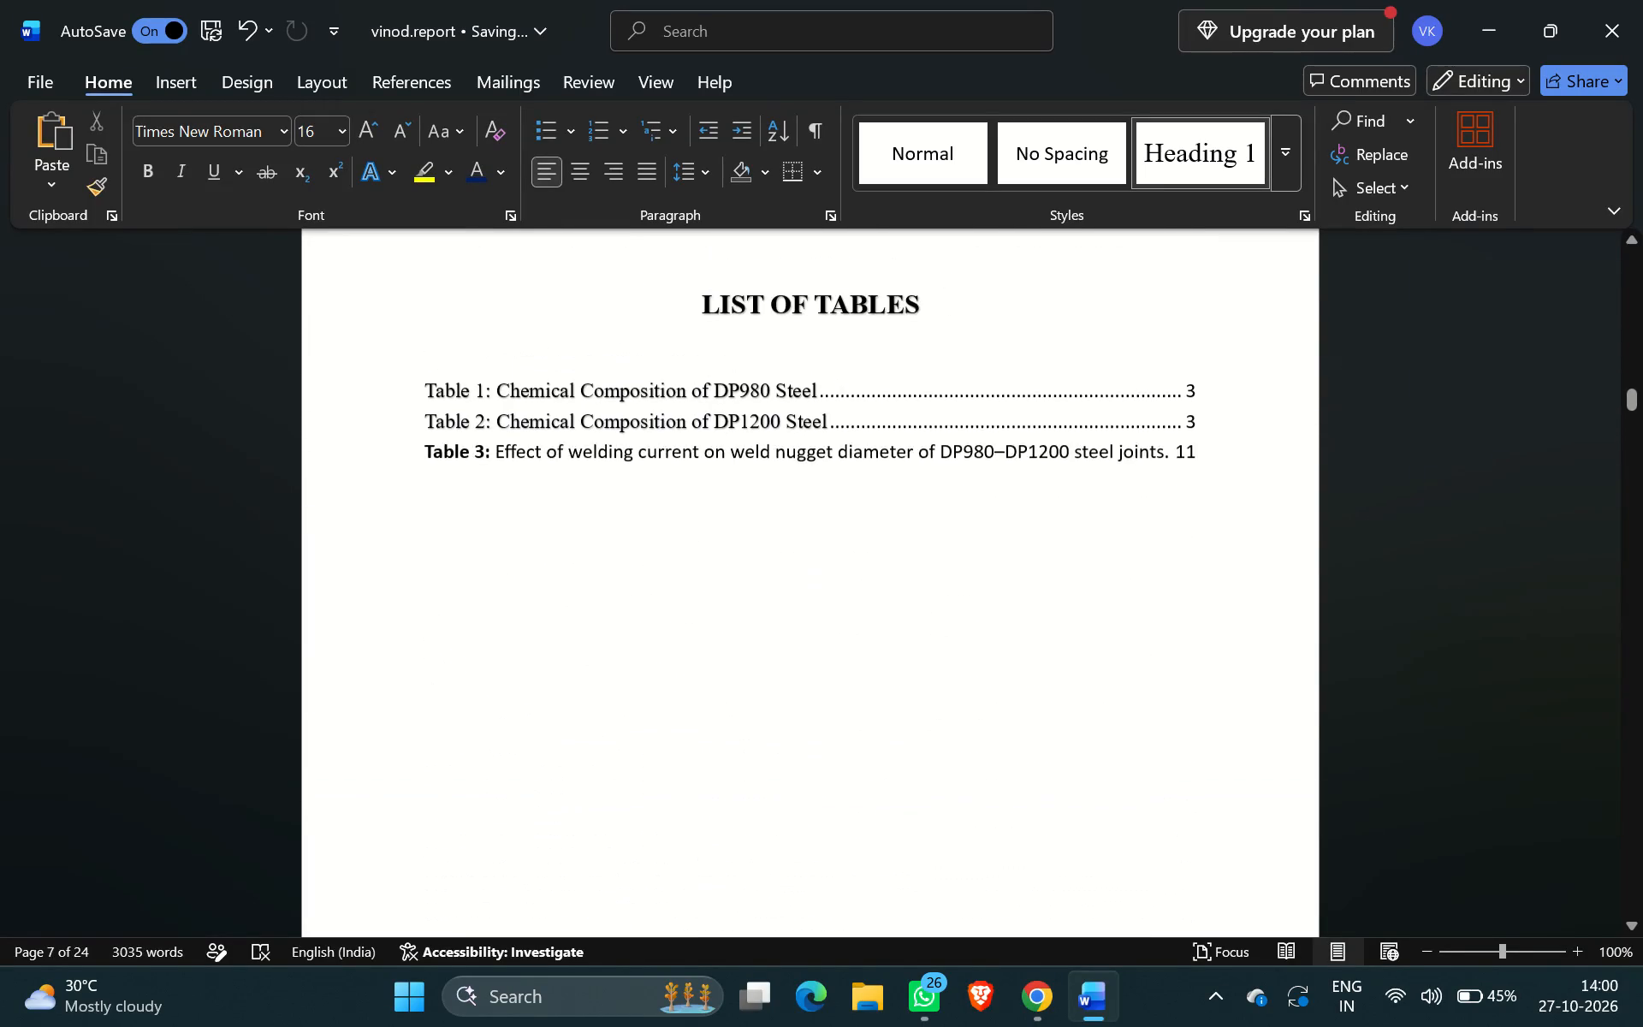
scroll(640, 707, "up", 1)
left_click(485, 472)
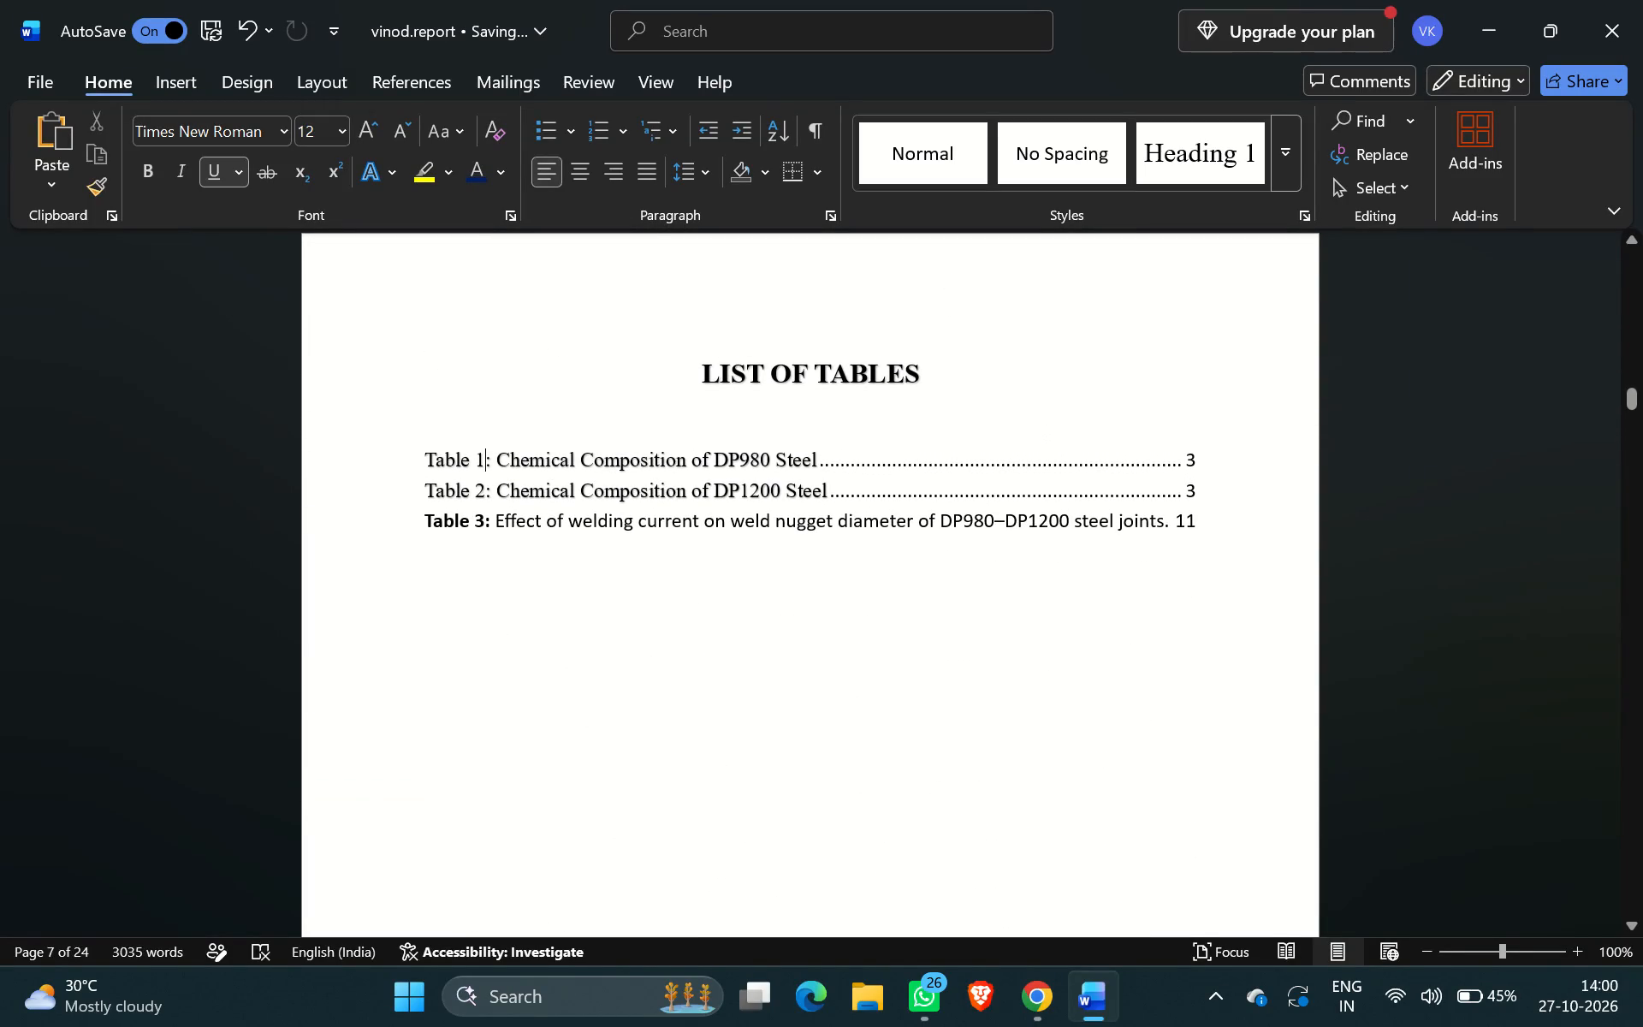
right_click(461, 463)
left_click(541, 726)
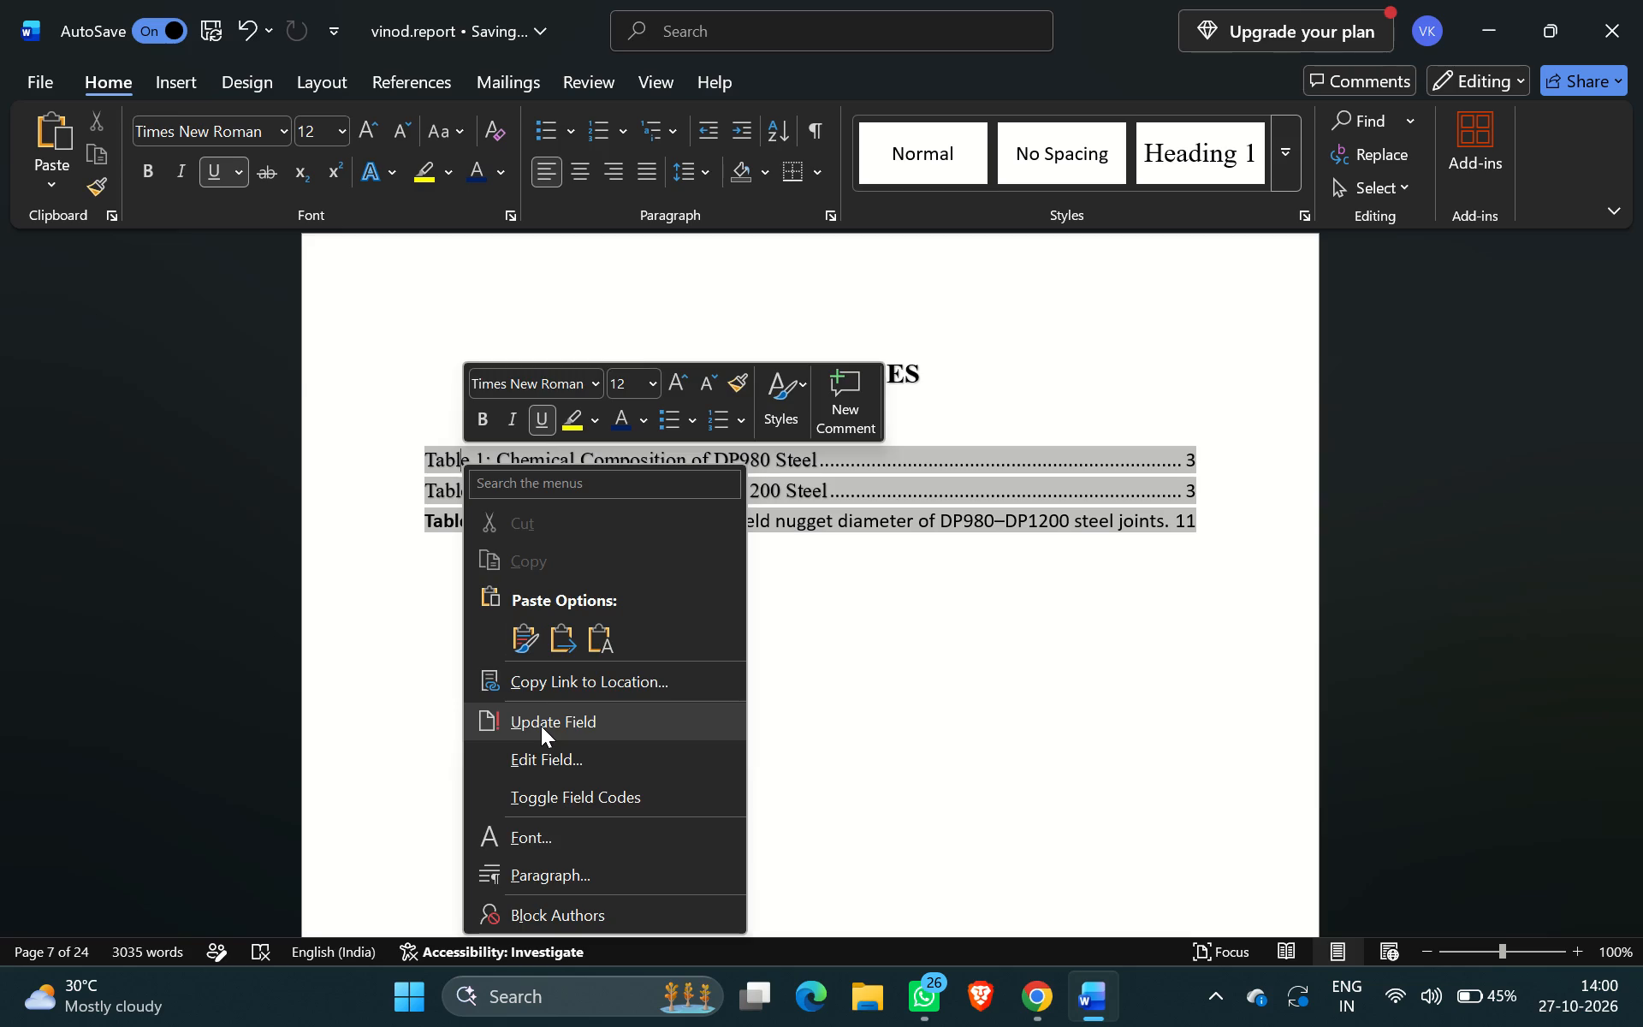
left_click(673, 488)
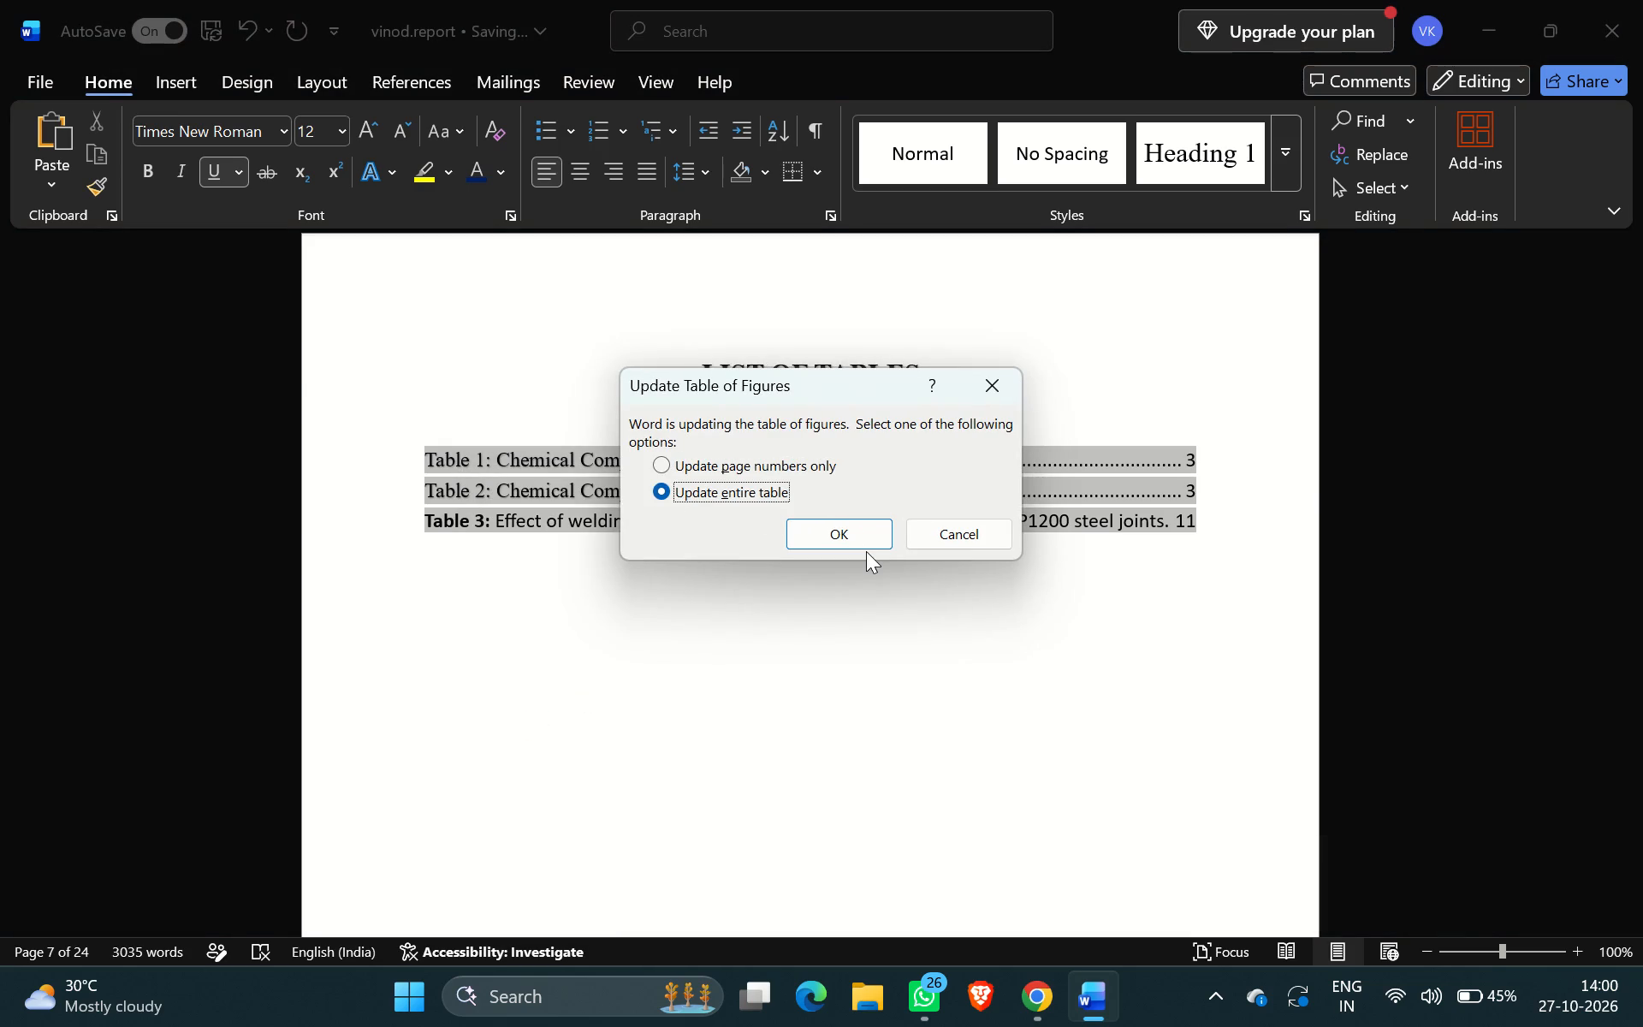
left_click_drag(866, 551, 851, 531)
left_click(851, 531)
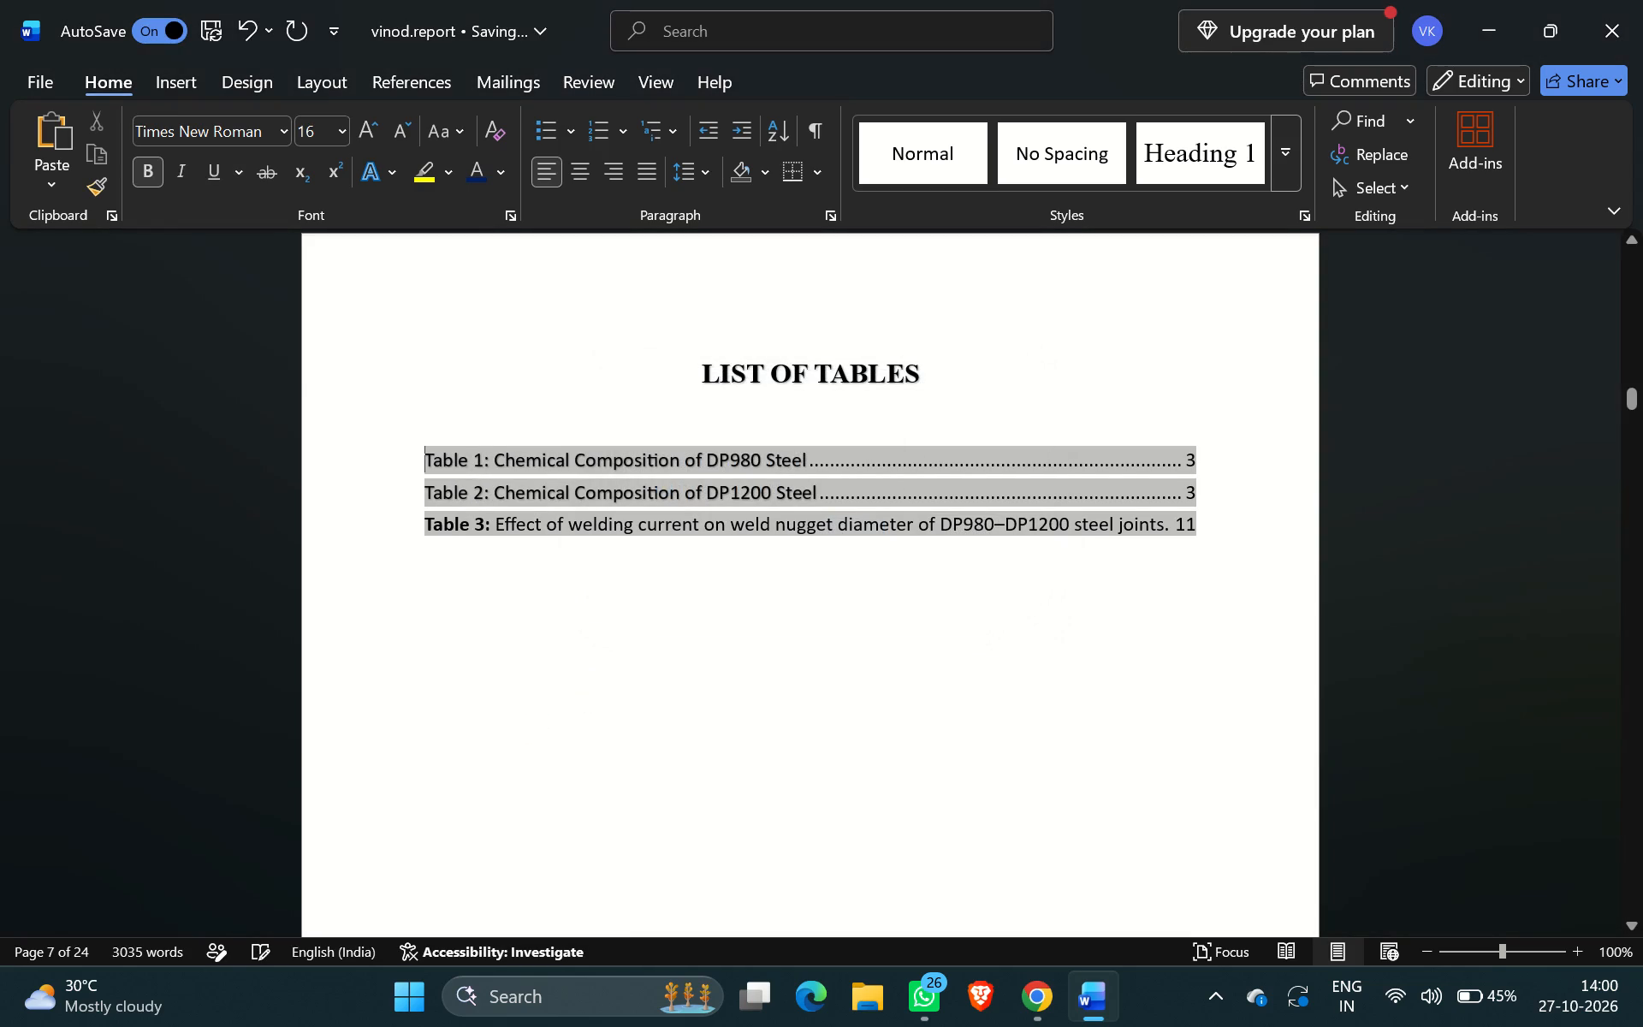
left_click(774, 668)
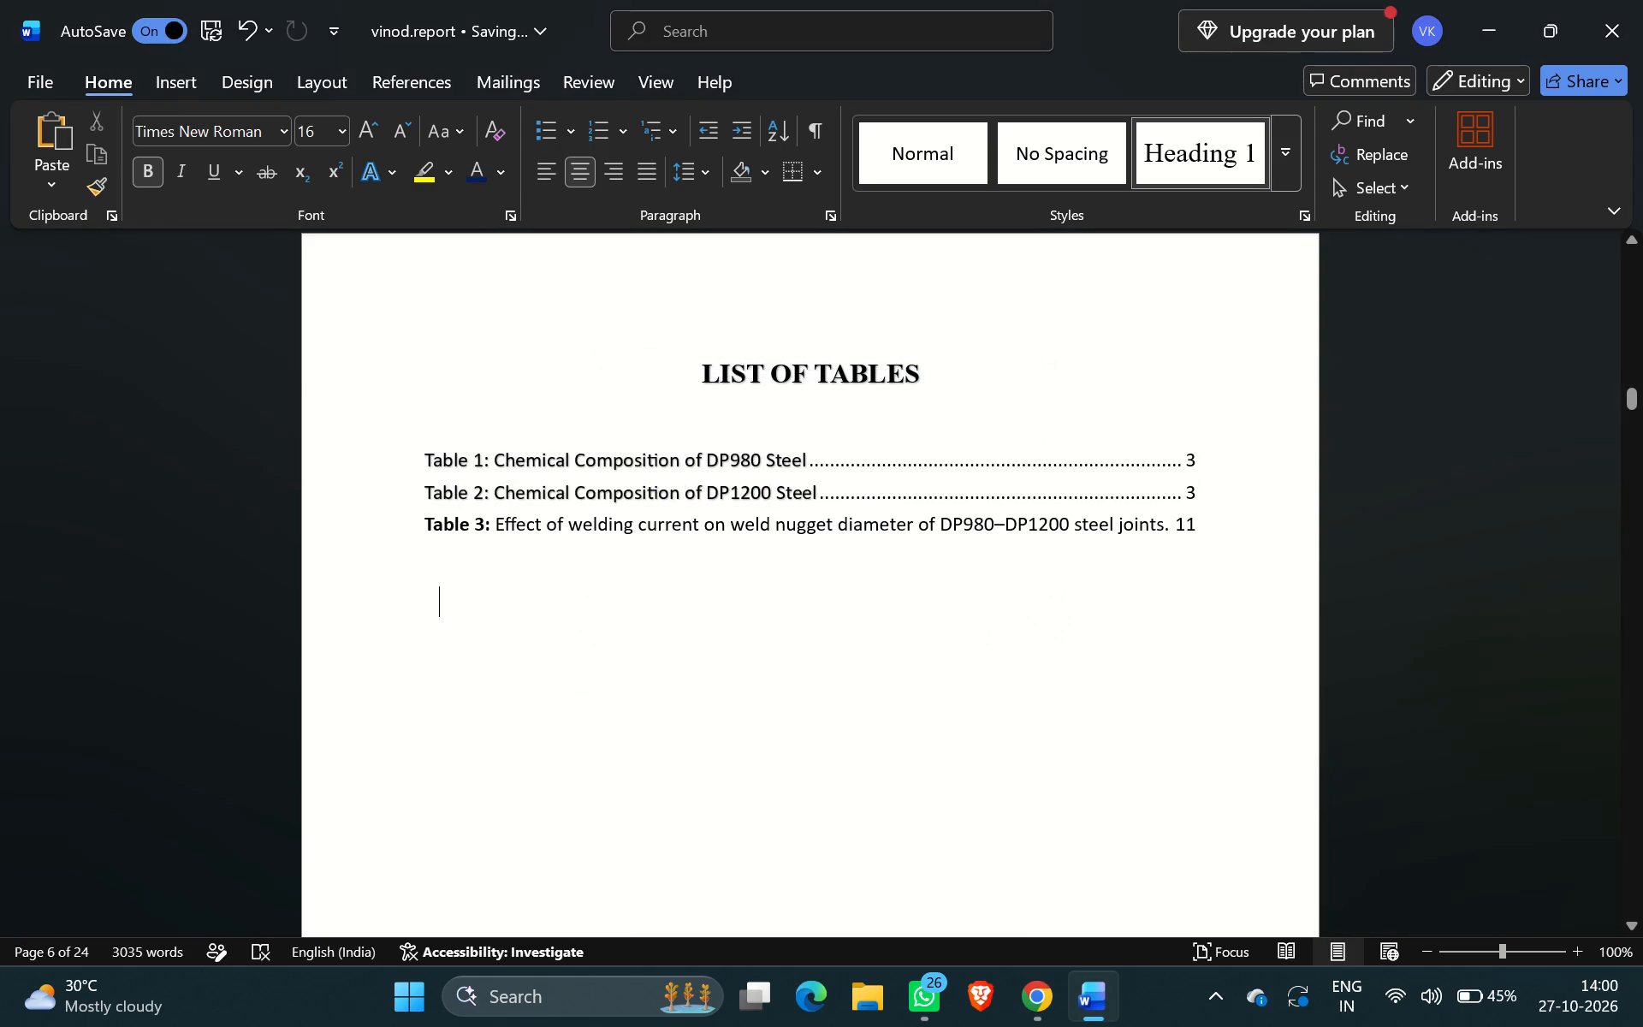
Remove the underline formatting from the word "Chemical" in the Table 1 entry of the List of Tables.
double_click(548, 474)
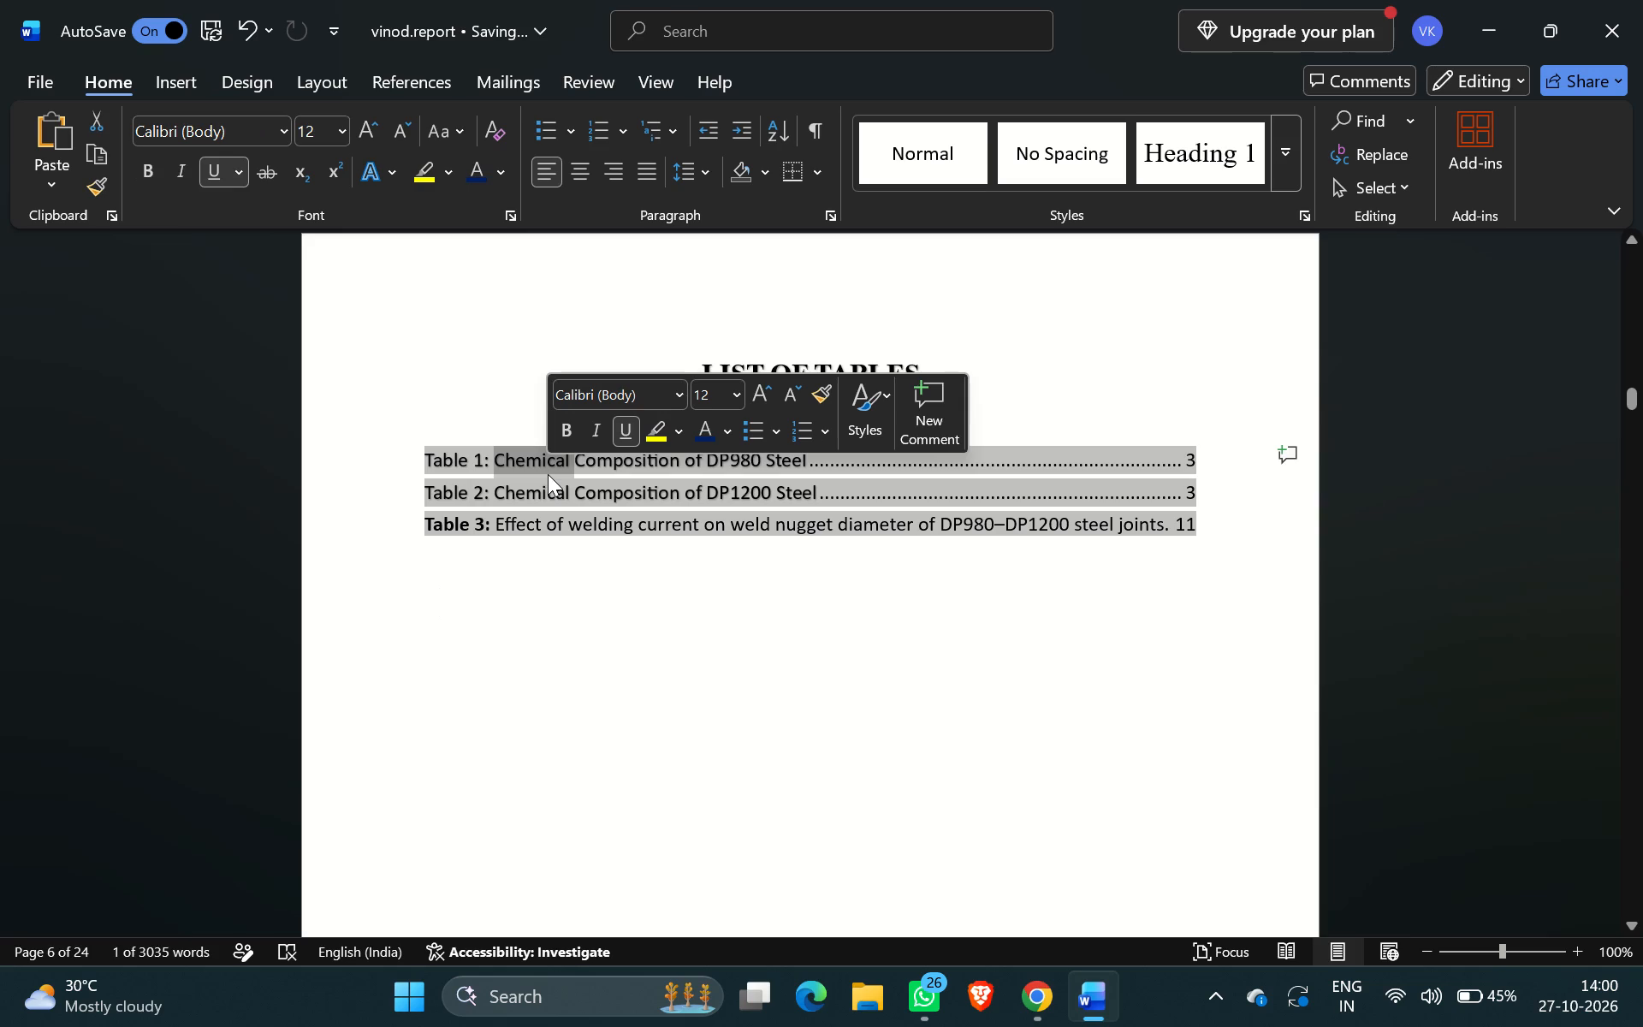
left_click(624, 434)
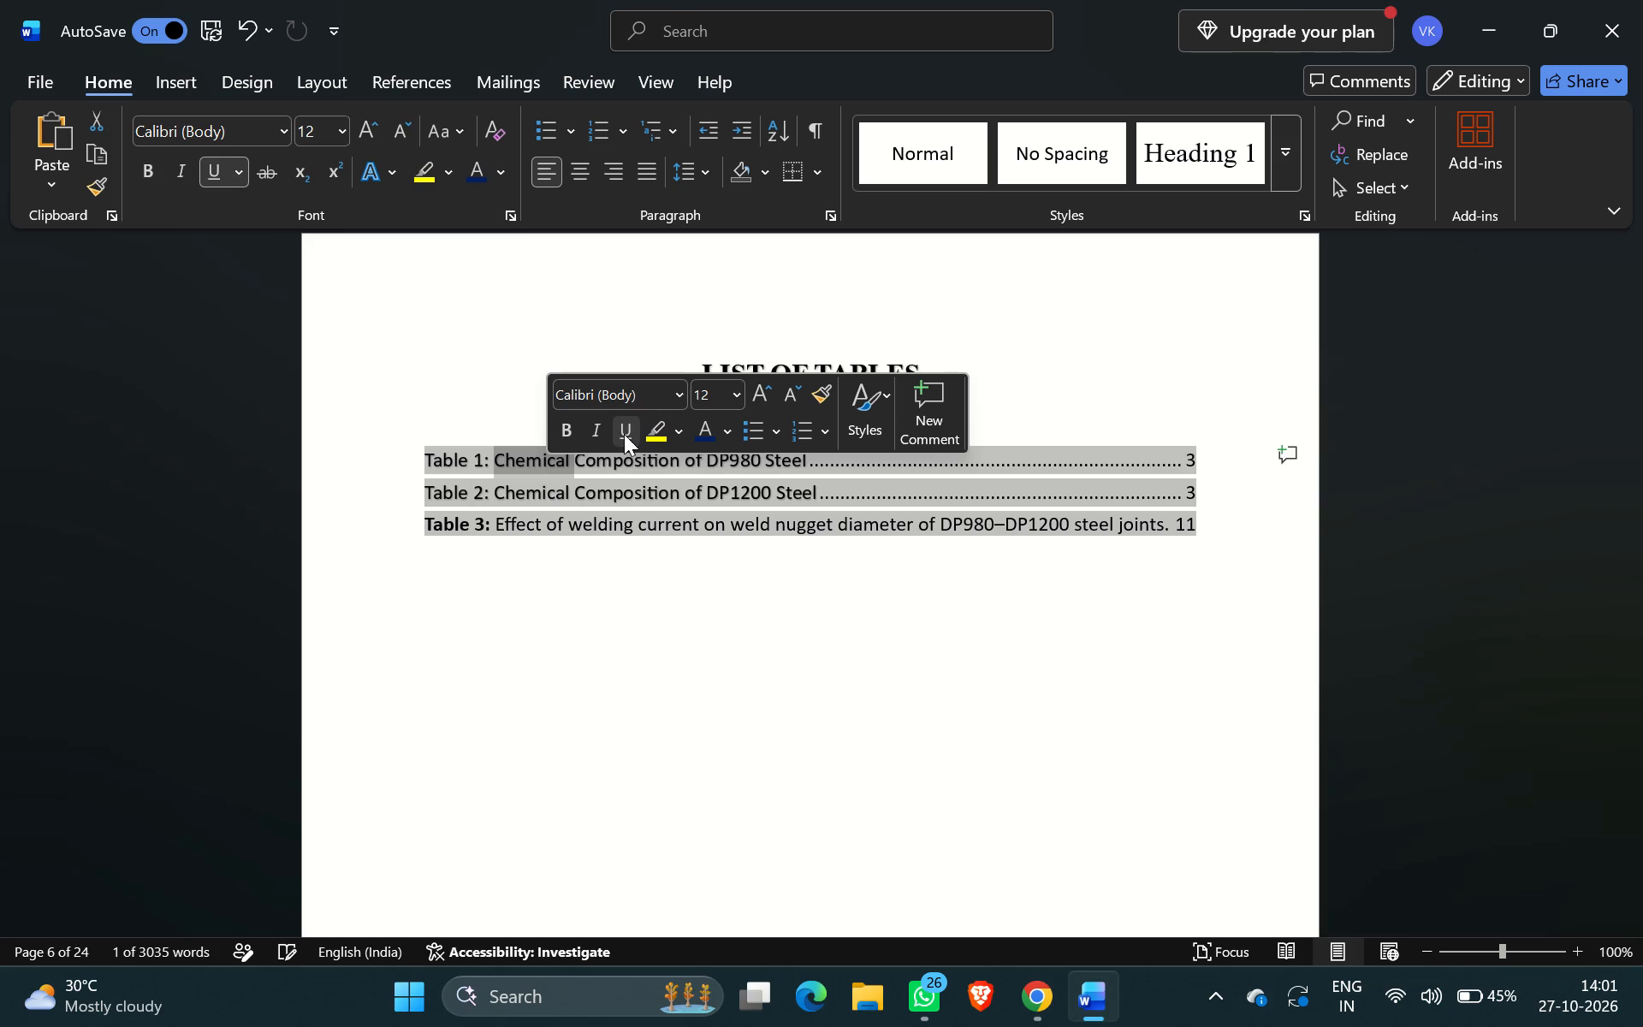
left_click(623, 626)
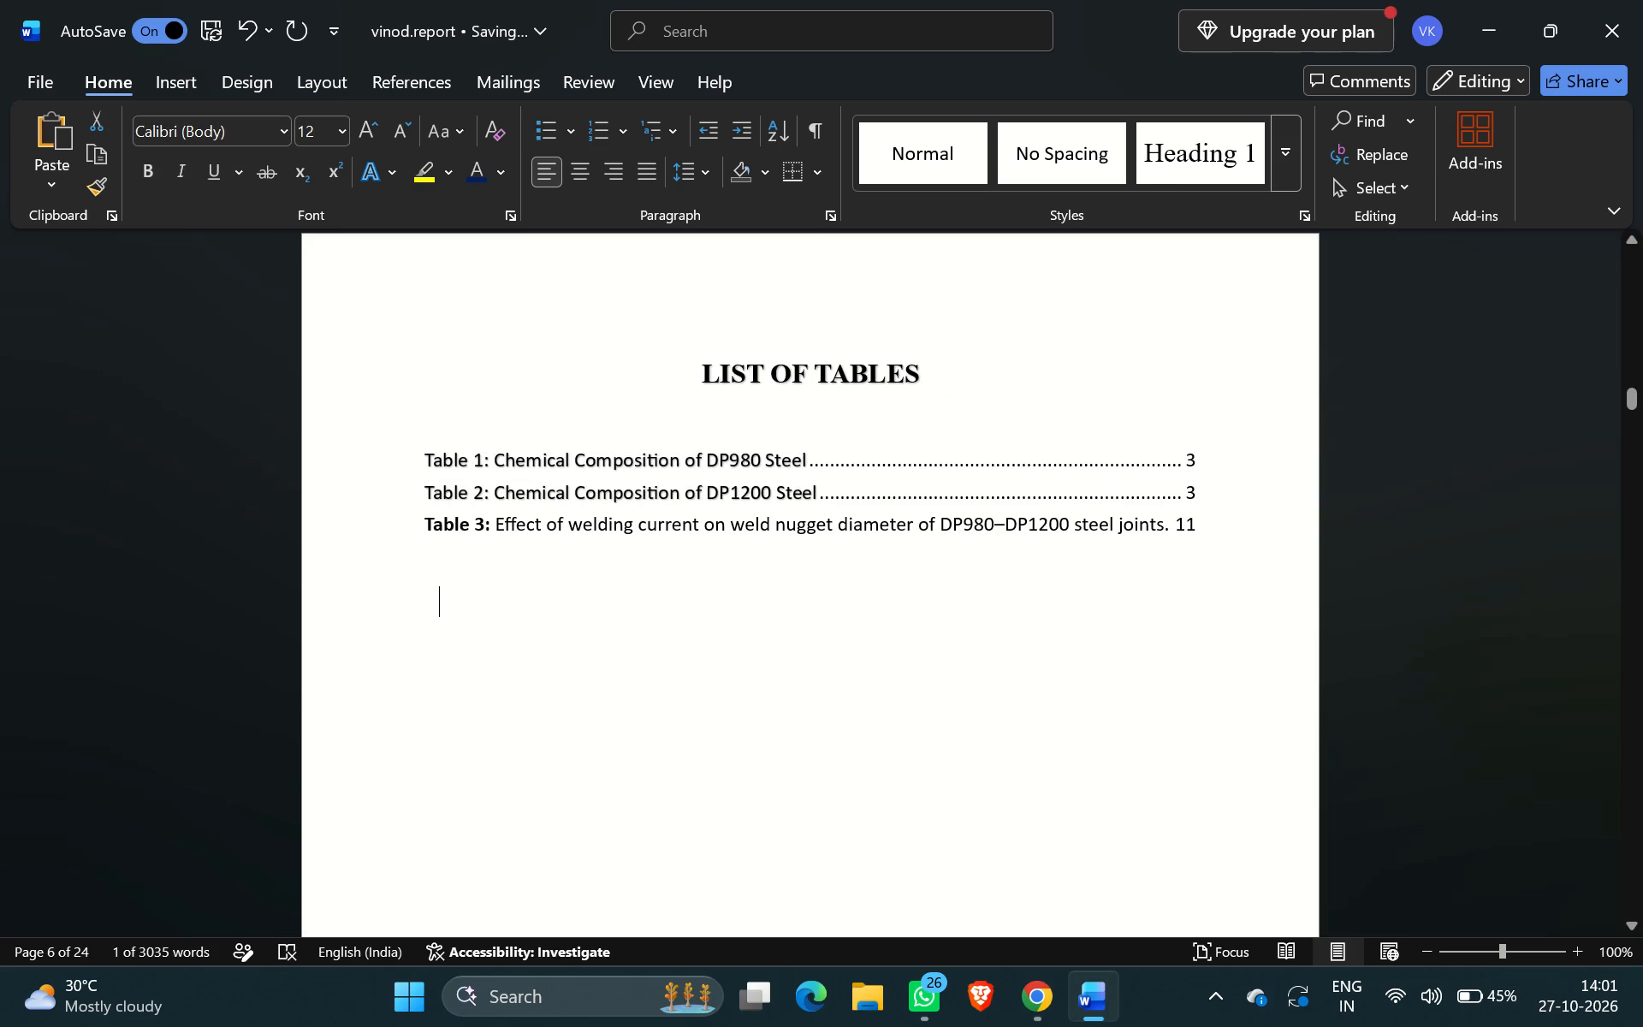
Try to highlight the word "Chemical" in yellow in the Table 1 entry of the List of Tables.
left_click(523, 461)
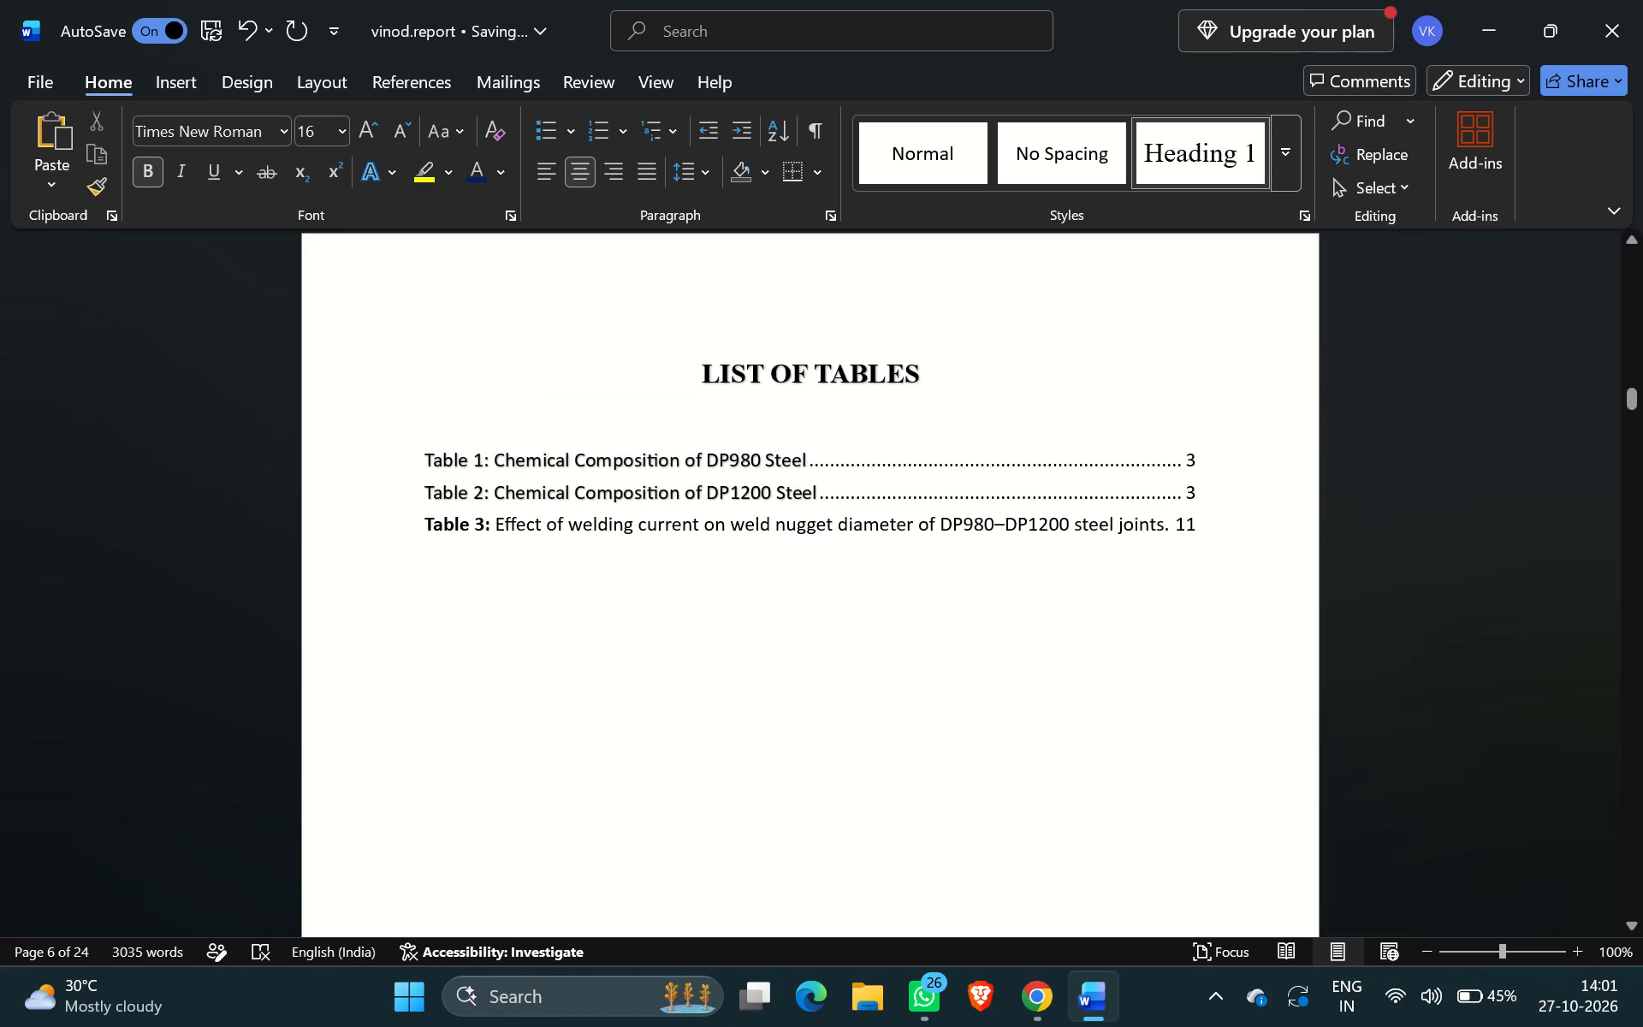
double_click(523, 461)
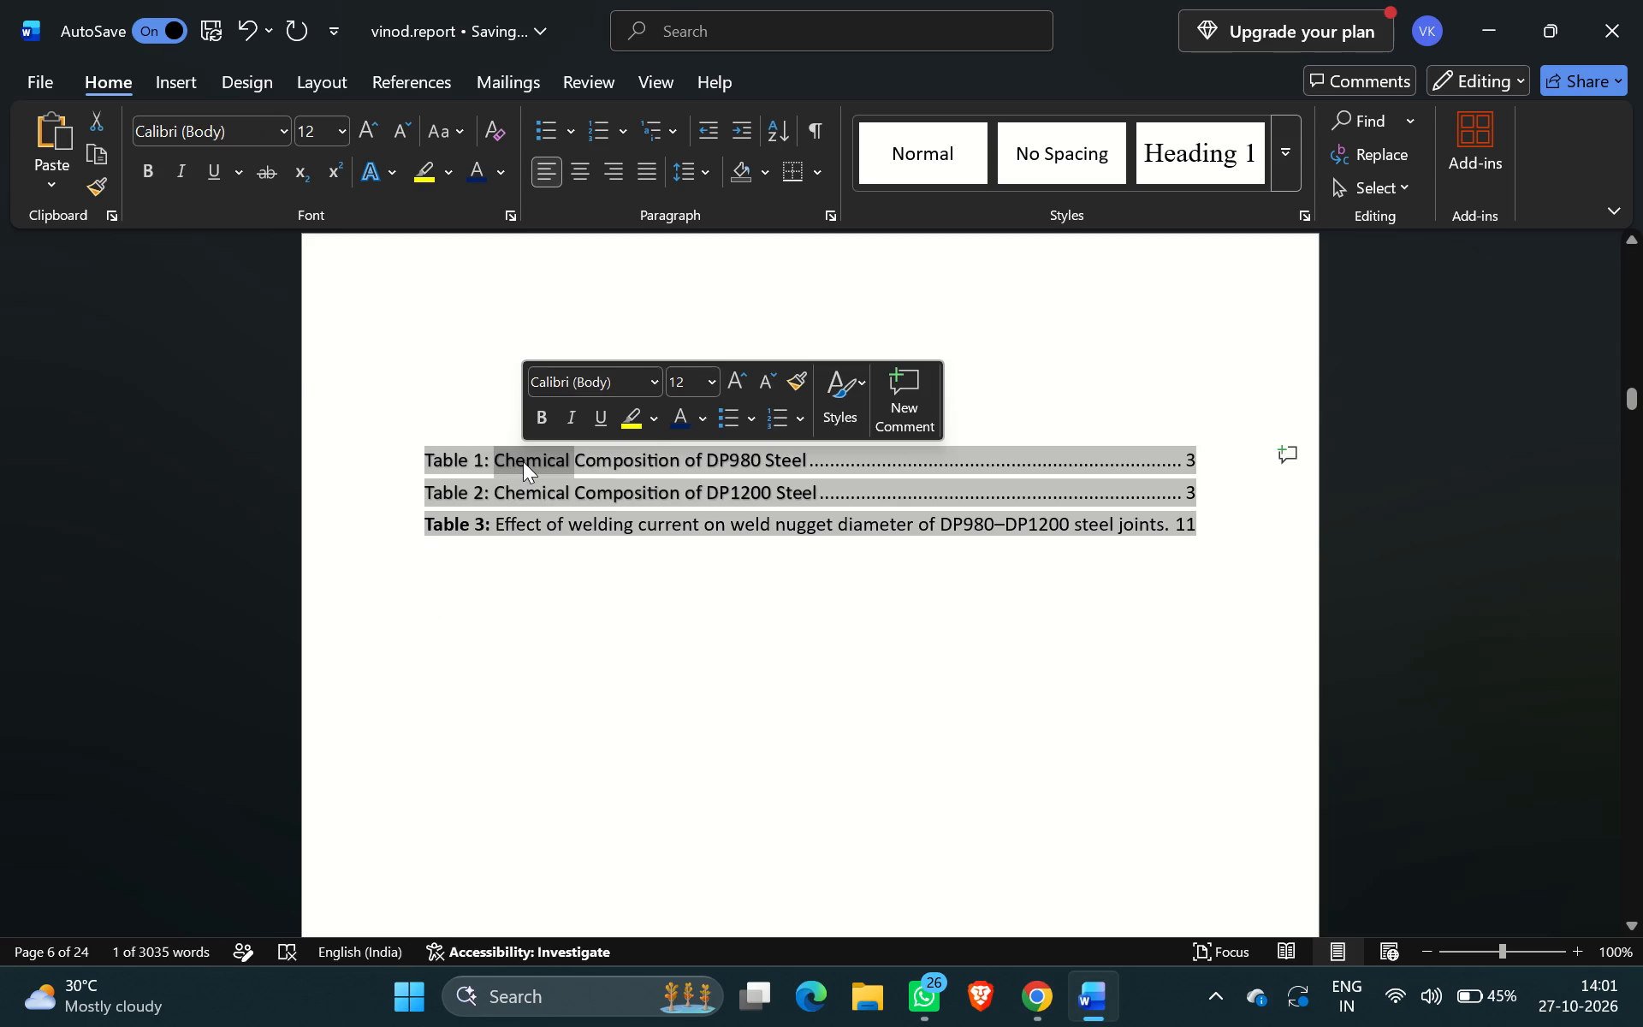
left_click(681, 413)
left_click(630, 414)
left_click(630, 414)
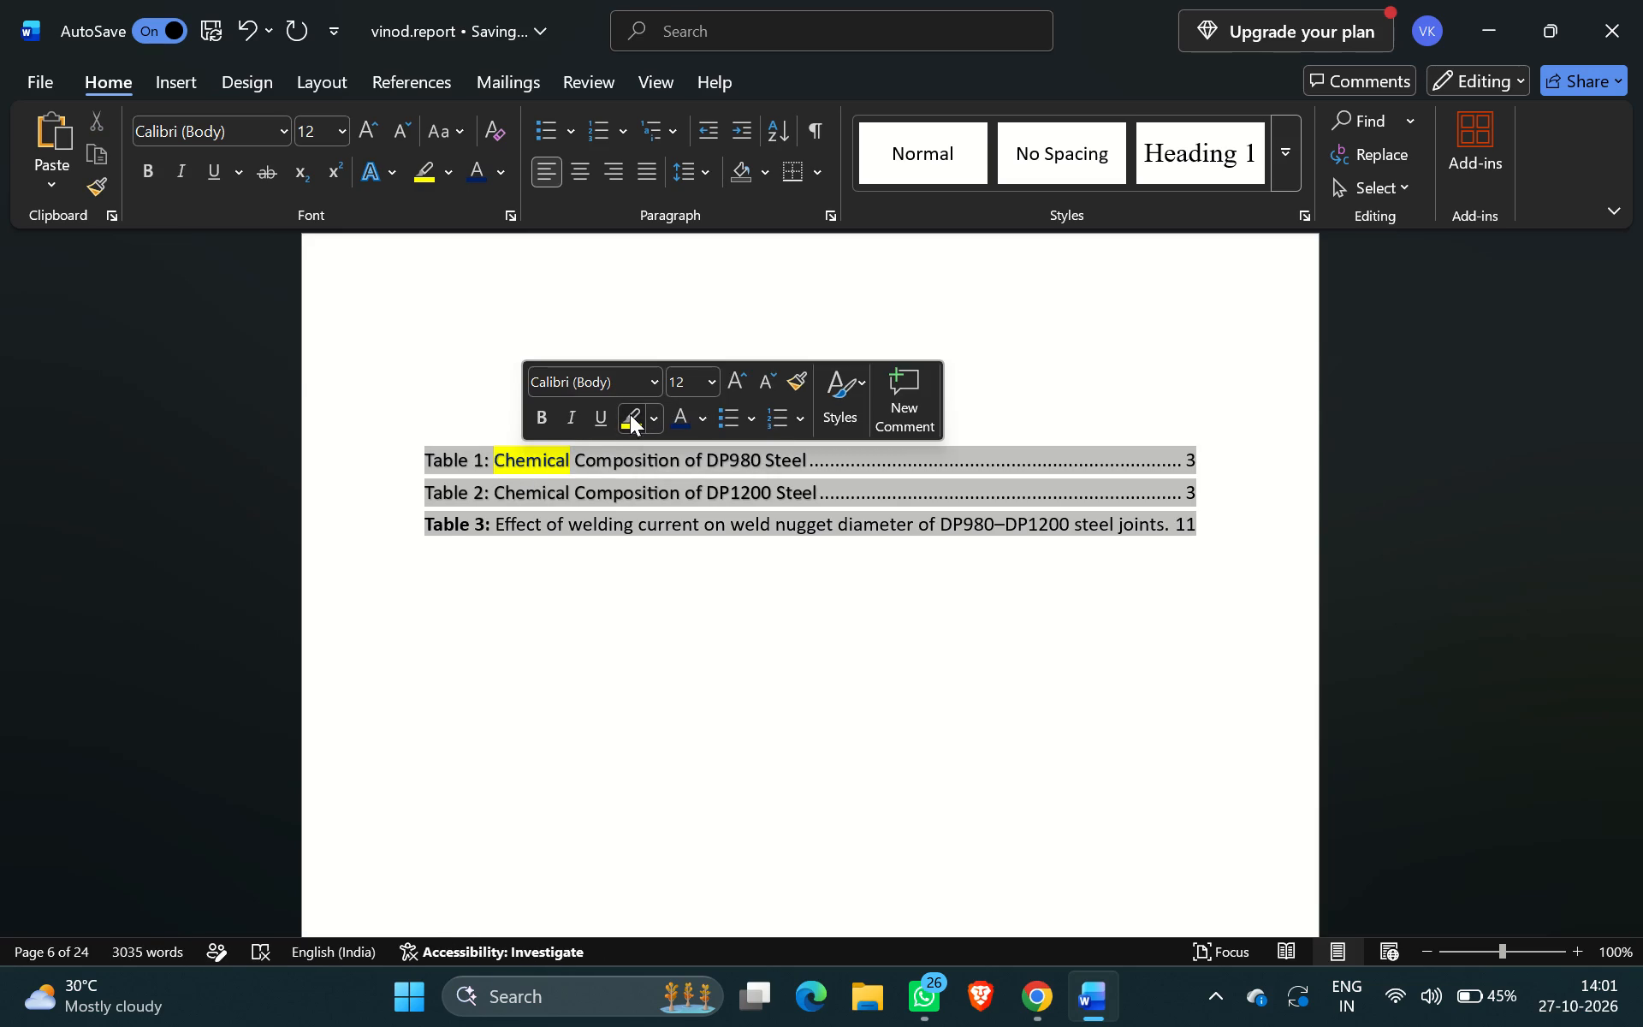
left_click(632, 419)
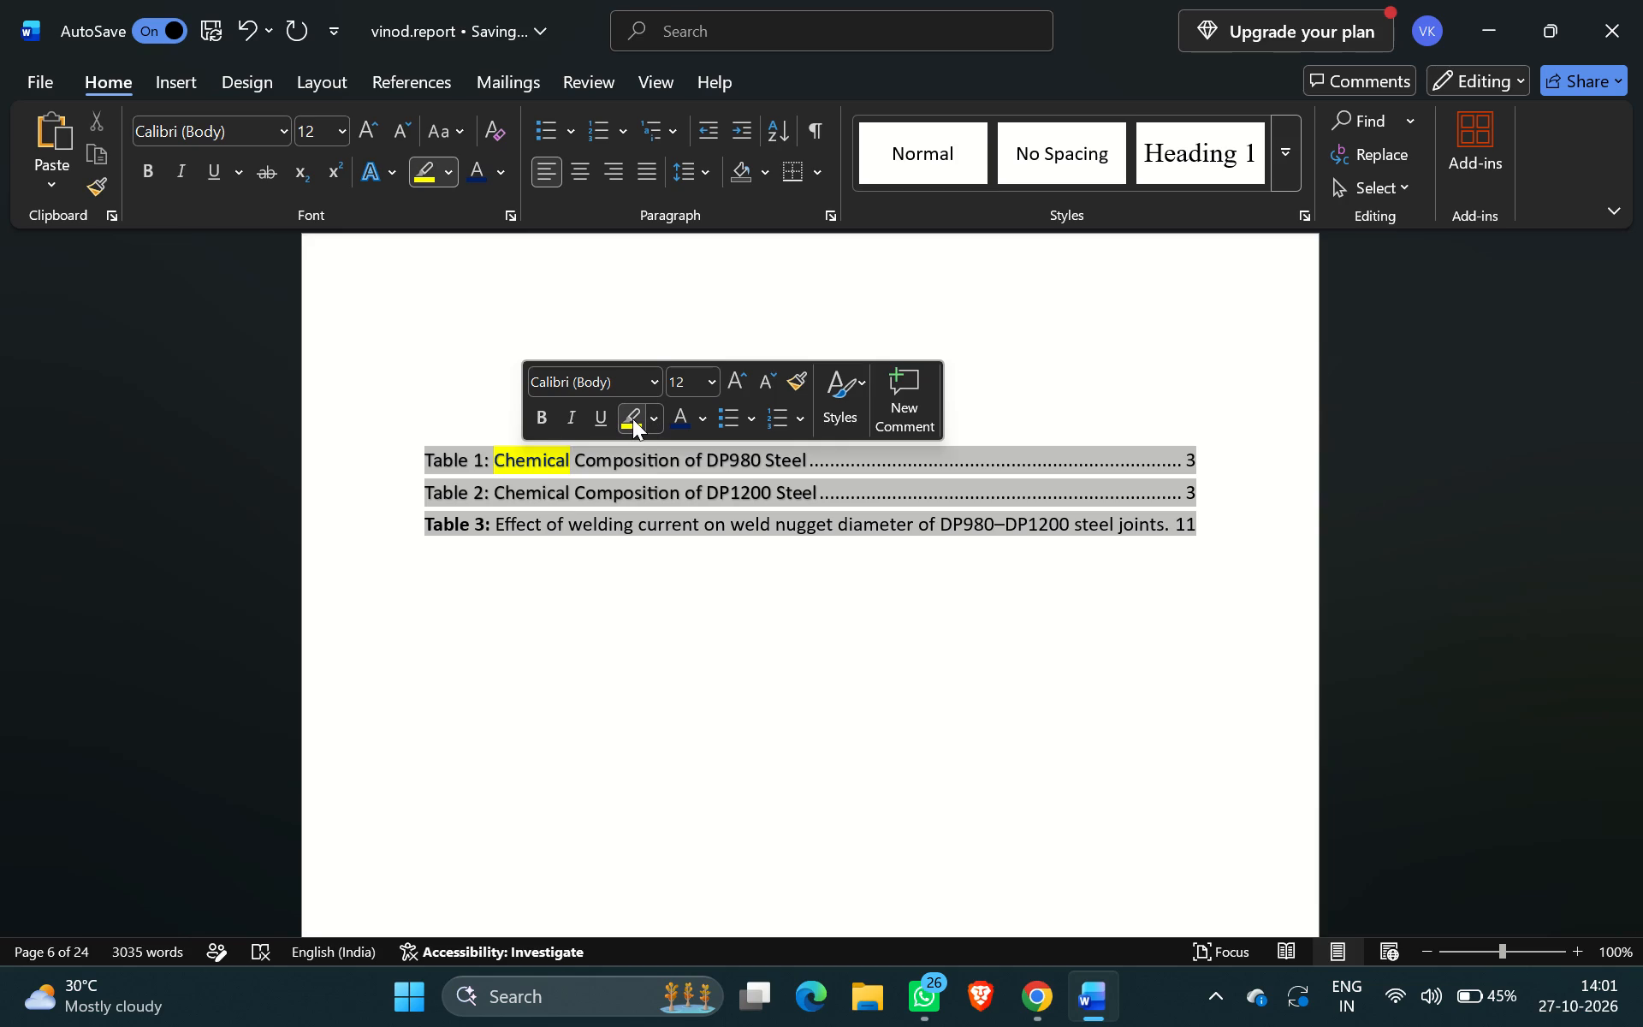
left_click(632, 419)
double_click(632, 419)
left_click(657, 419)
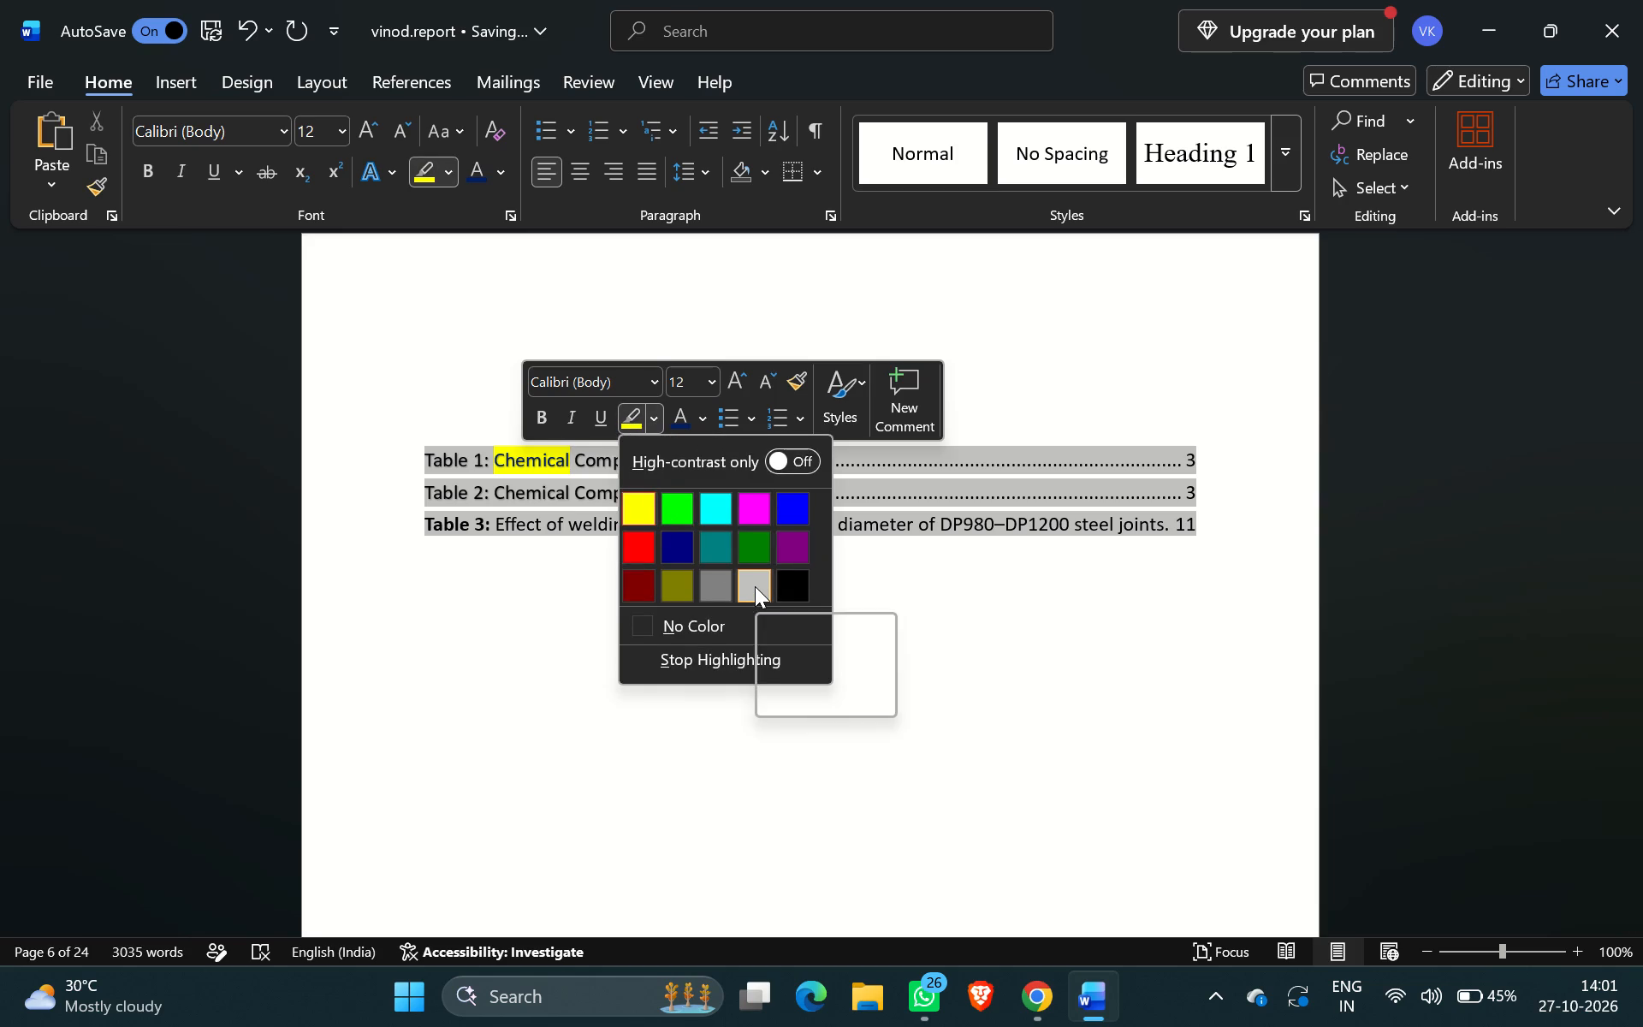
Close the highlight colour choices and undo the yellow highlight on the word "Chemical" in the Table 1 entry.
left_click(816, 453)
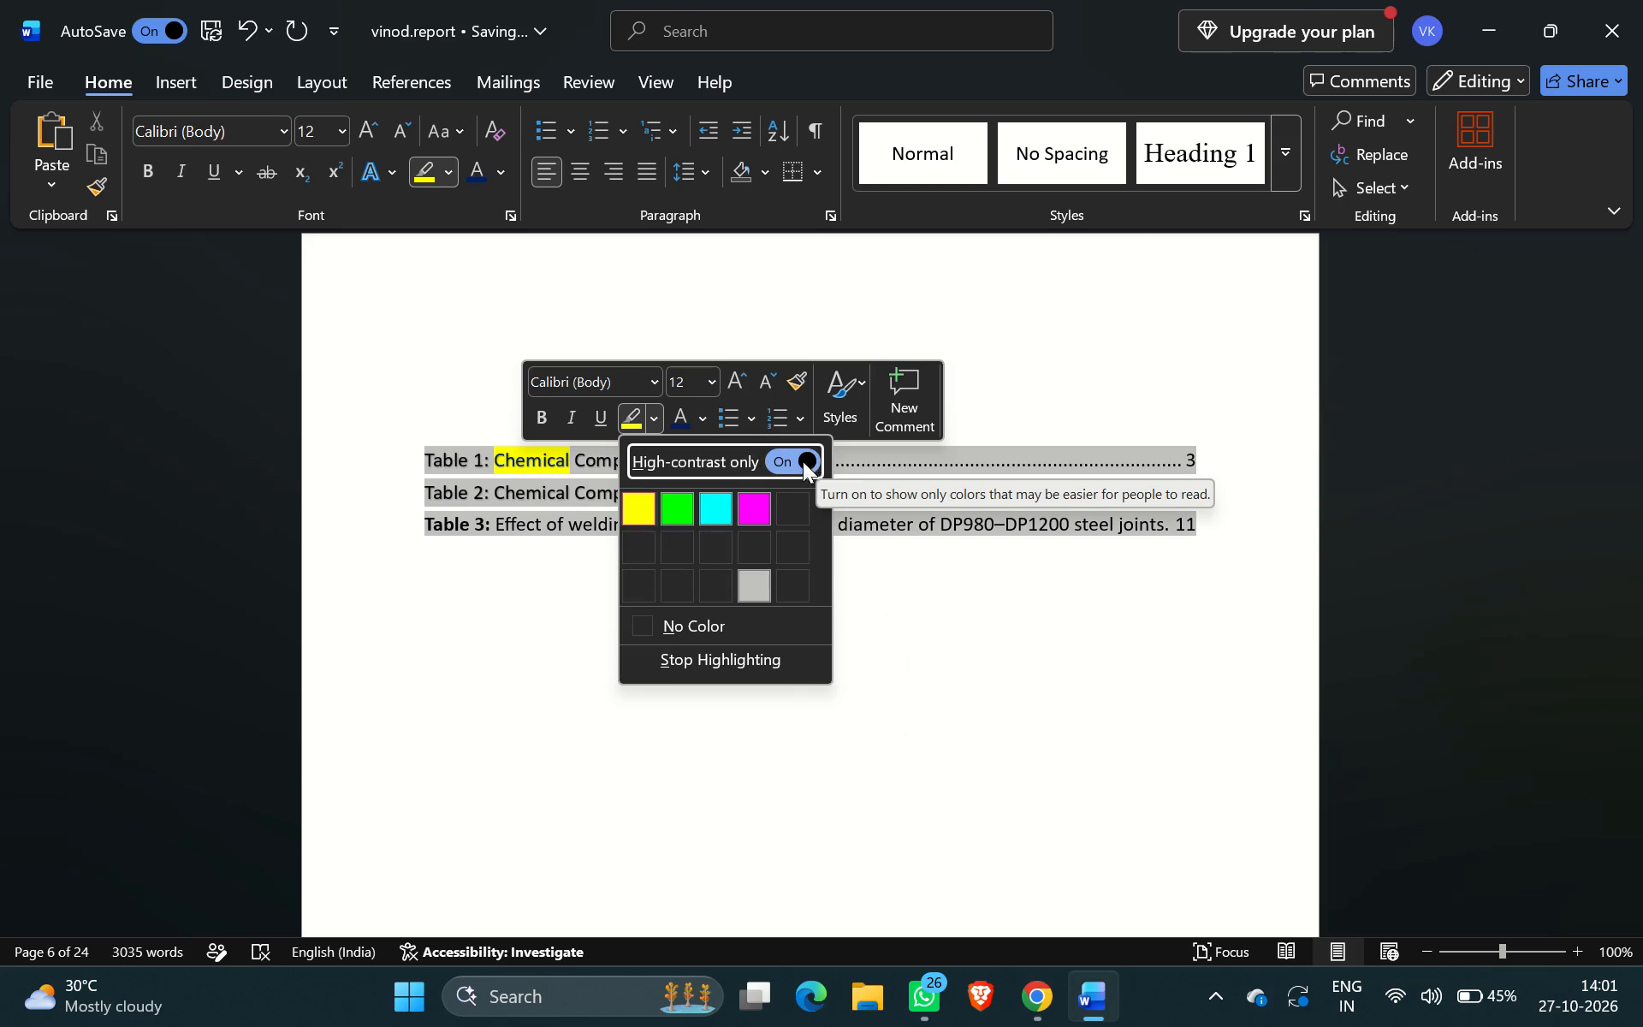
left_click(677, 713)
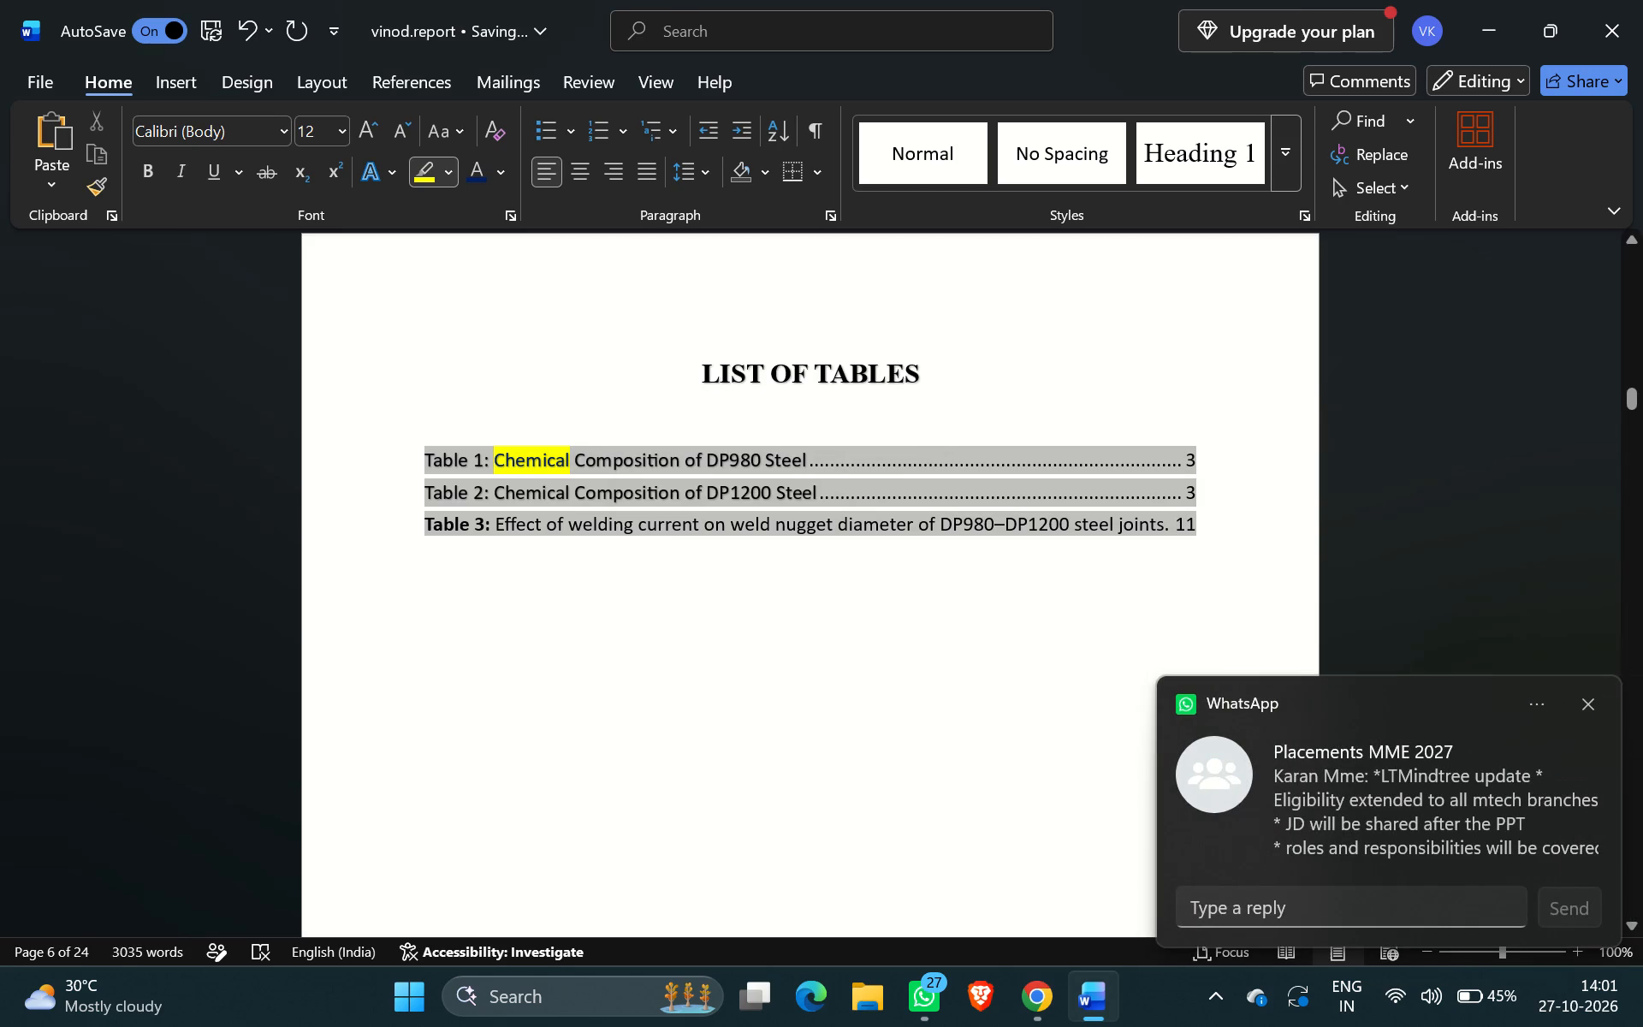
key("ctrl+z")
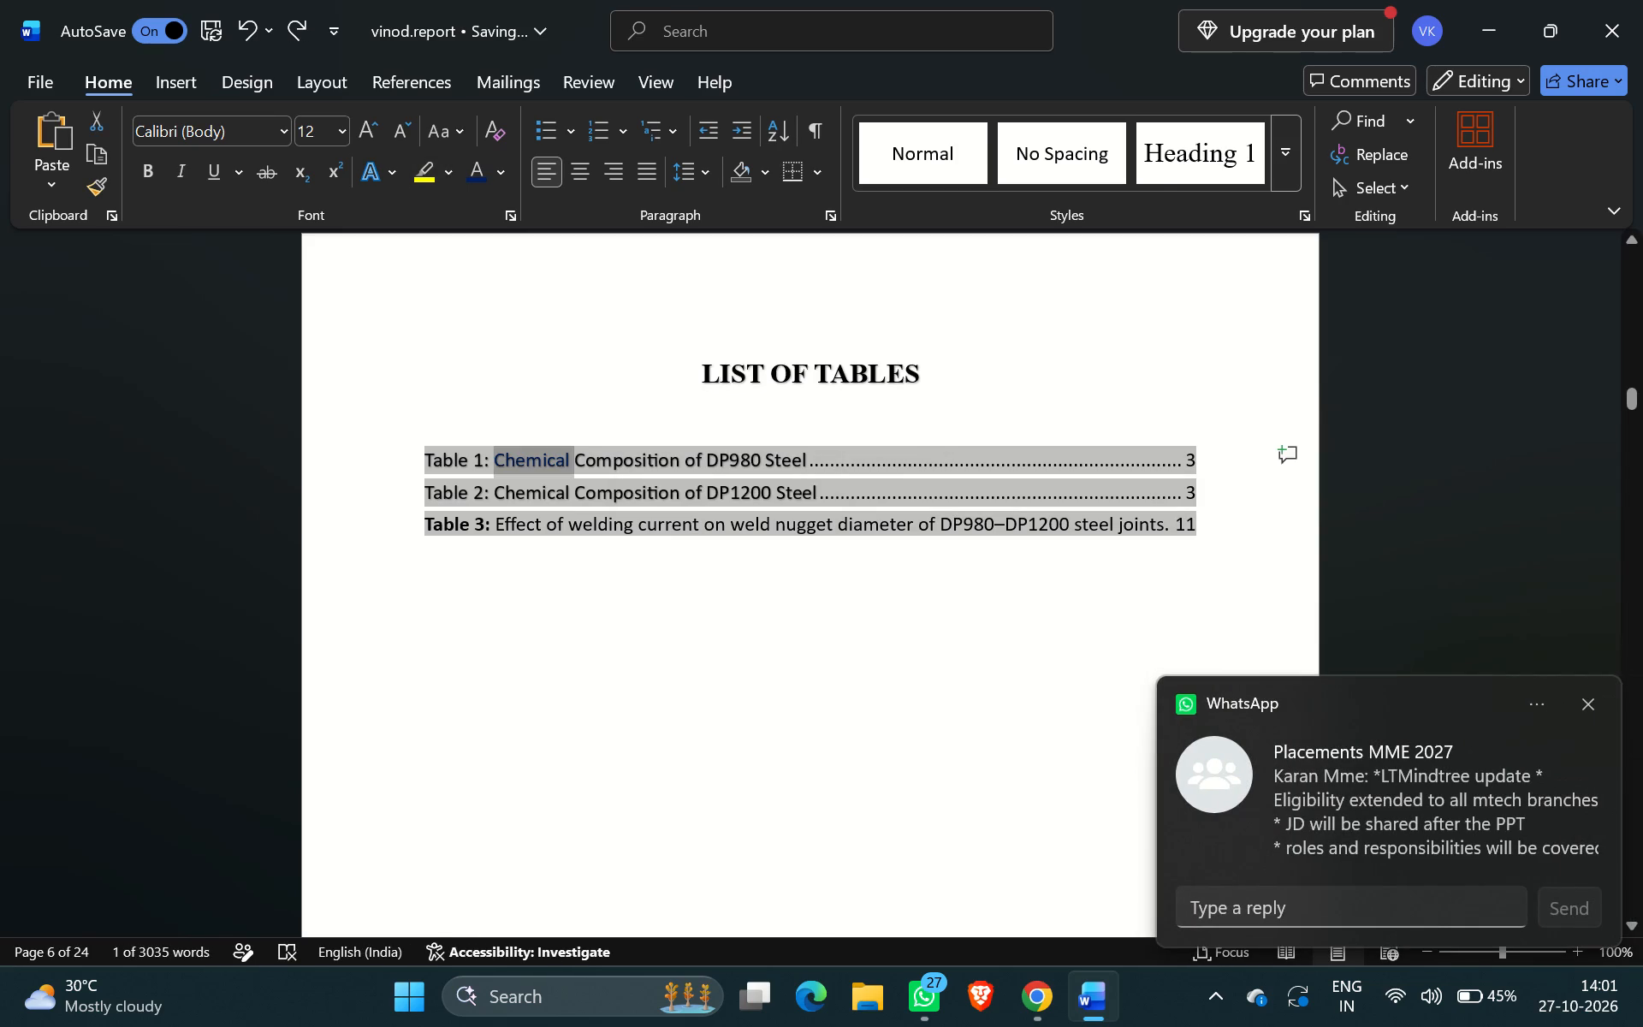
Undo the last three changes to the List of Tables, including the underline removal from "Chemical" and the entire-table update.
left_click(639, 671)
double_click(542, 465)
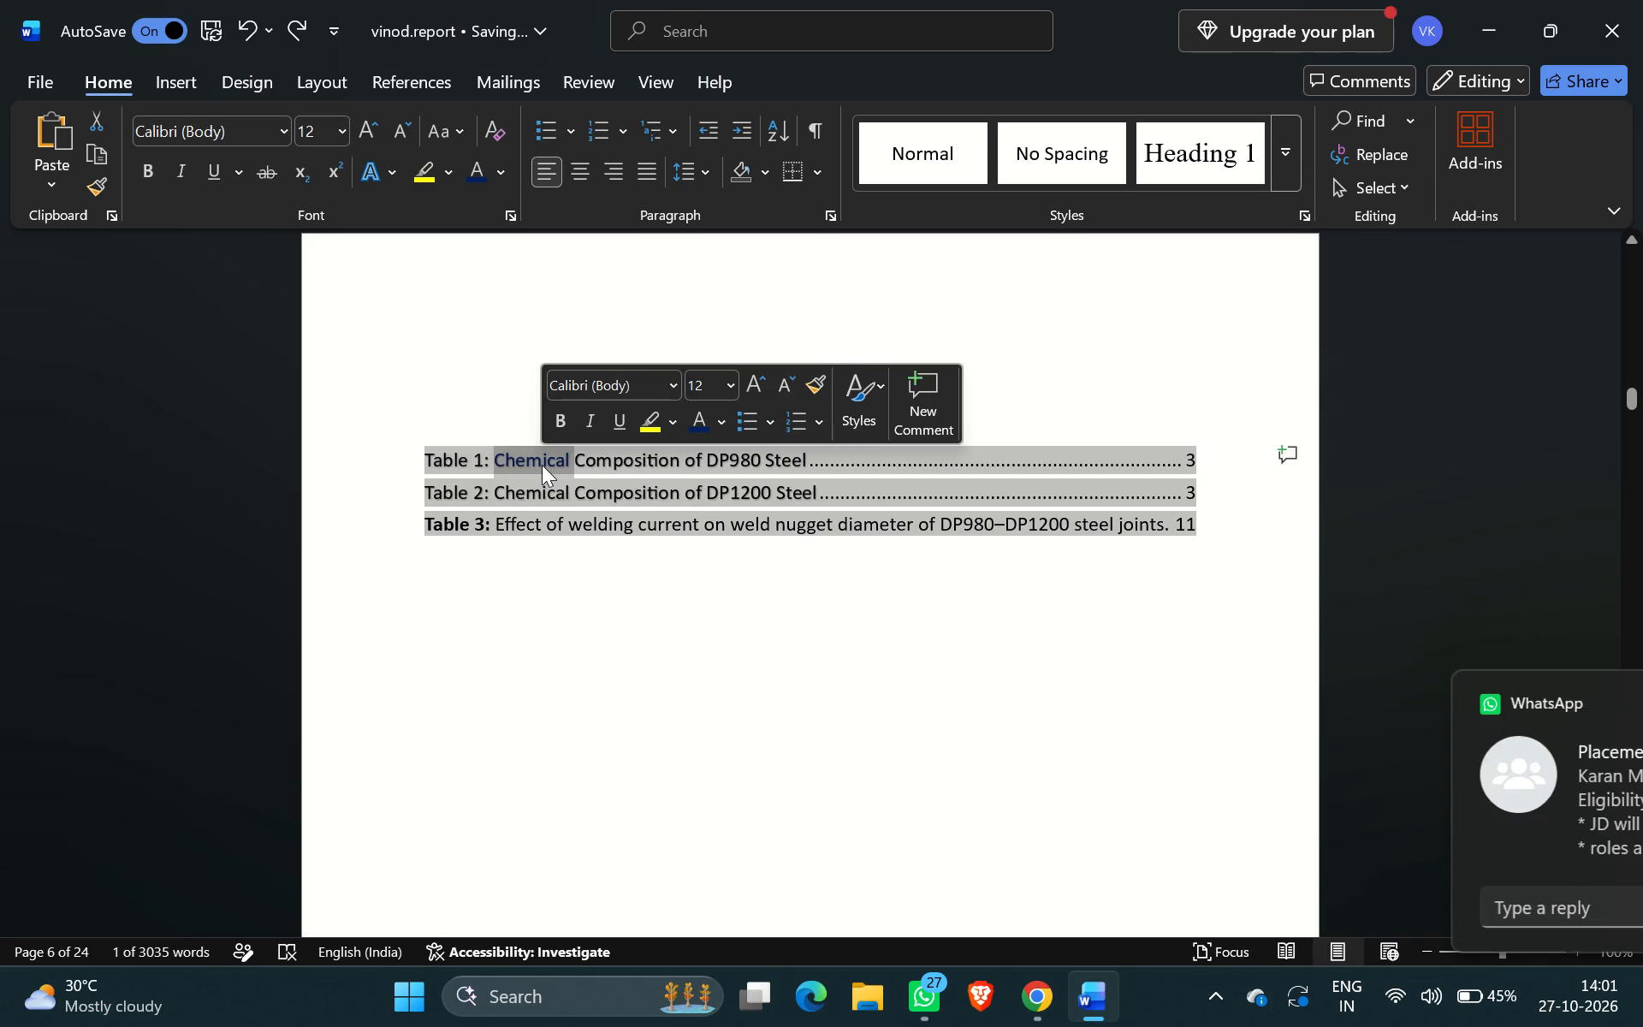
left_click(644, 644)
double_click(537, 454)
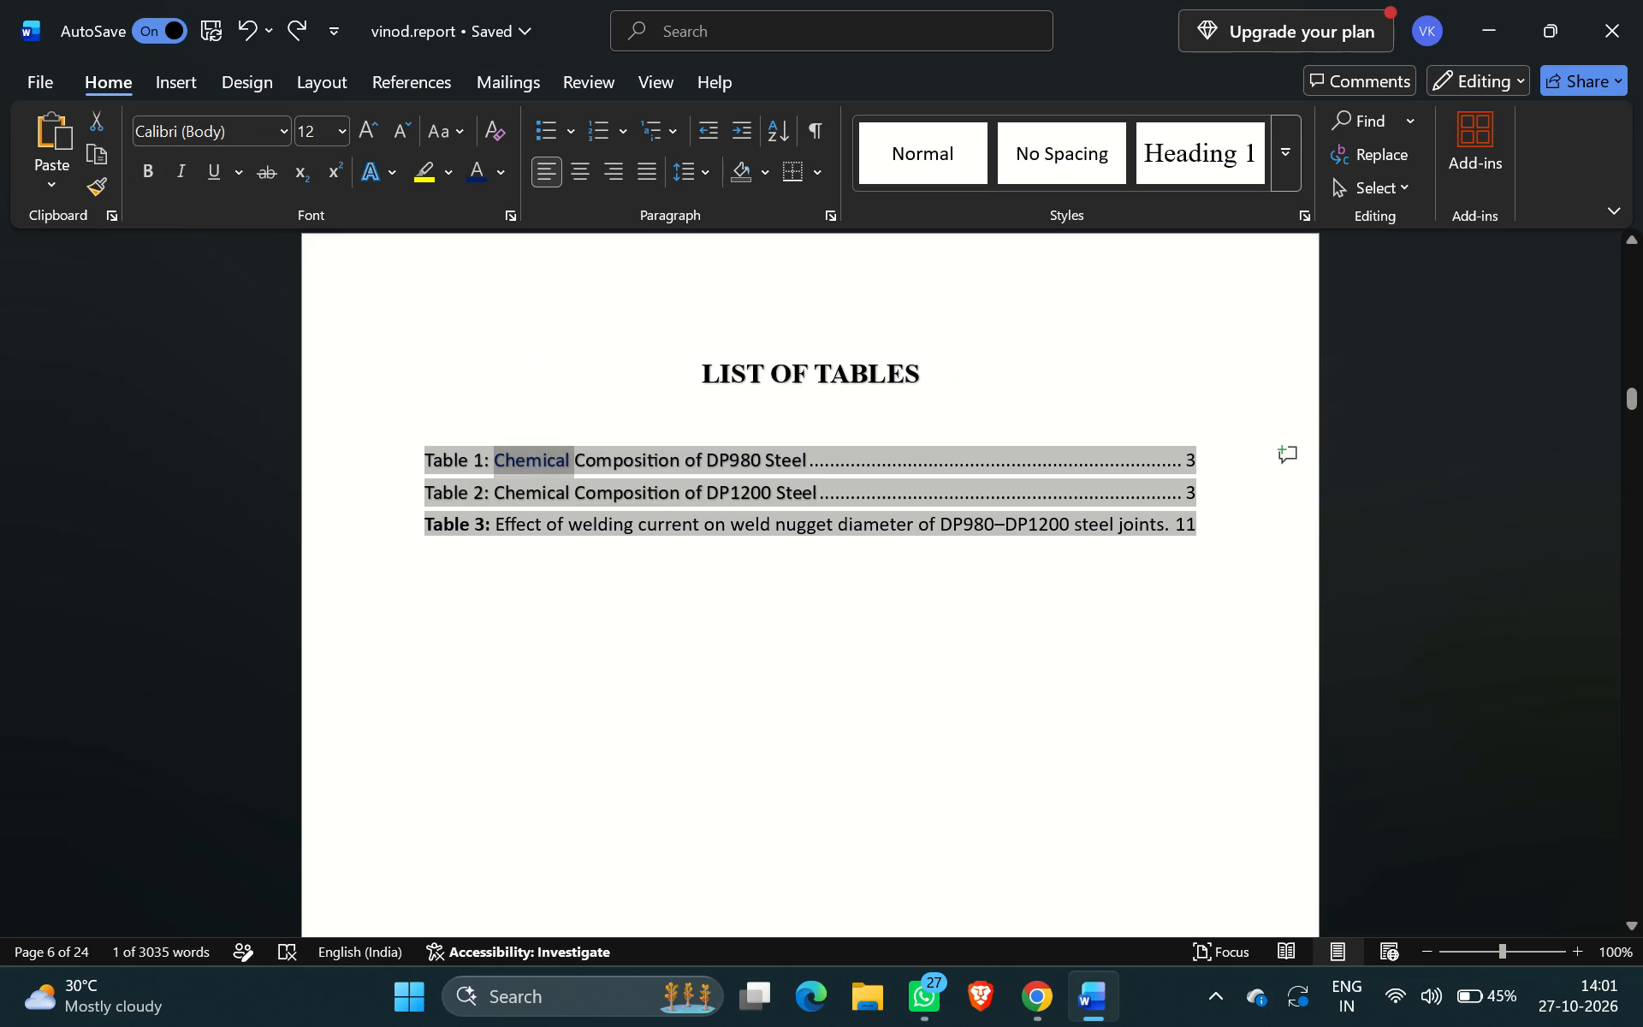
key("ctrl+z")
key("ctrl+z")
key("ctrl+z")
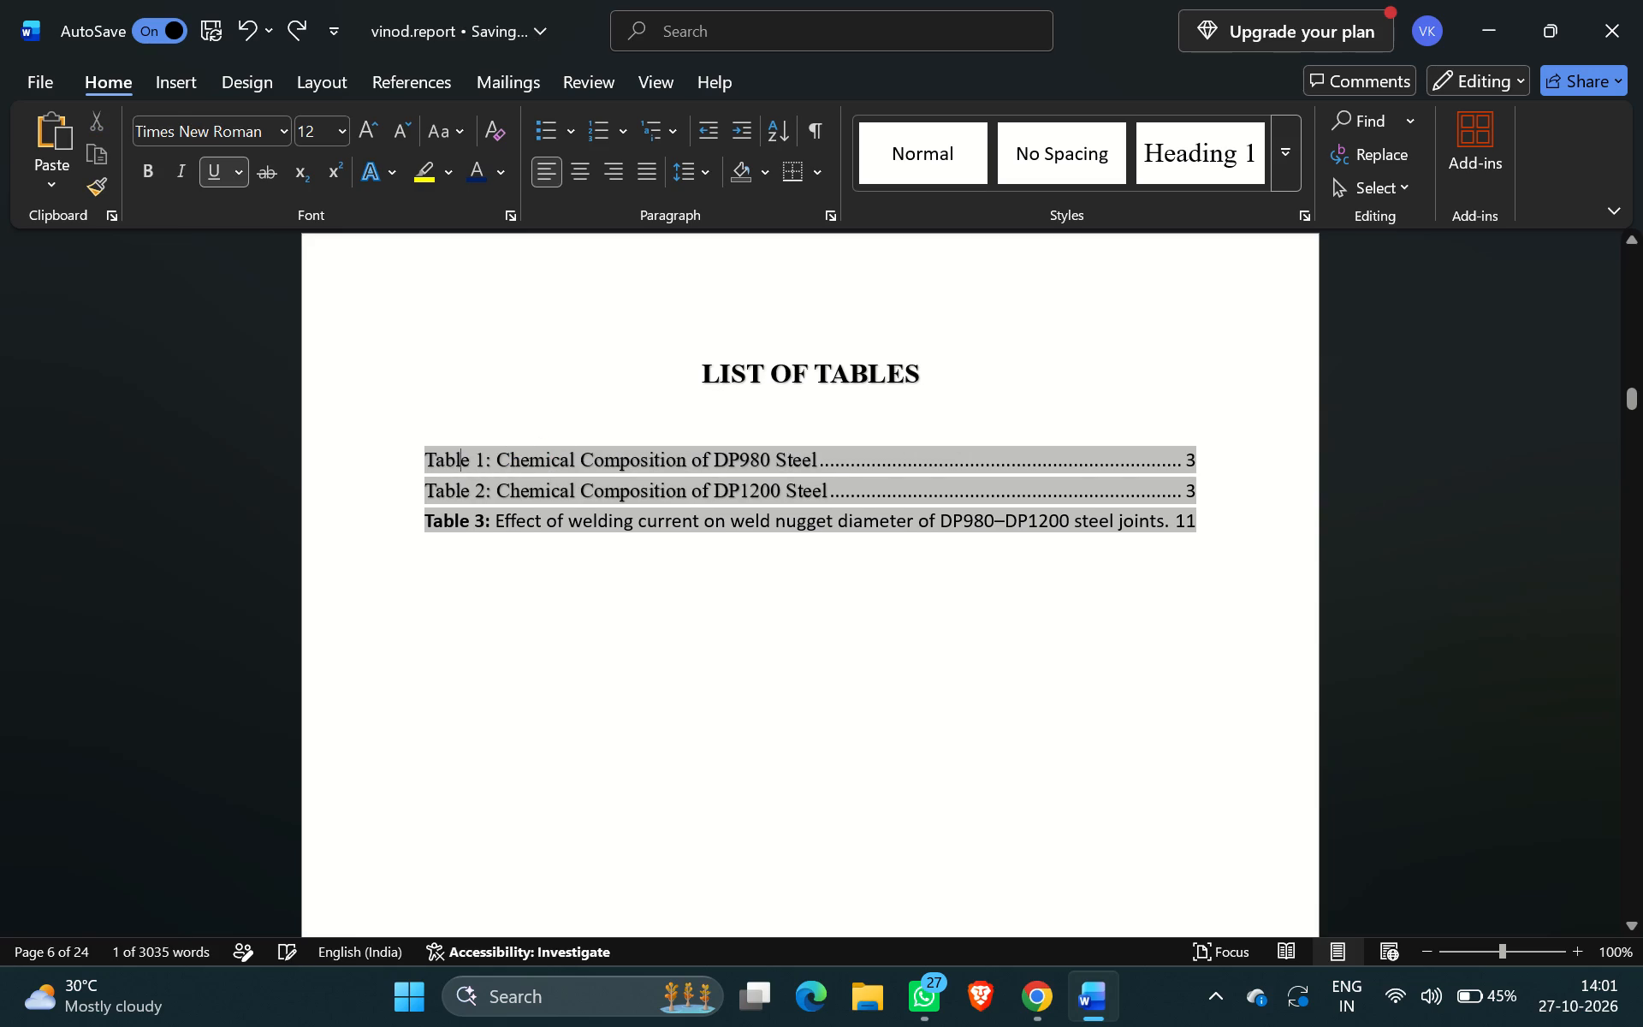
left_click(583, 614)
scroll(583, 614, "down", 1)
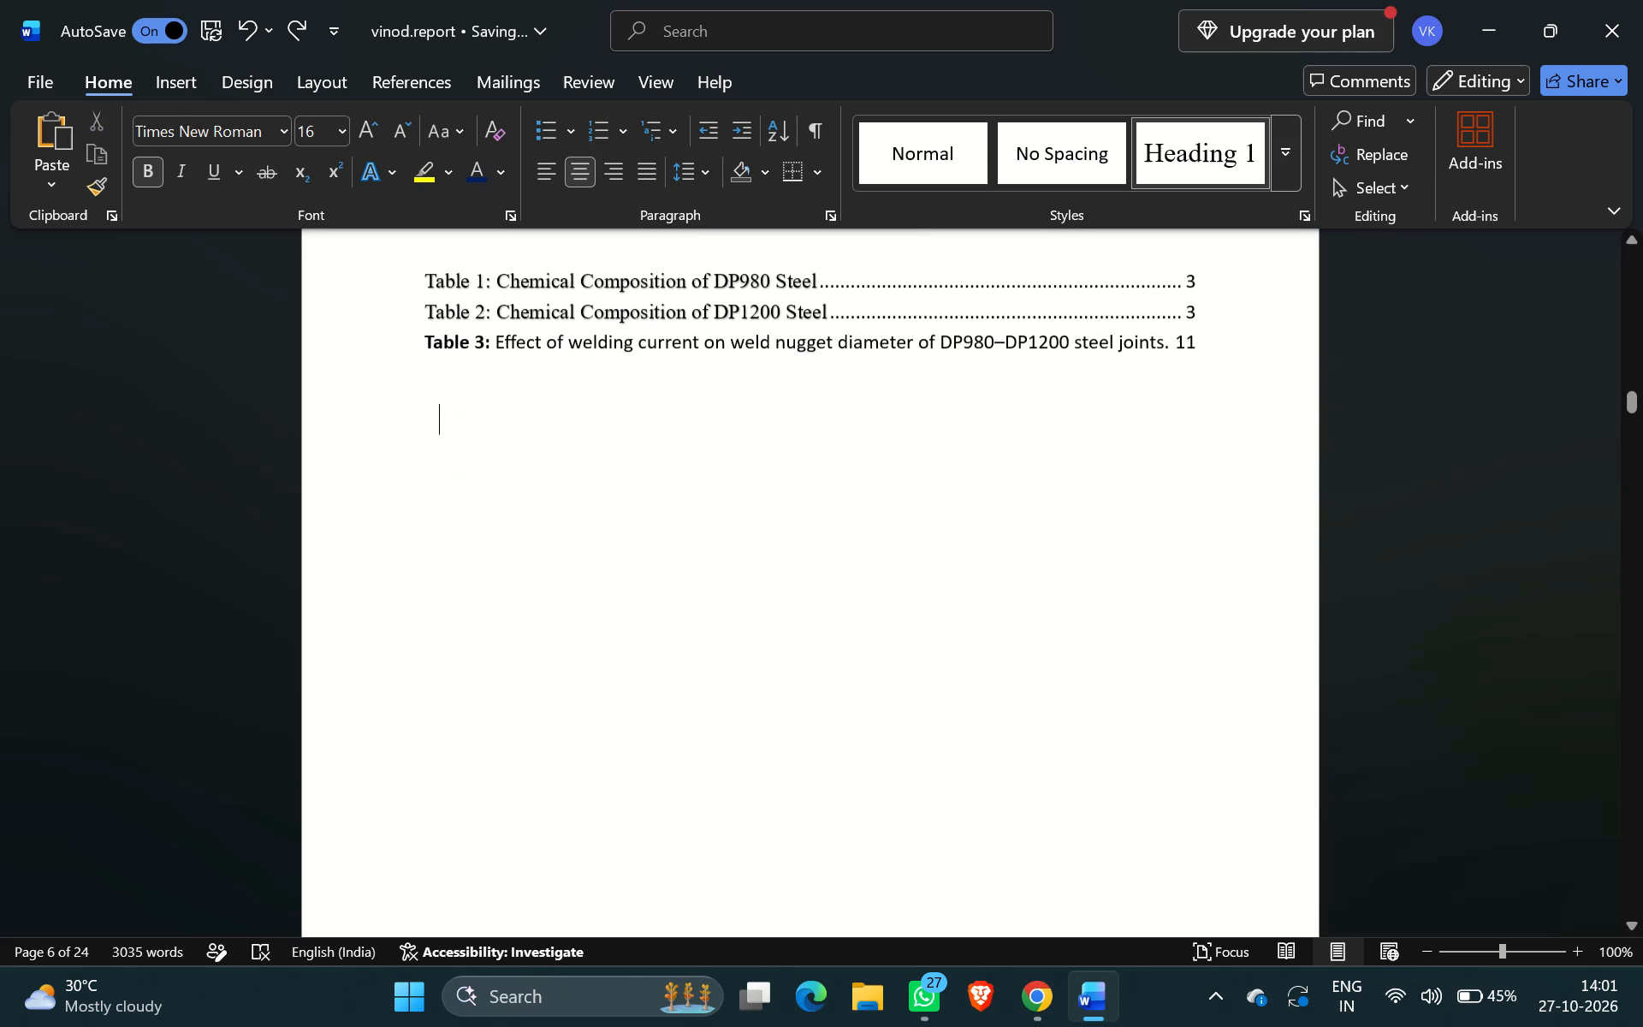
Check the font formatting of the Table 2 and Table 3 entries in the List of Tables.
scroll(583, 614, "down", 3)
scroll(583, 614, "up", 2)
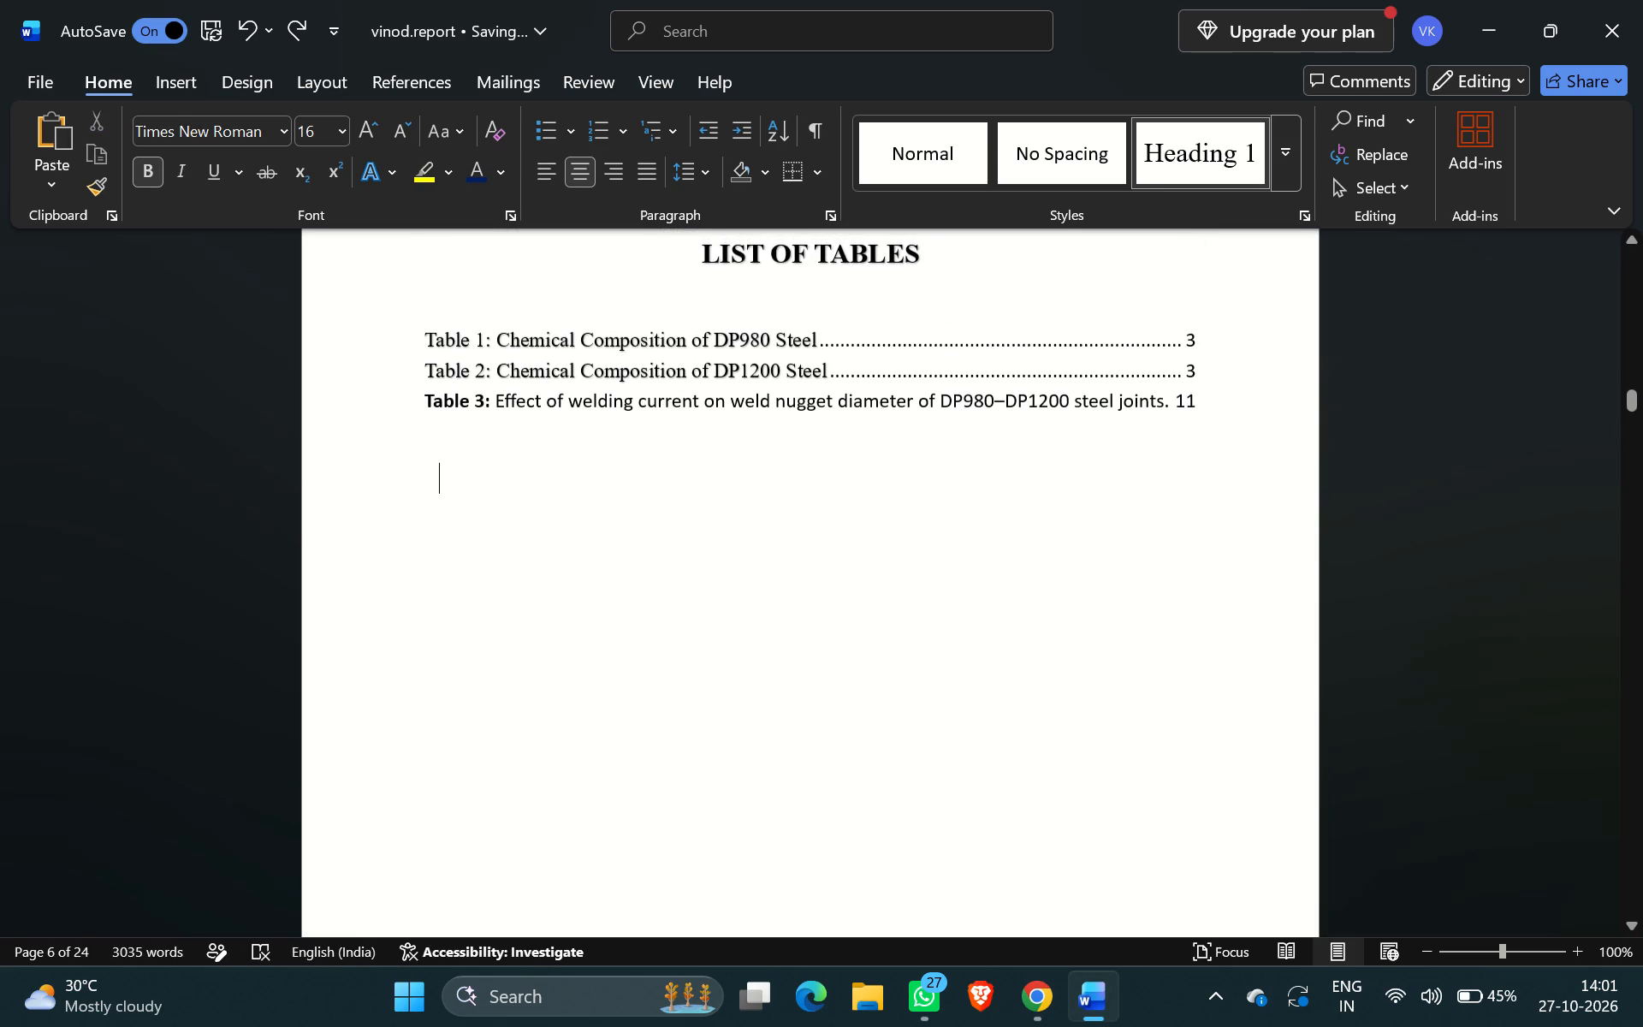
double_click(511, 401)
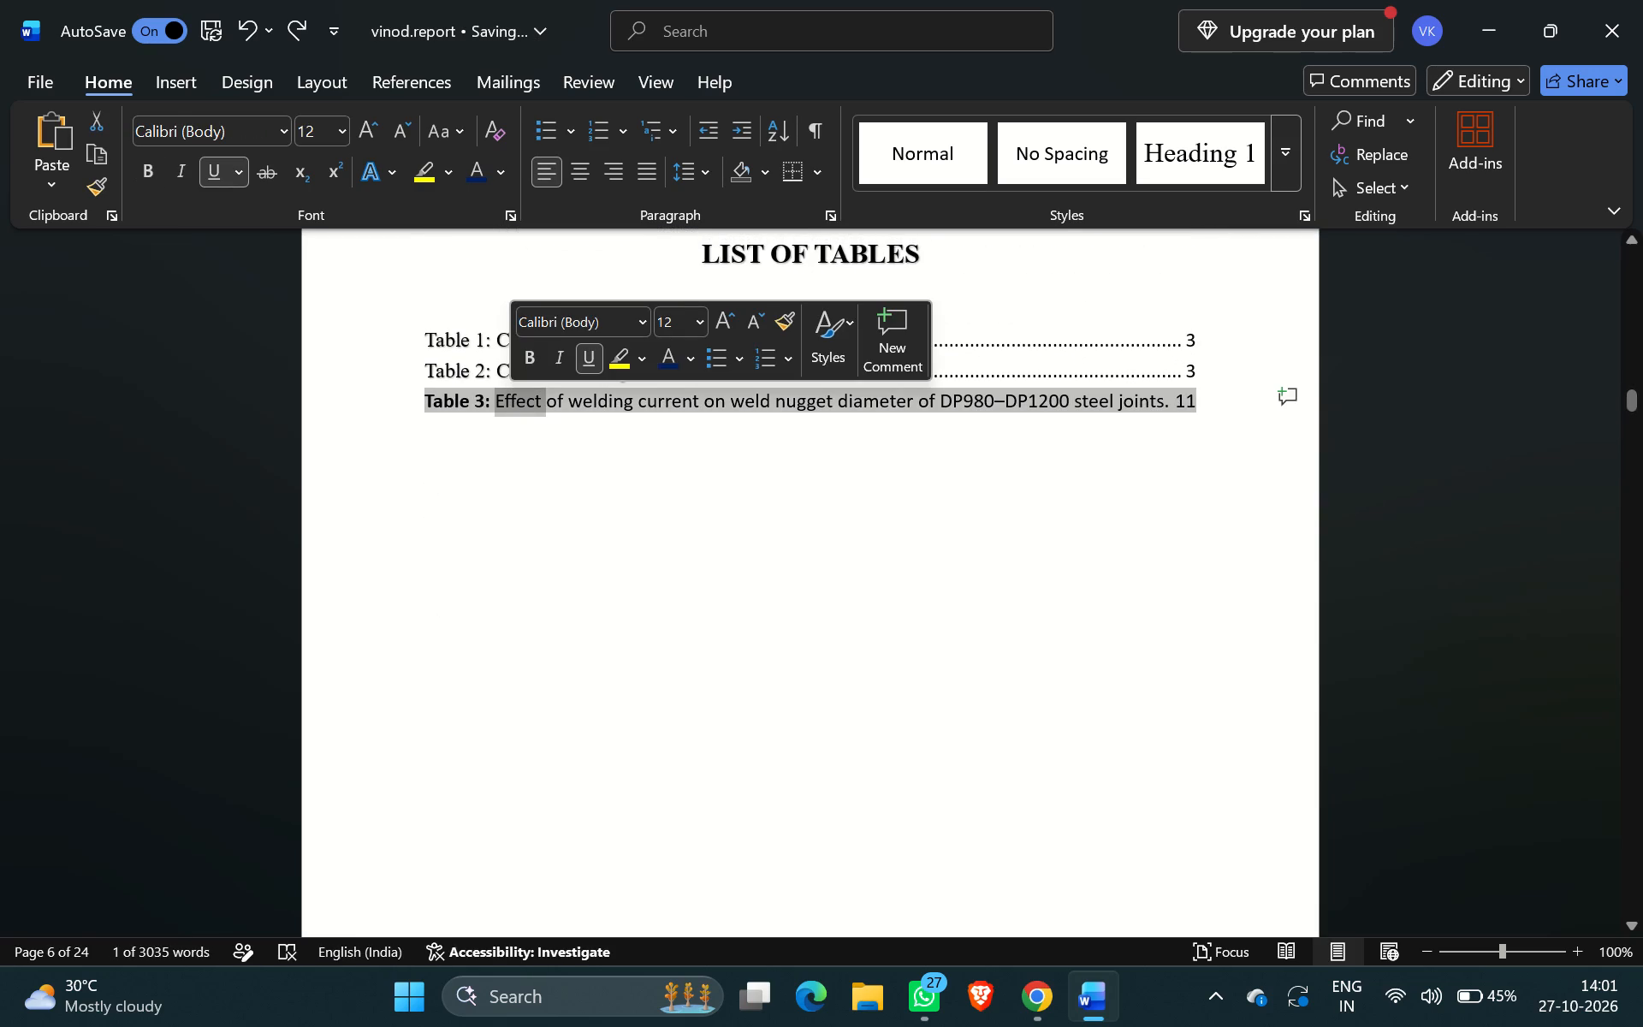
double_click(498, 362)
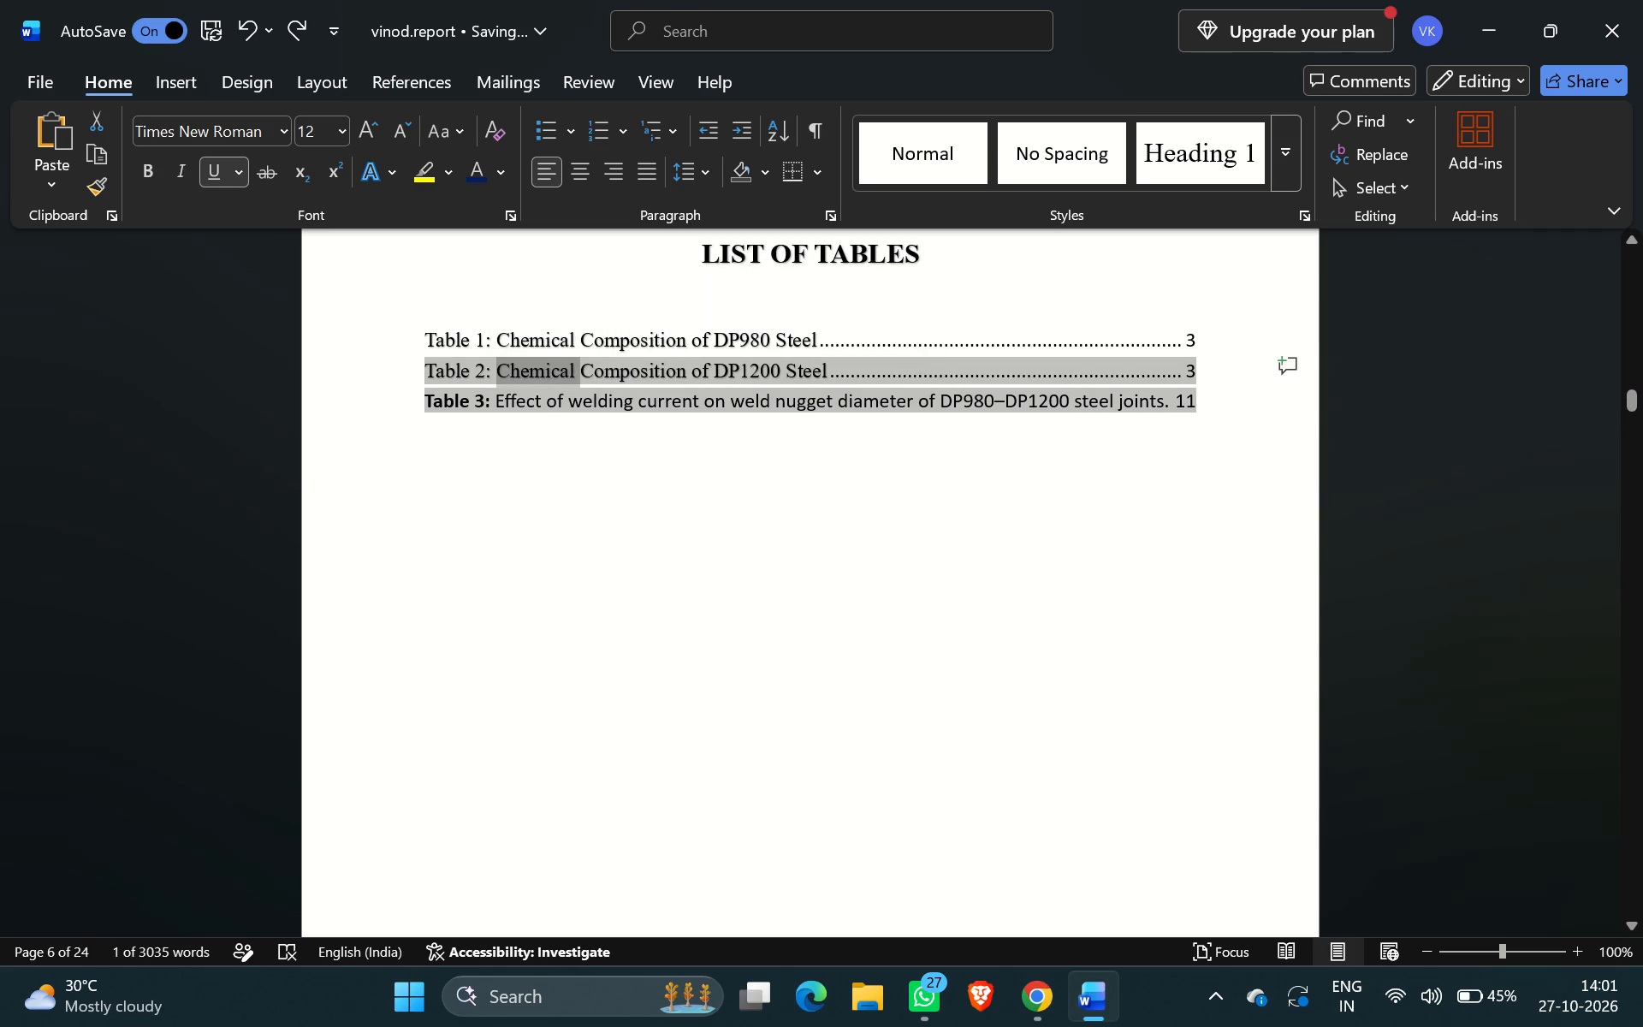
Look through the report body and check the font formatting of the Table 1 caption in section 1.3 DP980.
scroll(581, 647, "down", 4)
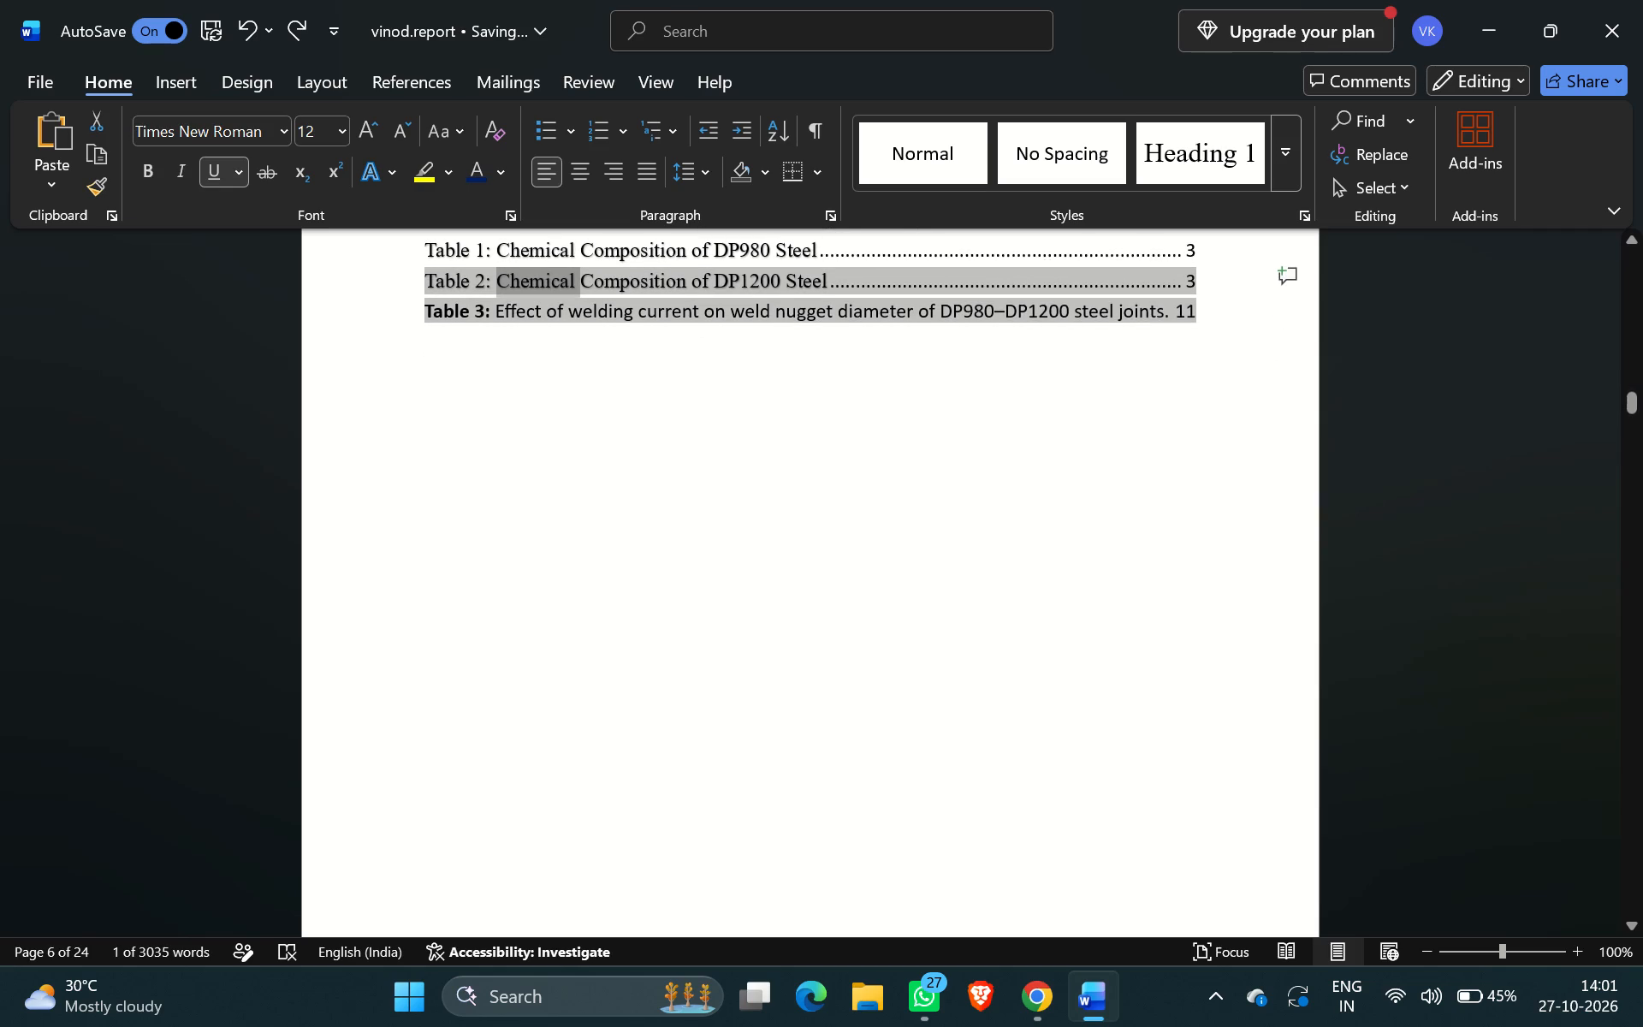
scroll(581, 647, "down", 5)
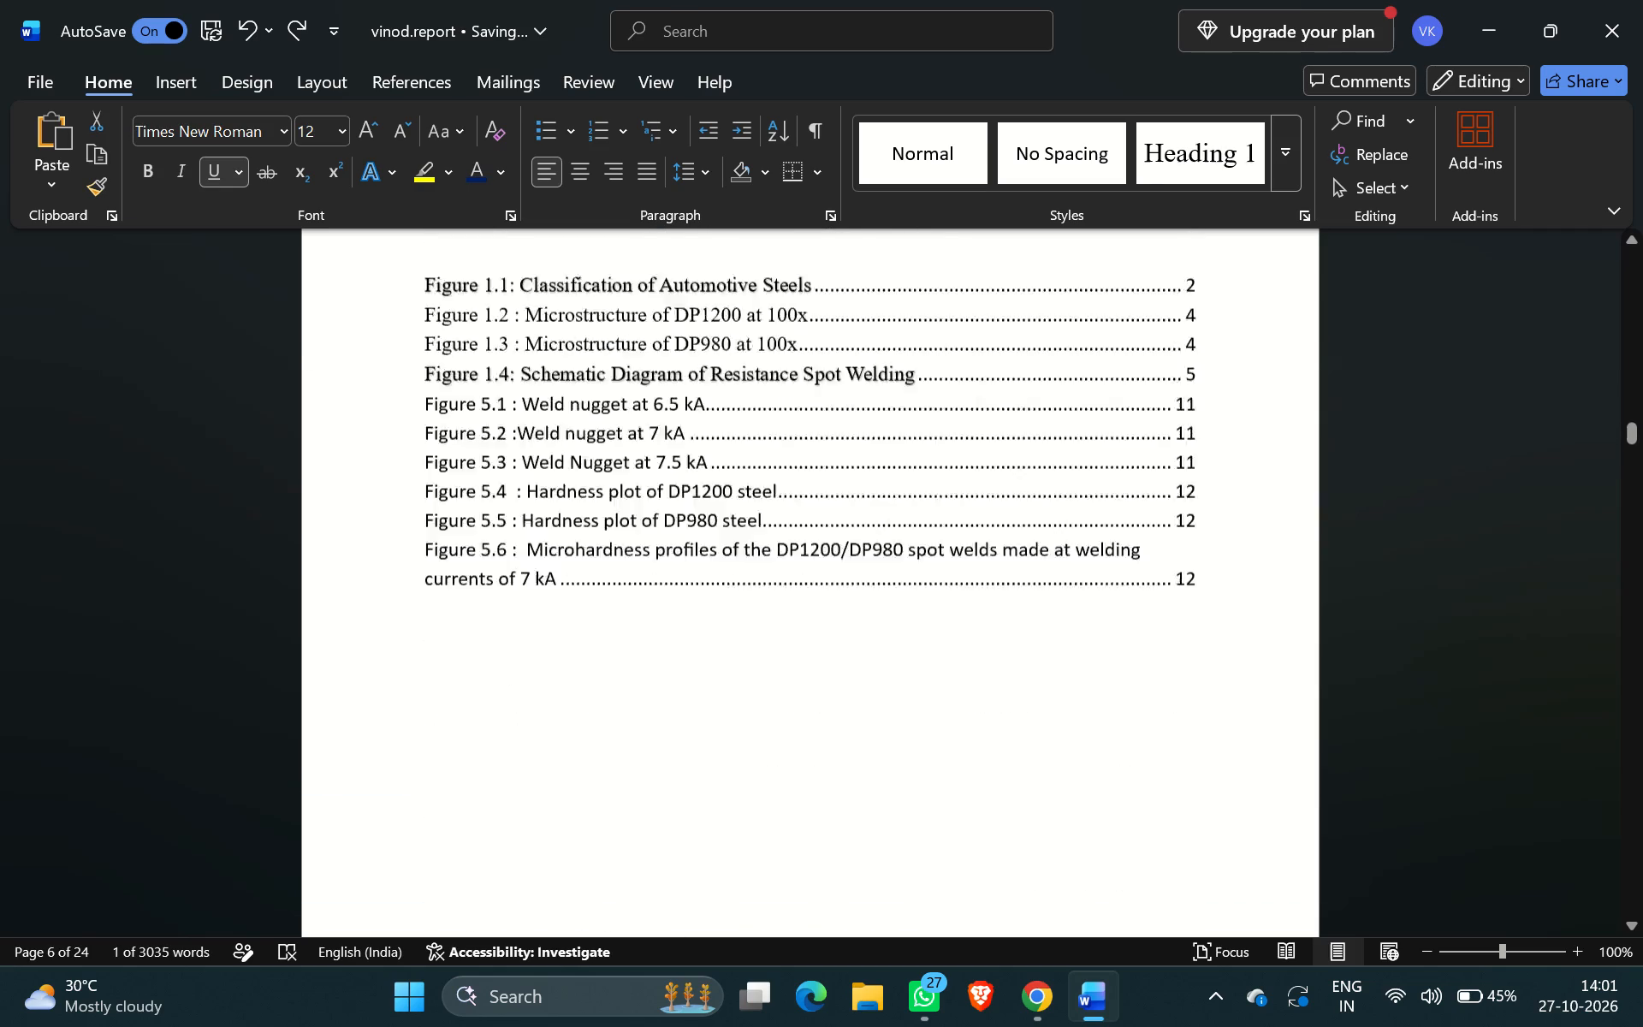
scroll(581, 647, "down", 9)
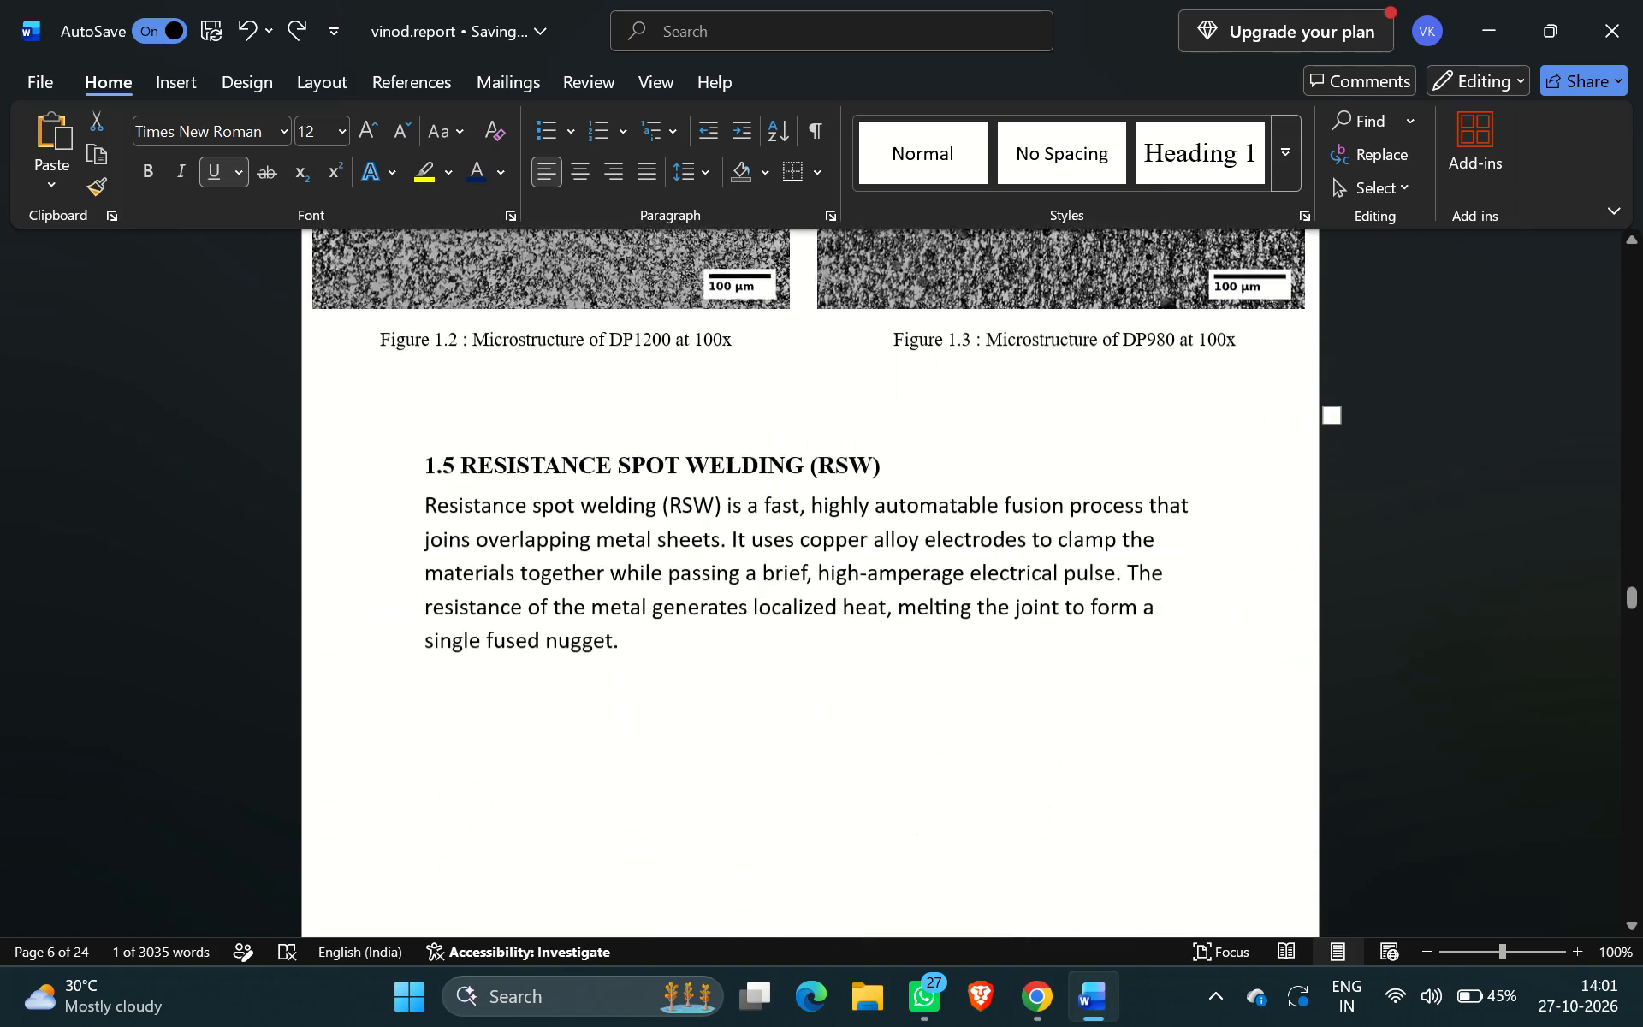
scroll(581, 647, "down", 6)
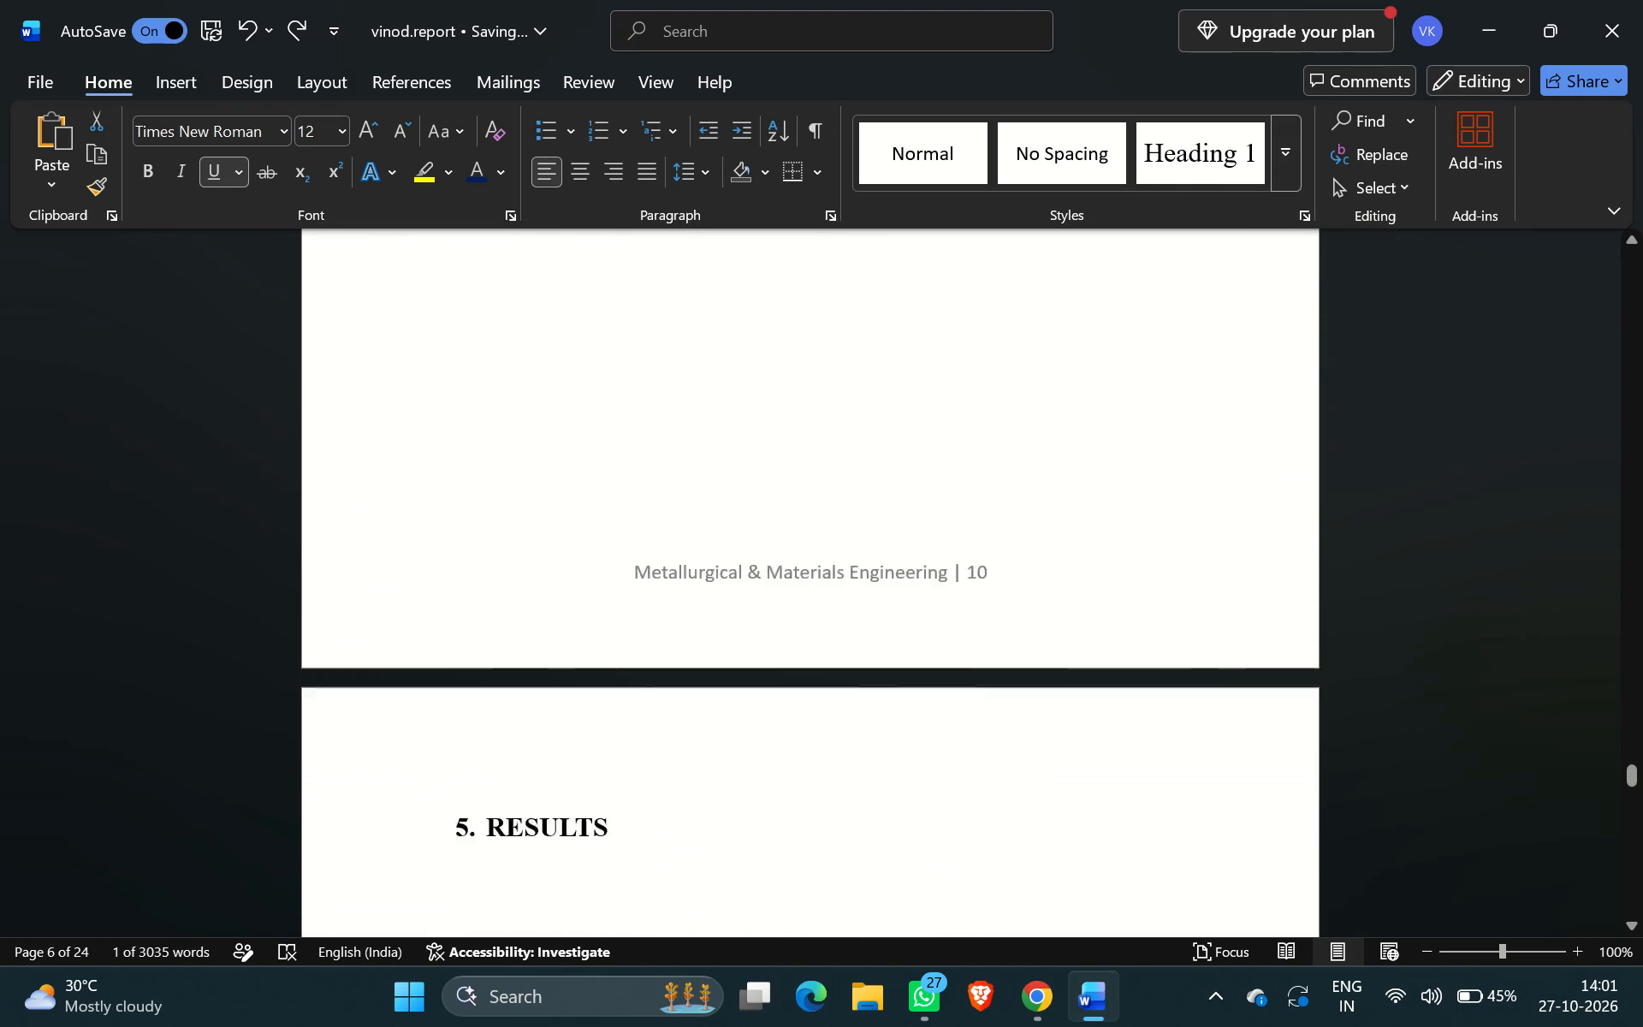
scroll(581, 647, "down", 1)
scroll(581, 647, "up", 7)
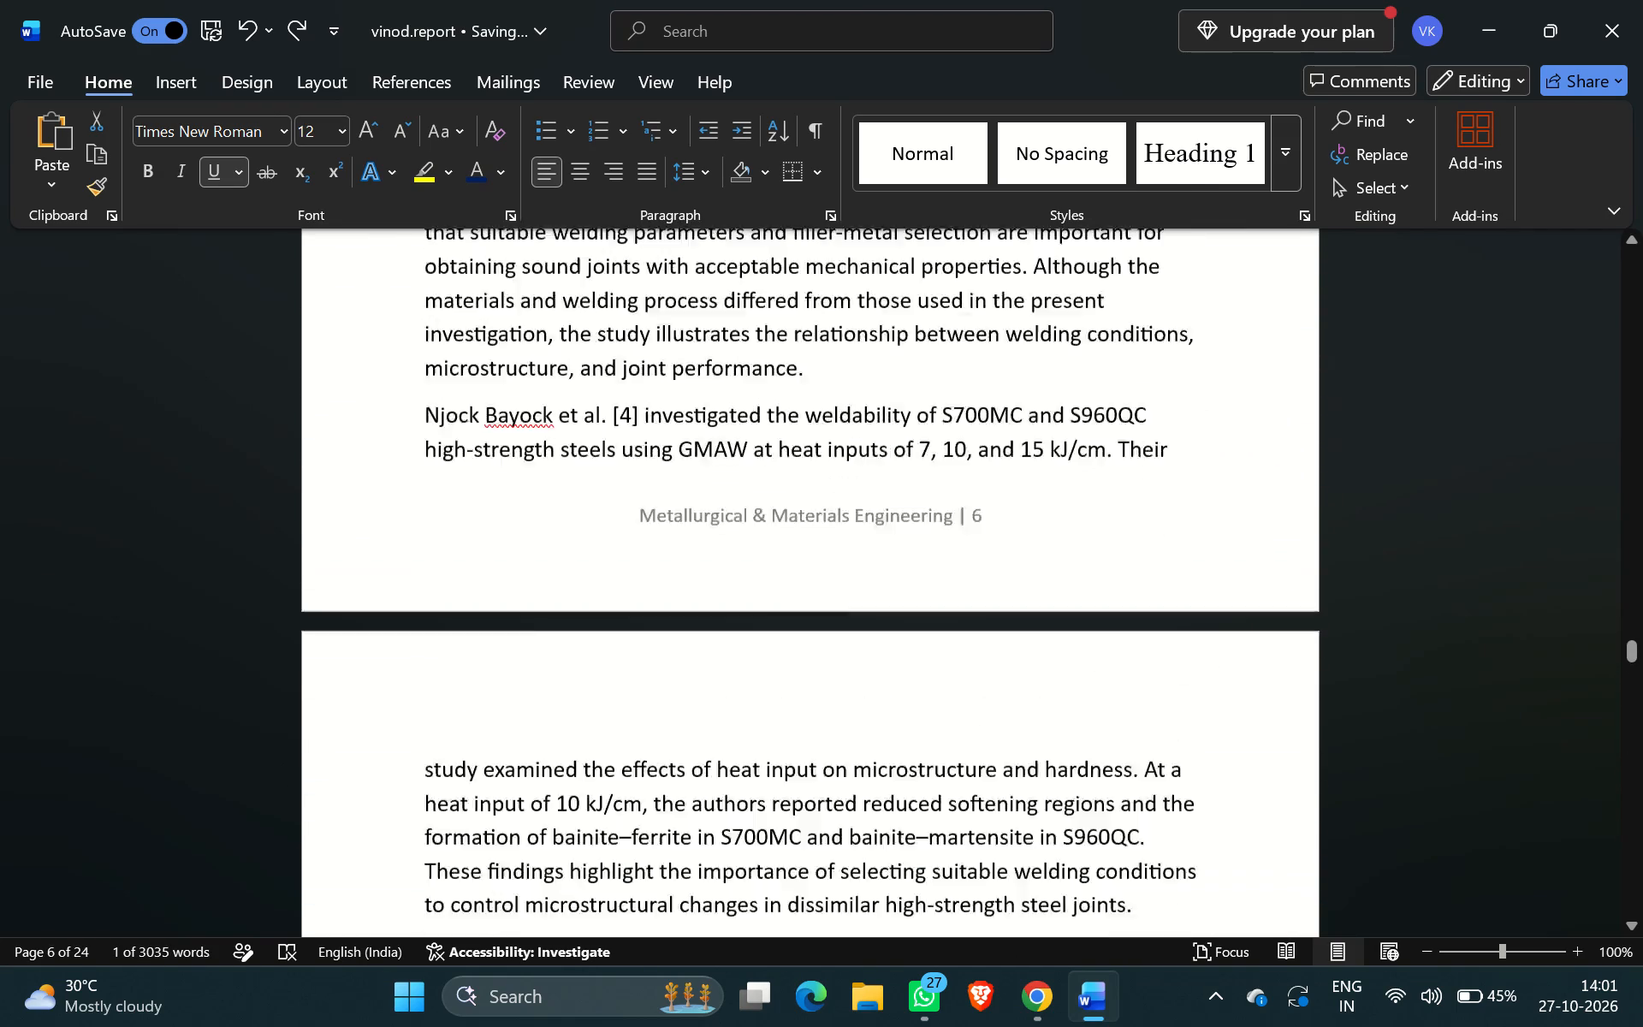
scroll(581, 647, "up", 2)
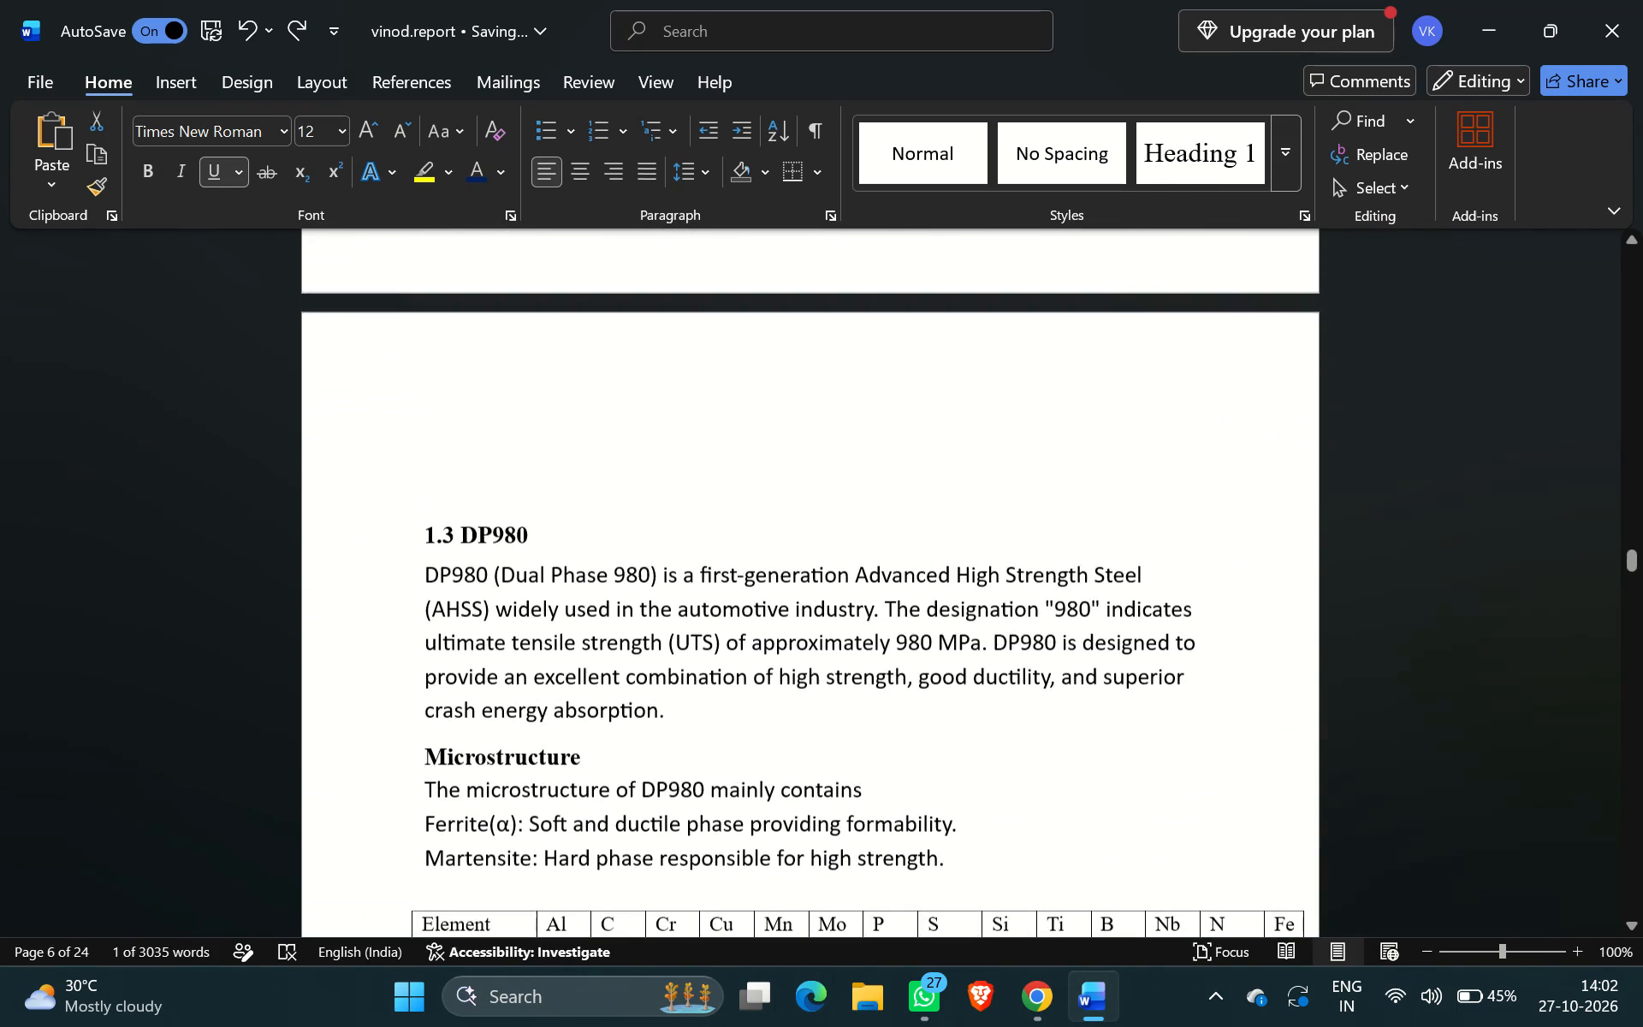
scroll(581, 647, "down", 1)
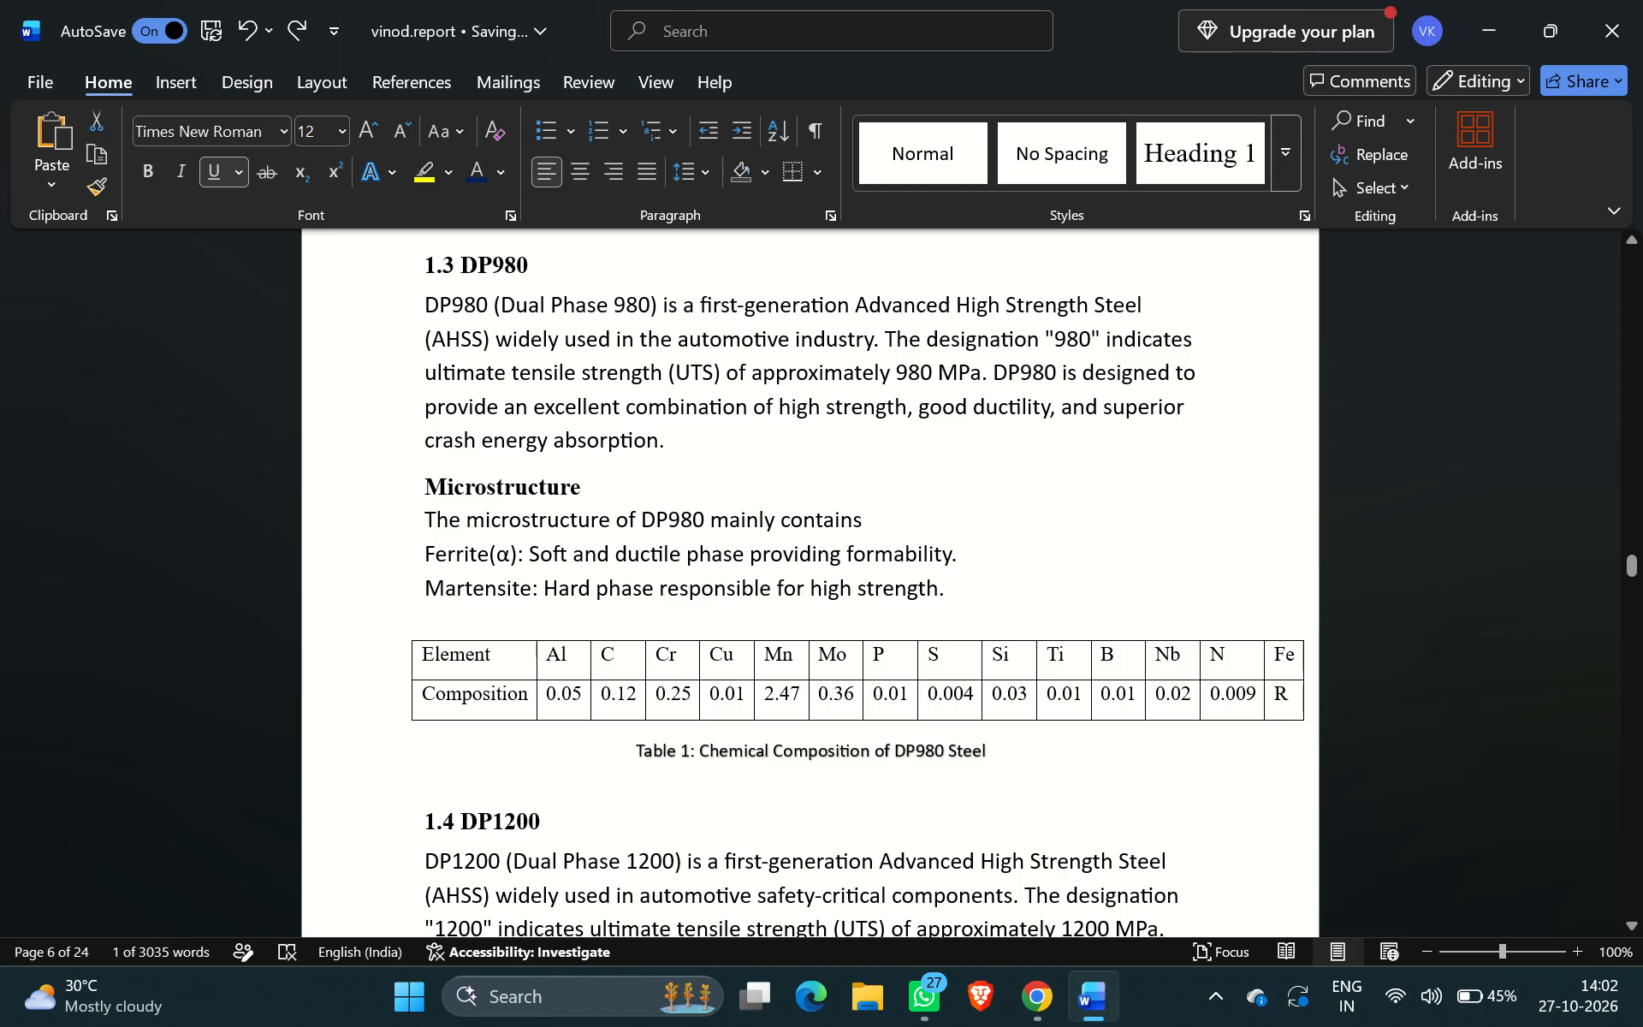
double_click(709, 748)
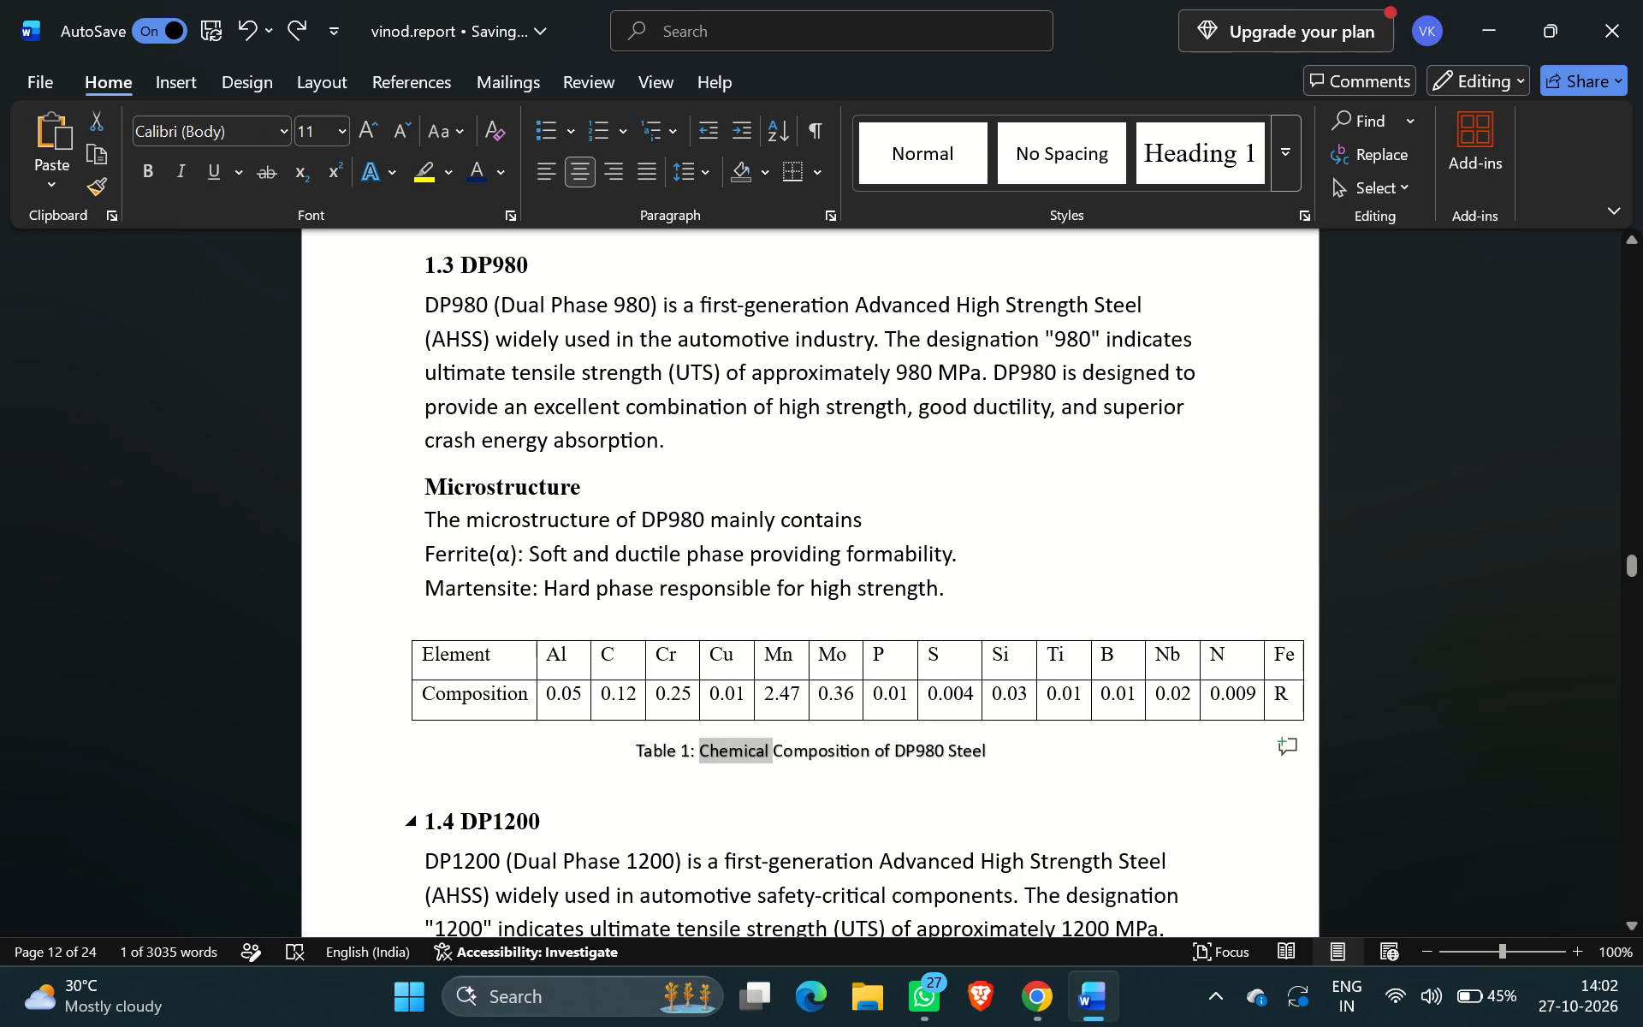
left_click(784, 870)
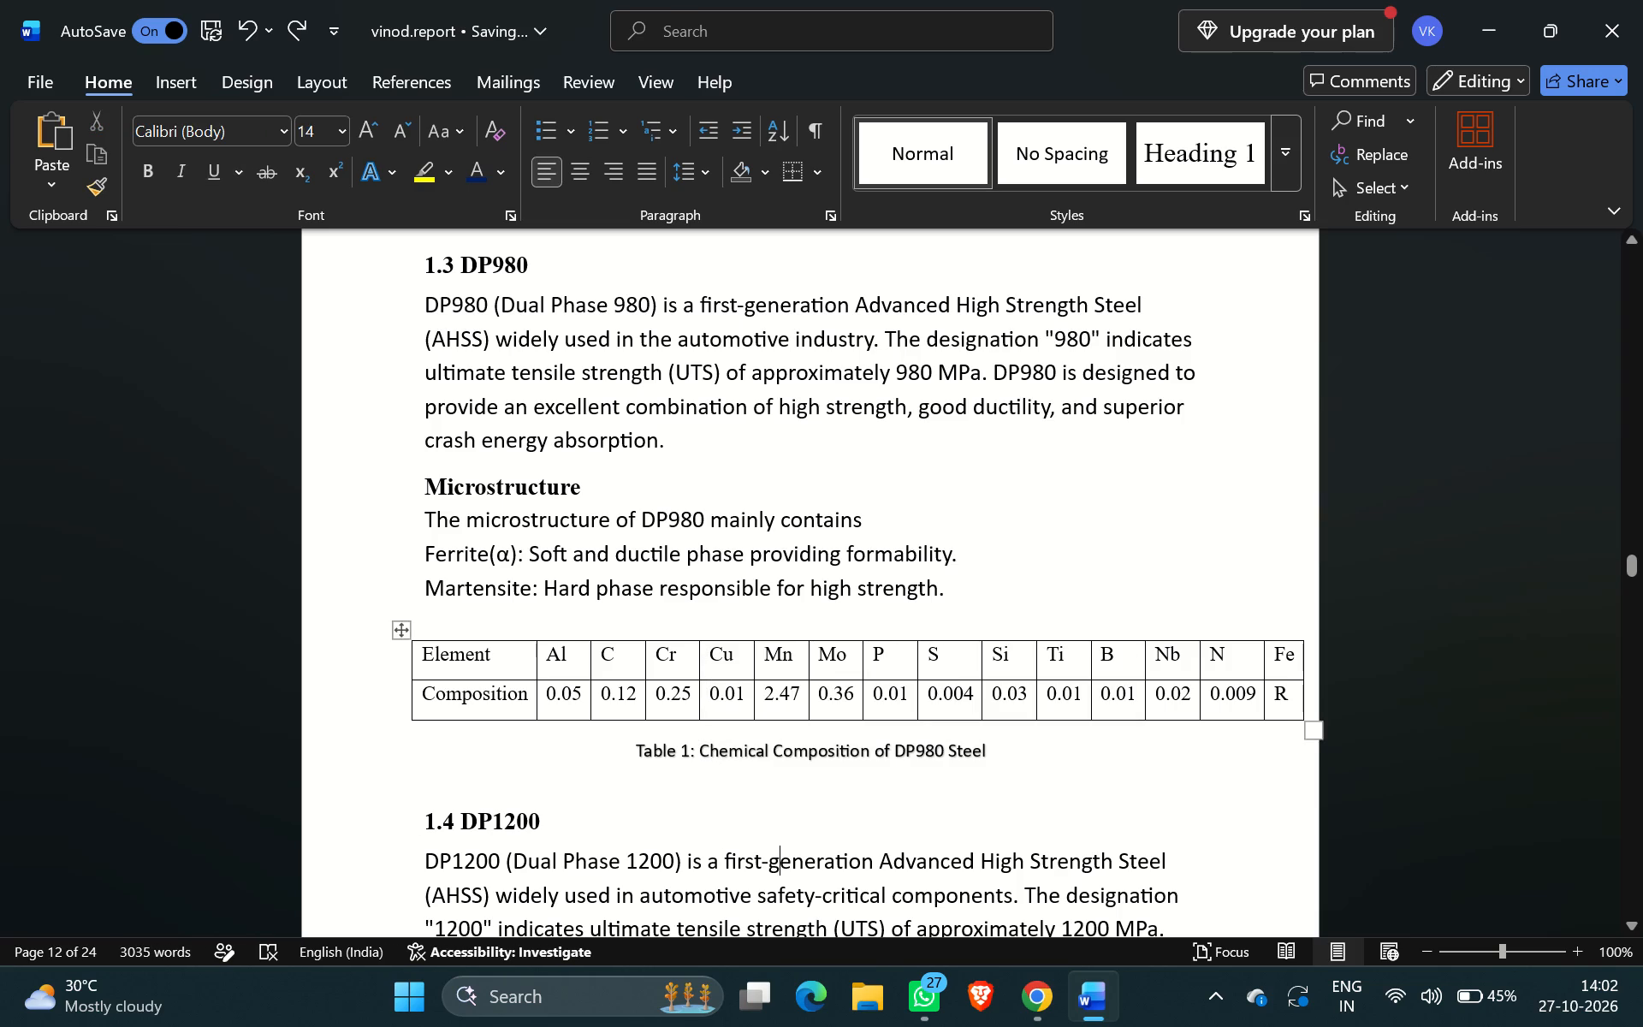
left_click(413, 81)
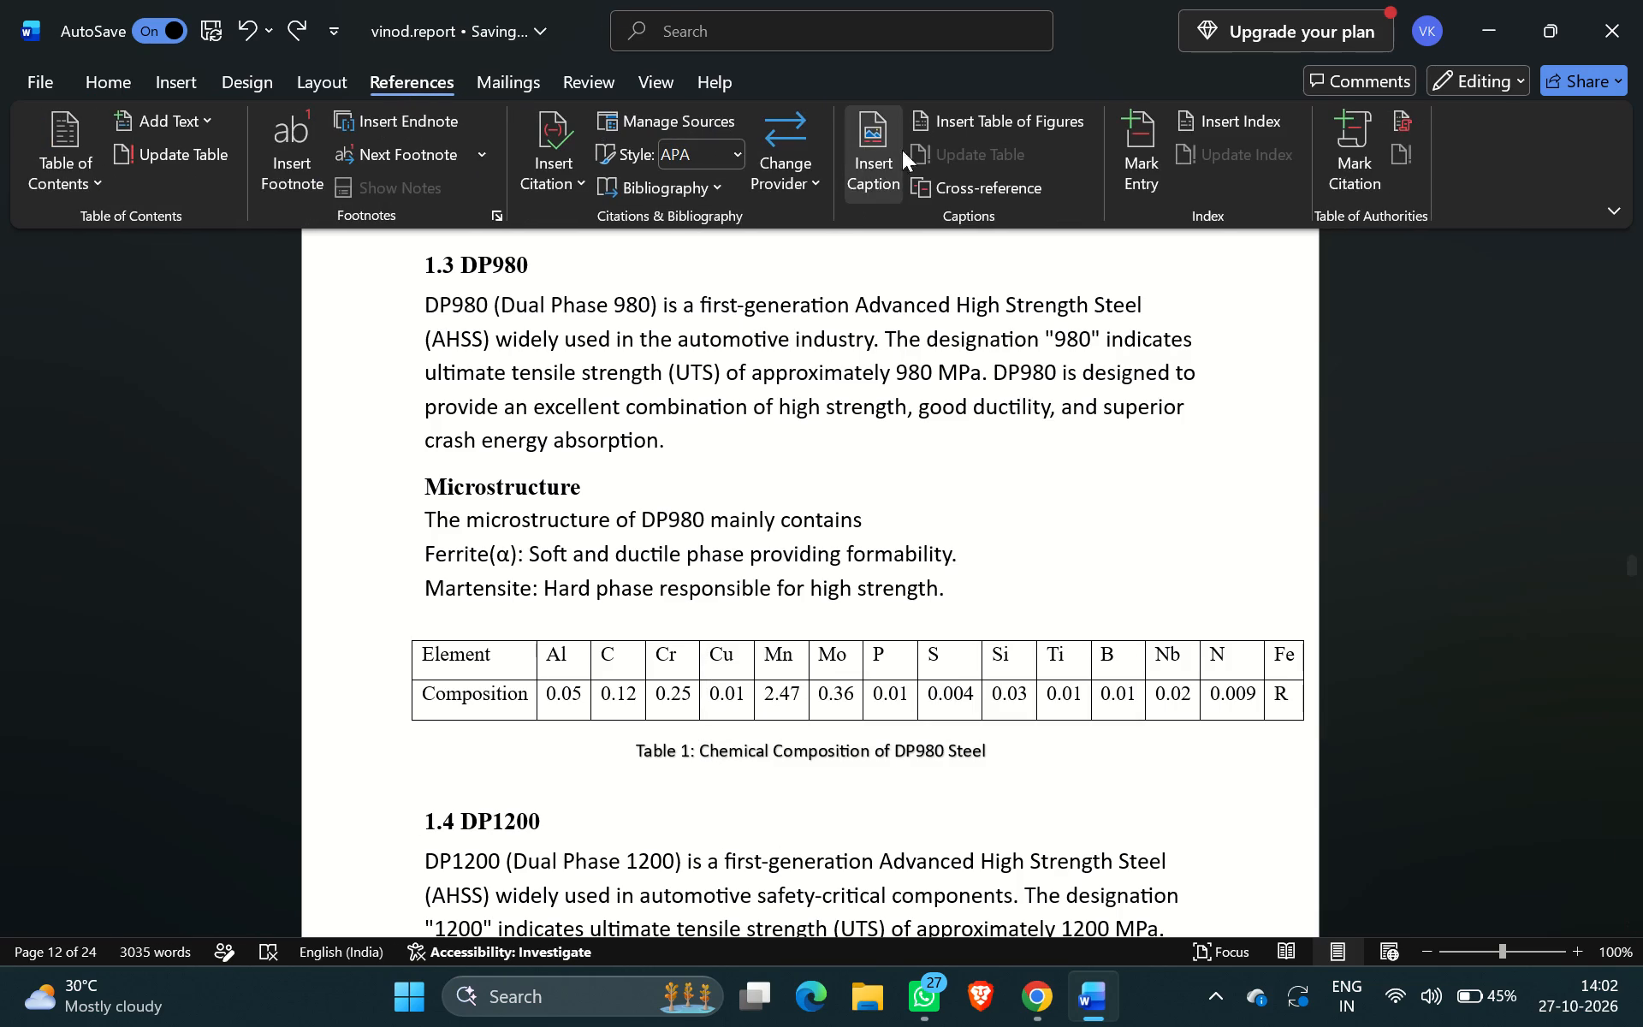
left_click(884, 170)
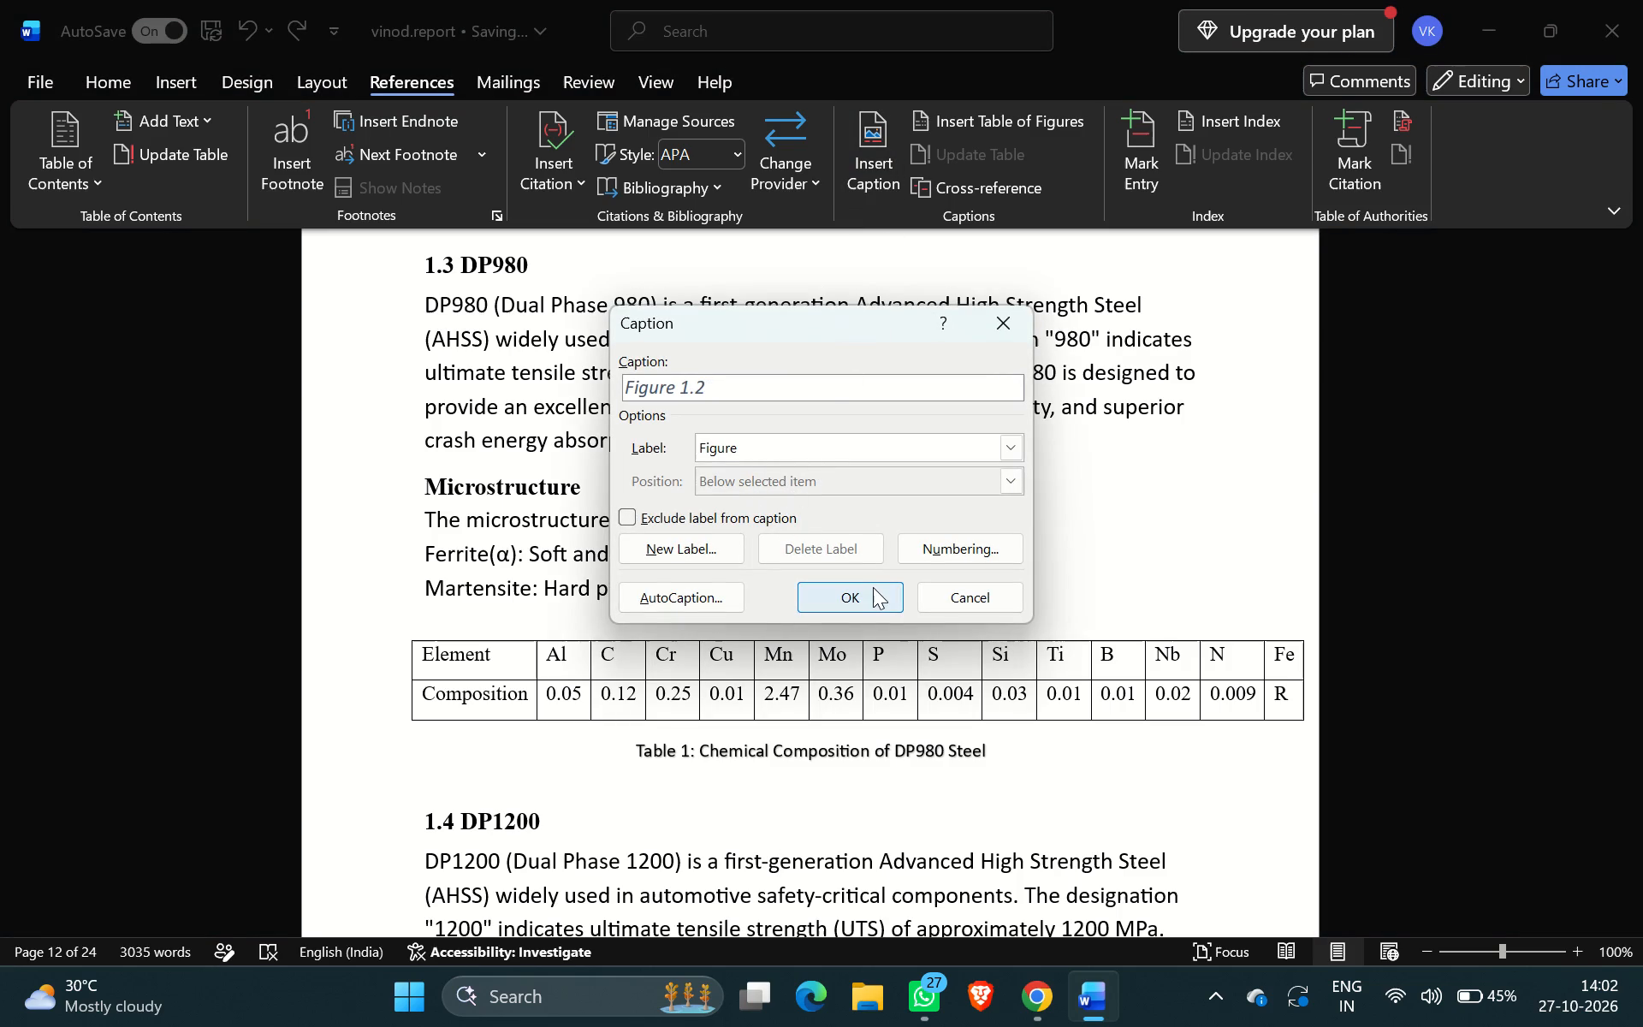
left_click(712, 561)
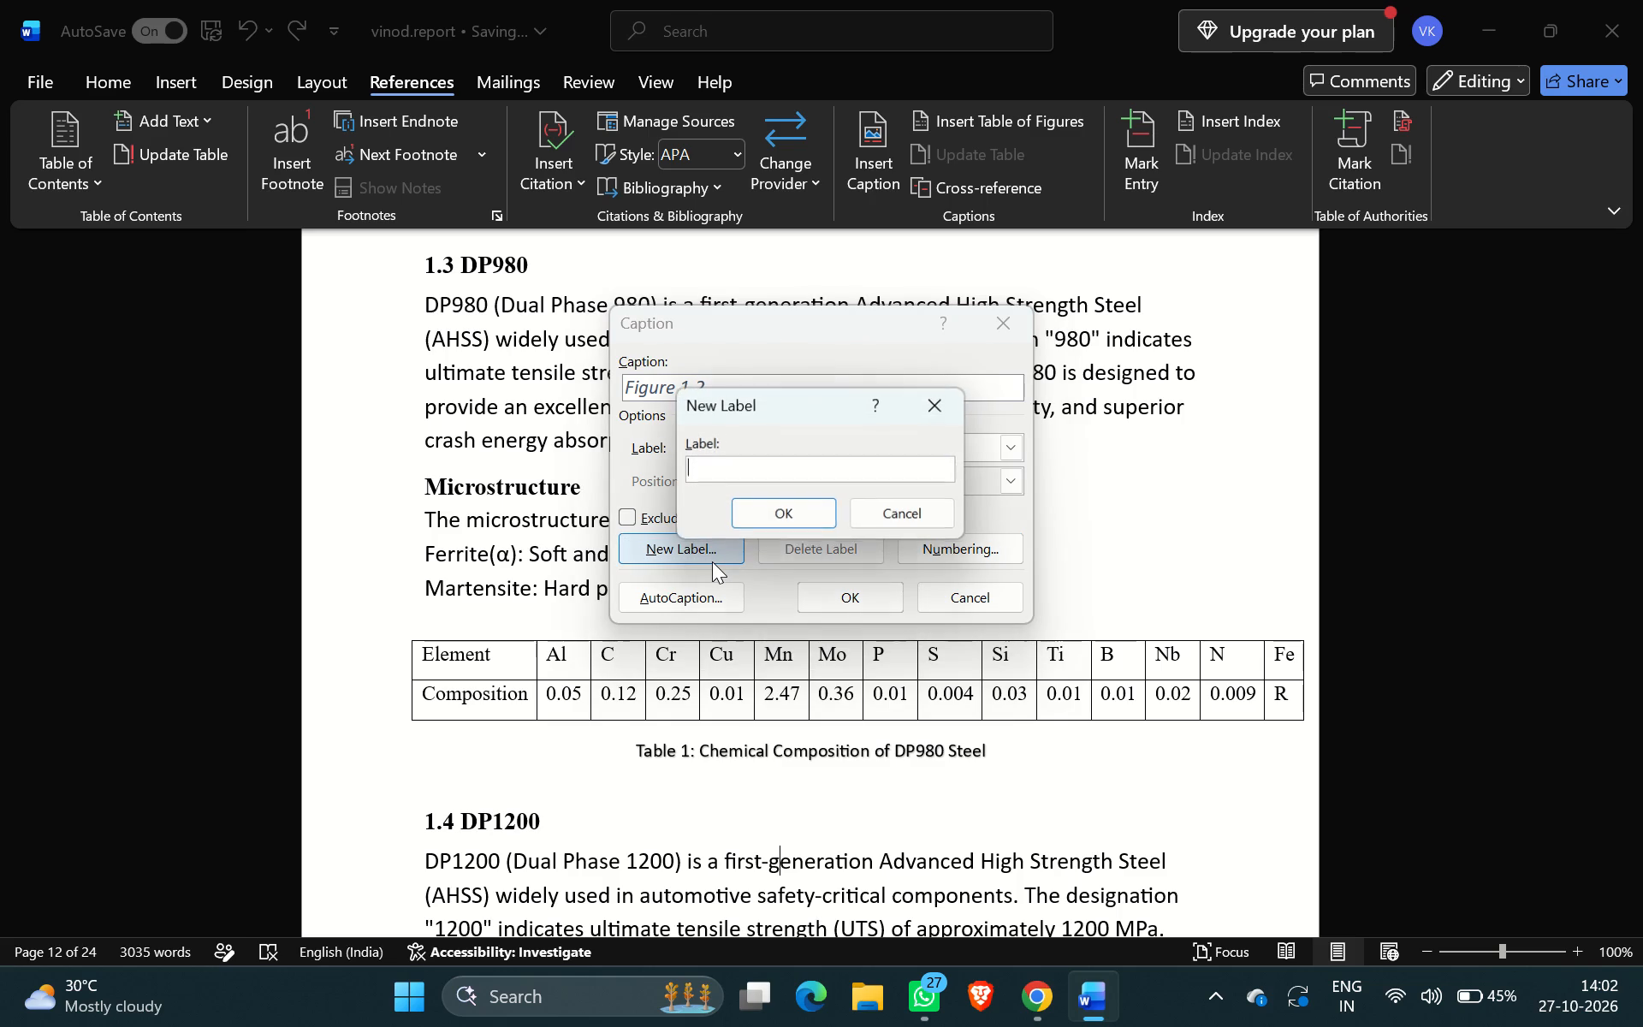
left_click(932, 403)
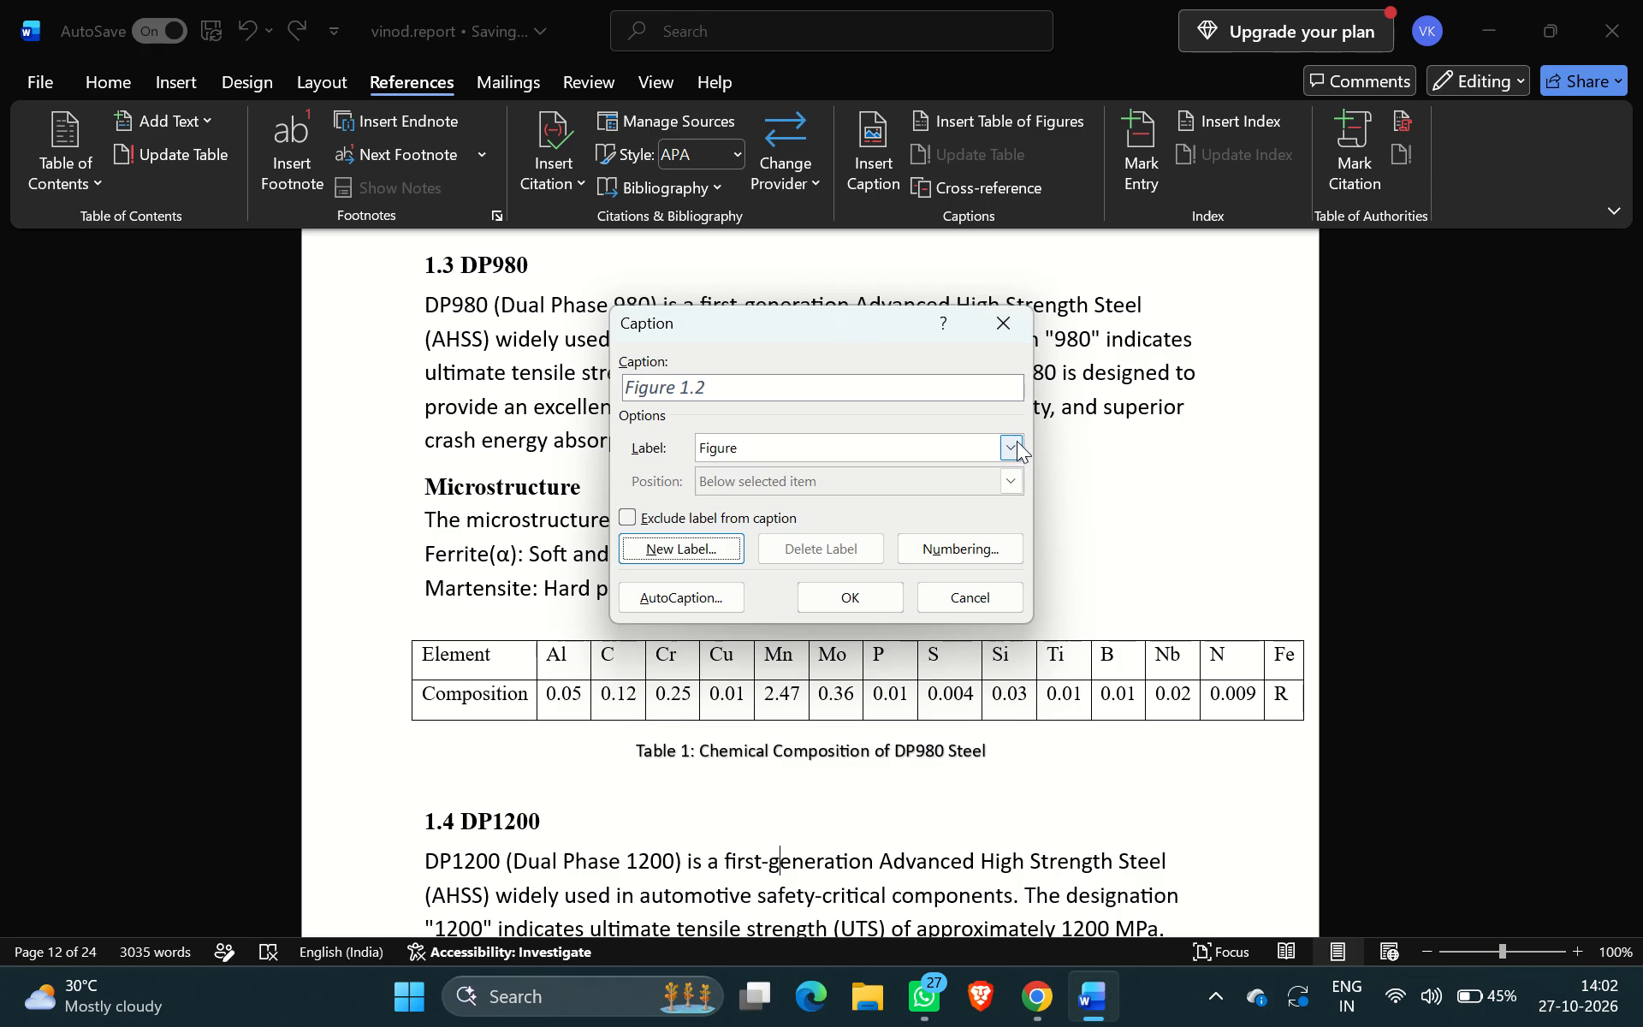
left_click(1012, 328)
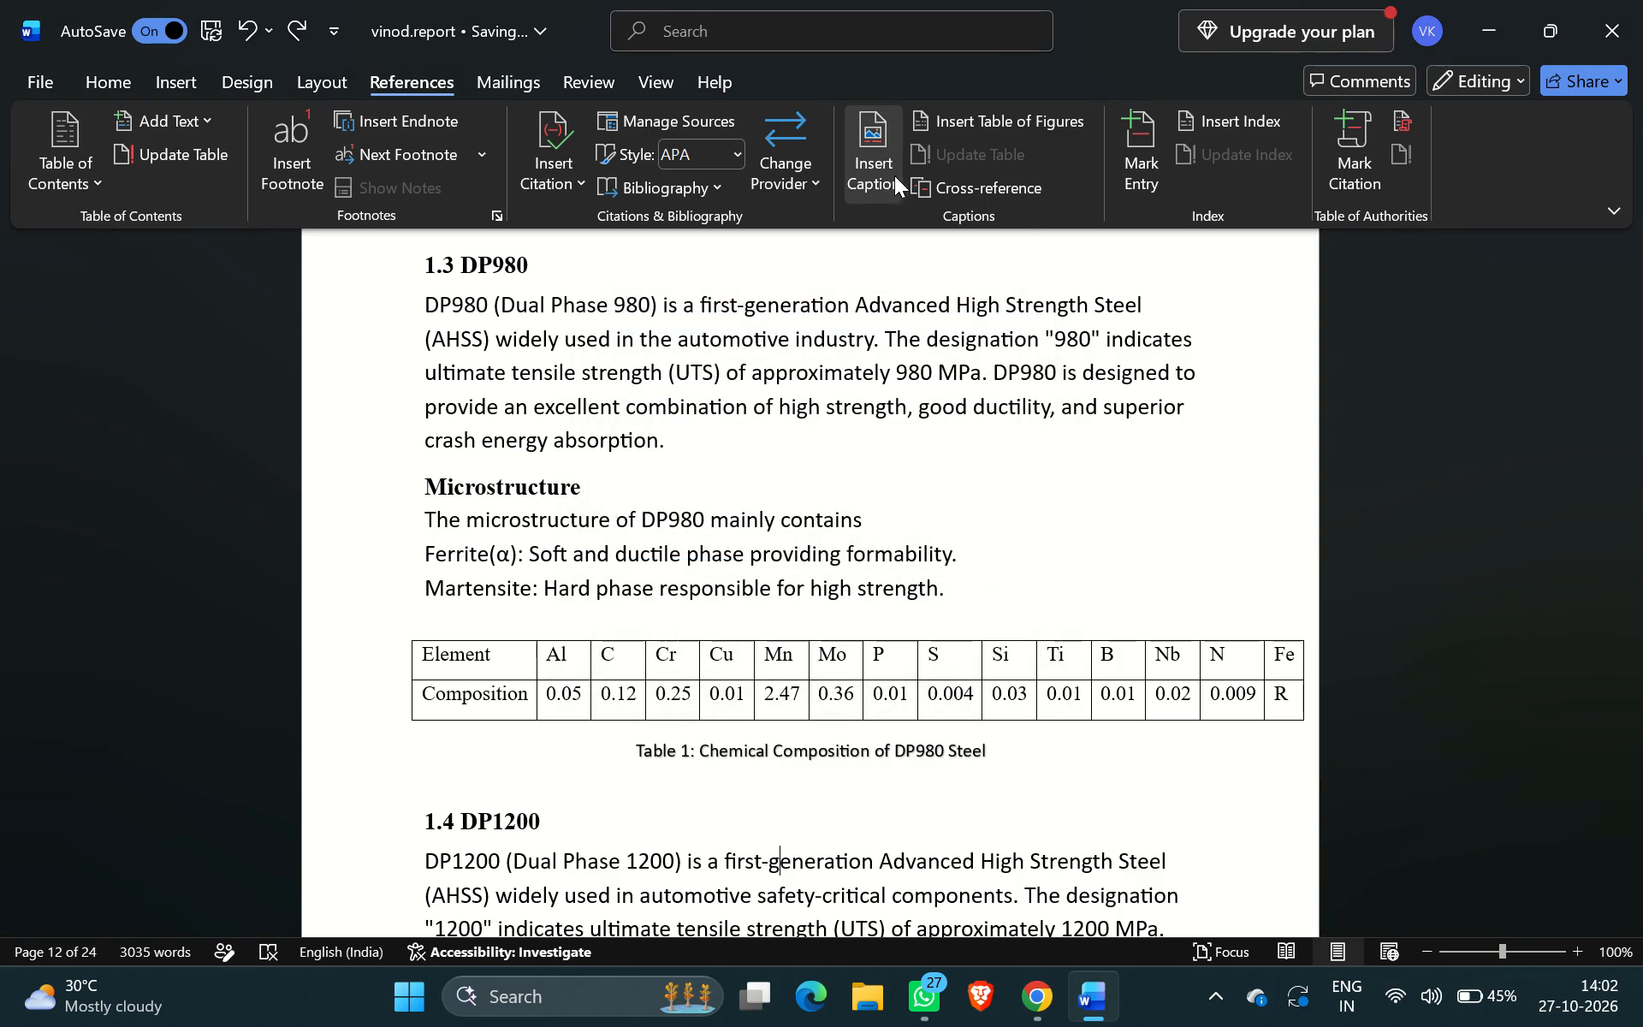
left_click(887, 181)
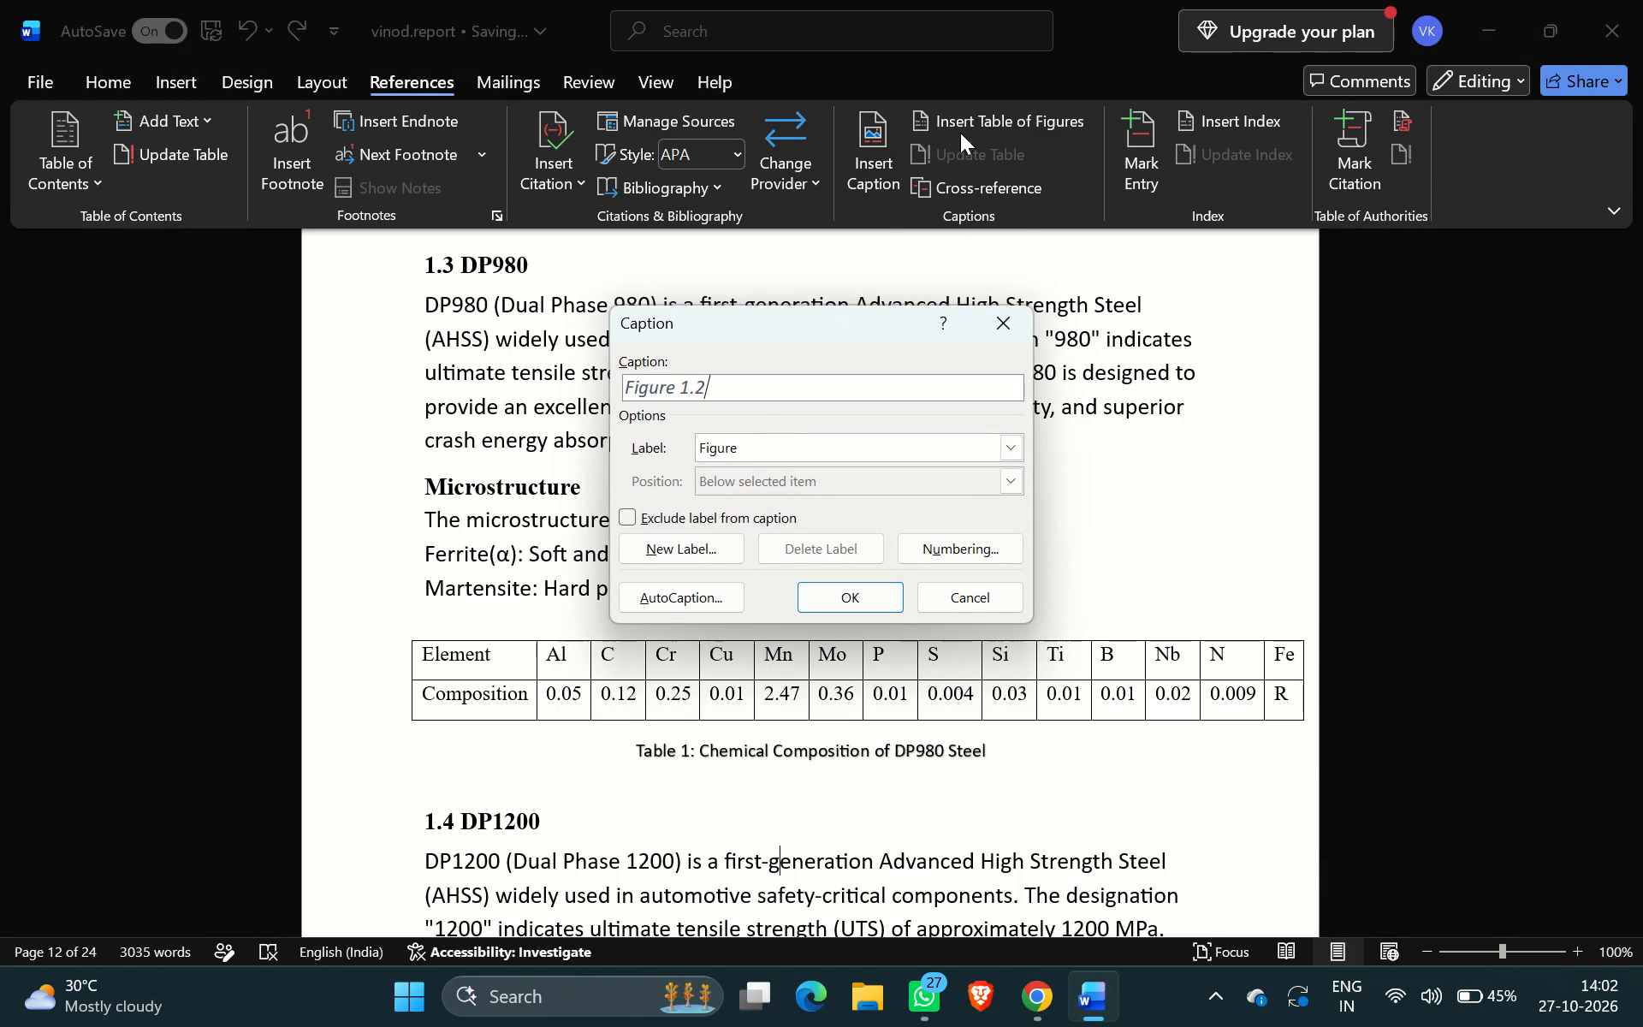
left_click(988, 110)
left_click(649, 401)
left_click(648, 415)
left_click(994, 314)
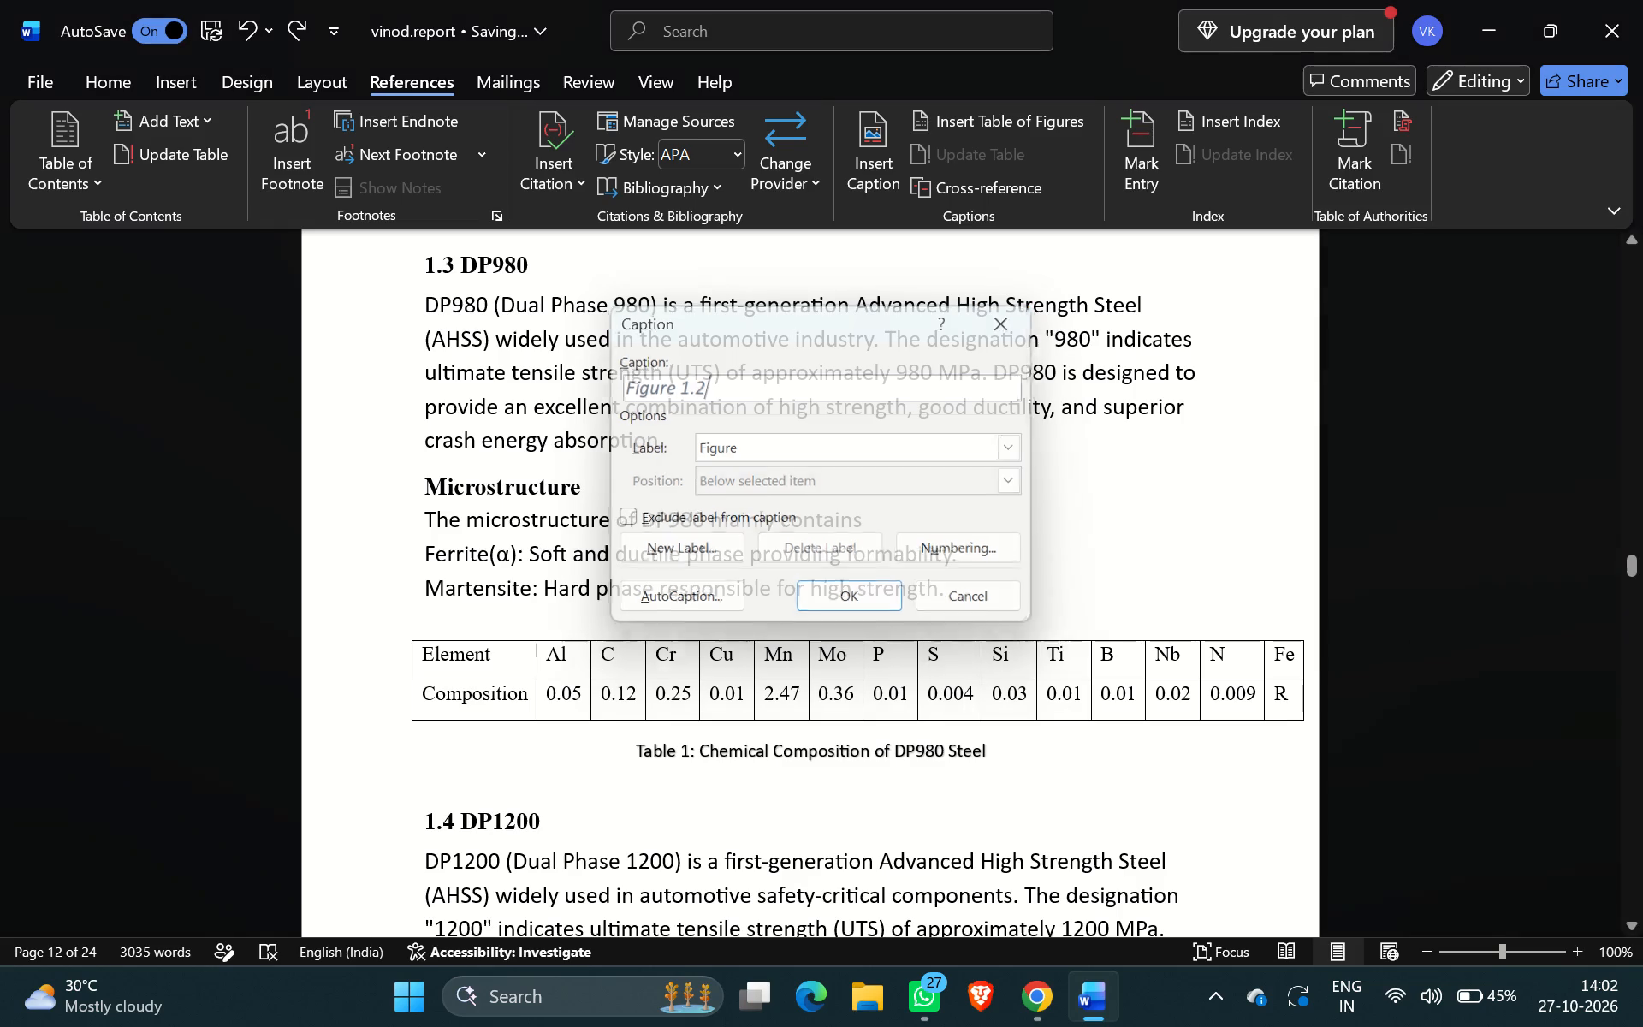
Look through sections 1.3 to 1.5 of the report, examining the composition tables, microstructure images and resistance spot welding schematic with their captions.
scroll(793, 828, "down", 3)
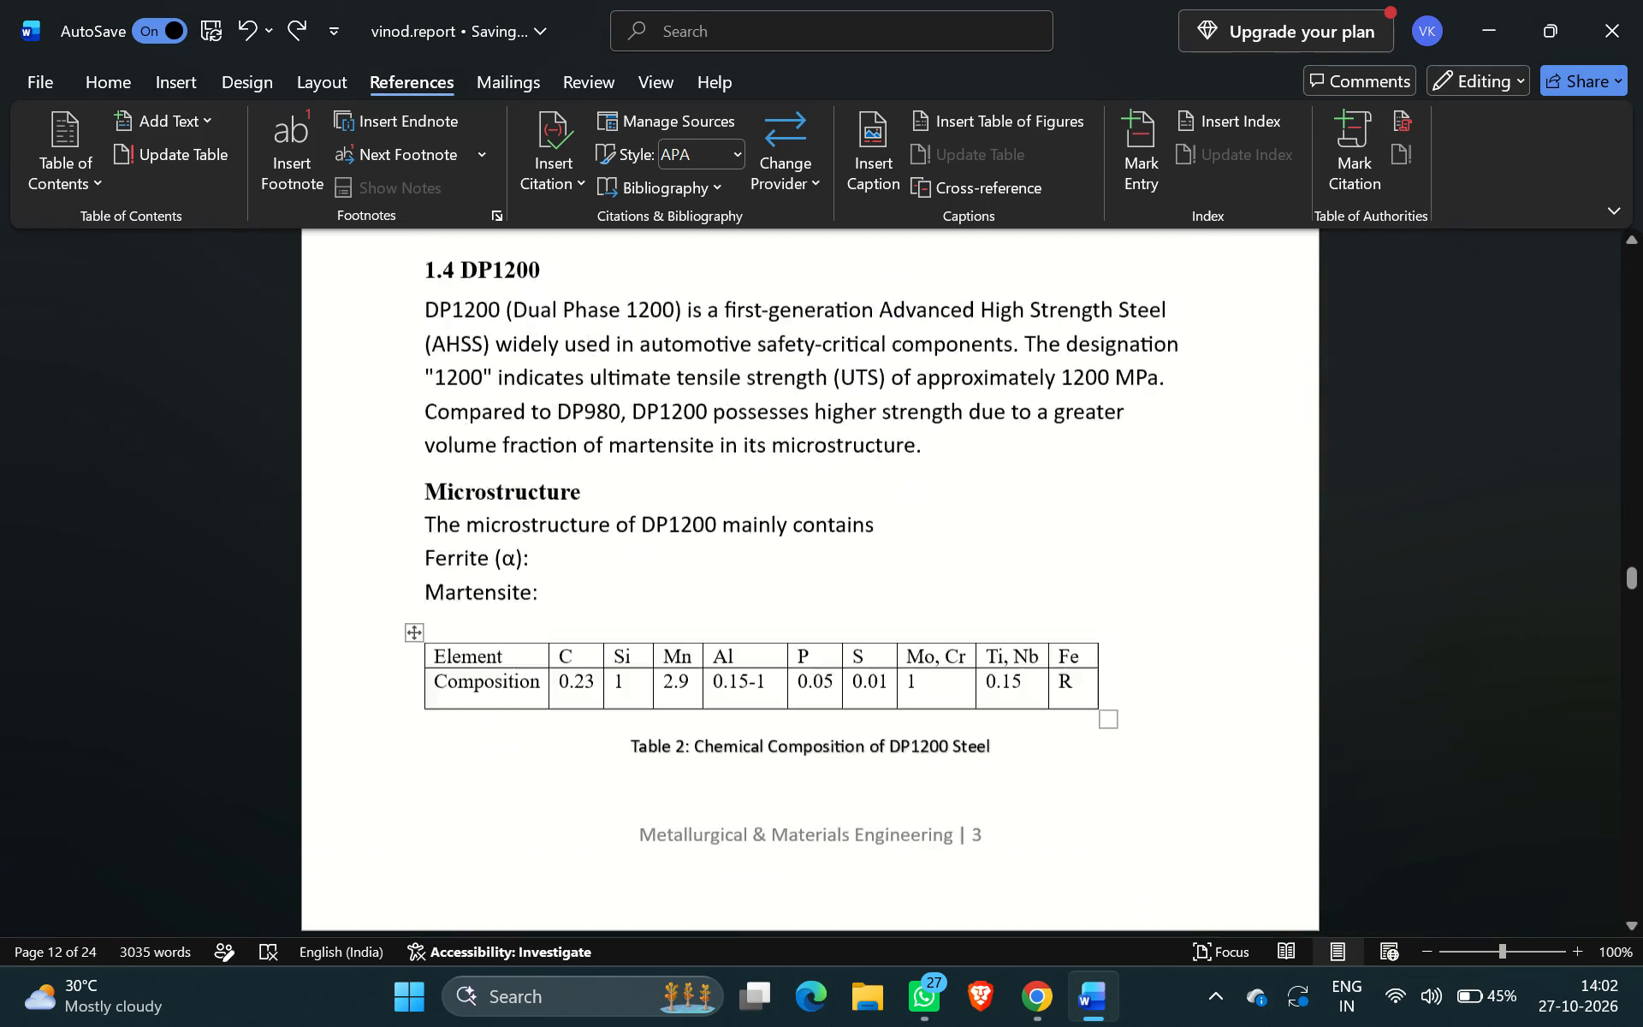
scroll(793, 828, "down", 2)
scroll(793, 828, "up", 4)
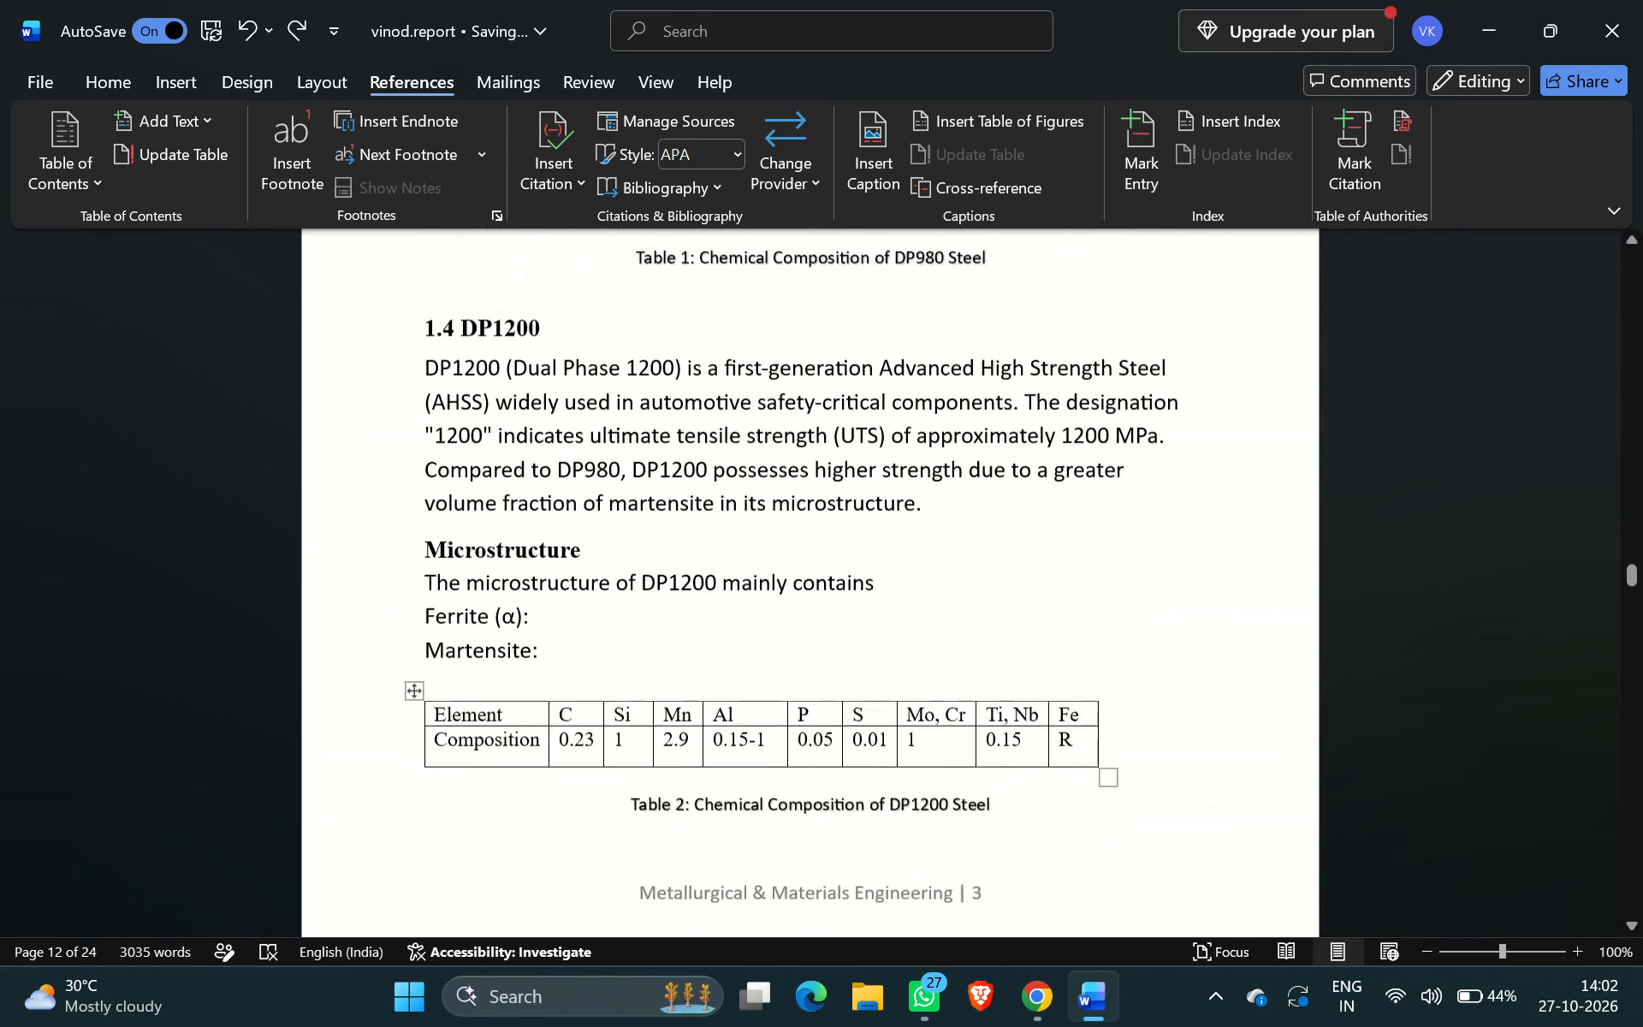
scroll(793, 828, "up", 4)
scroll(793, 828, "right", 1)
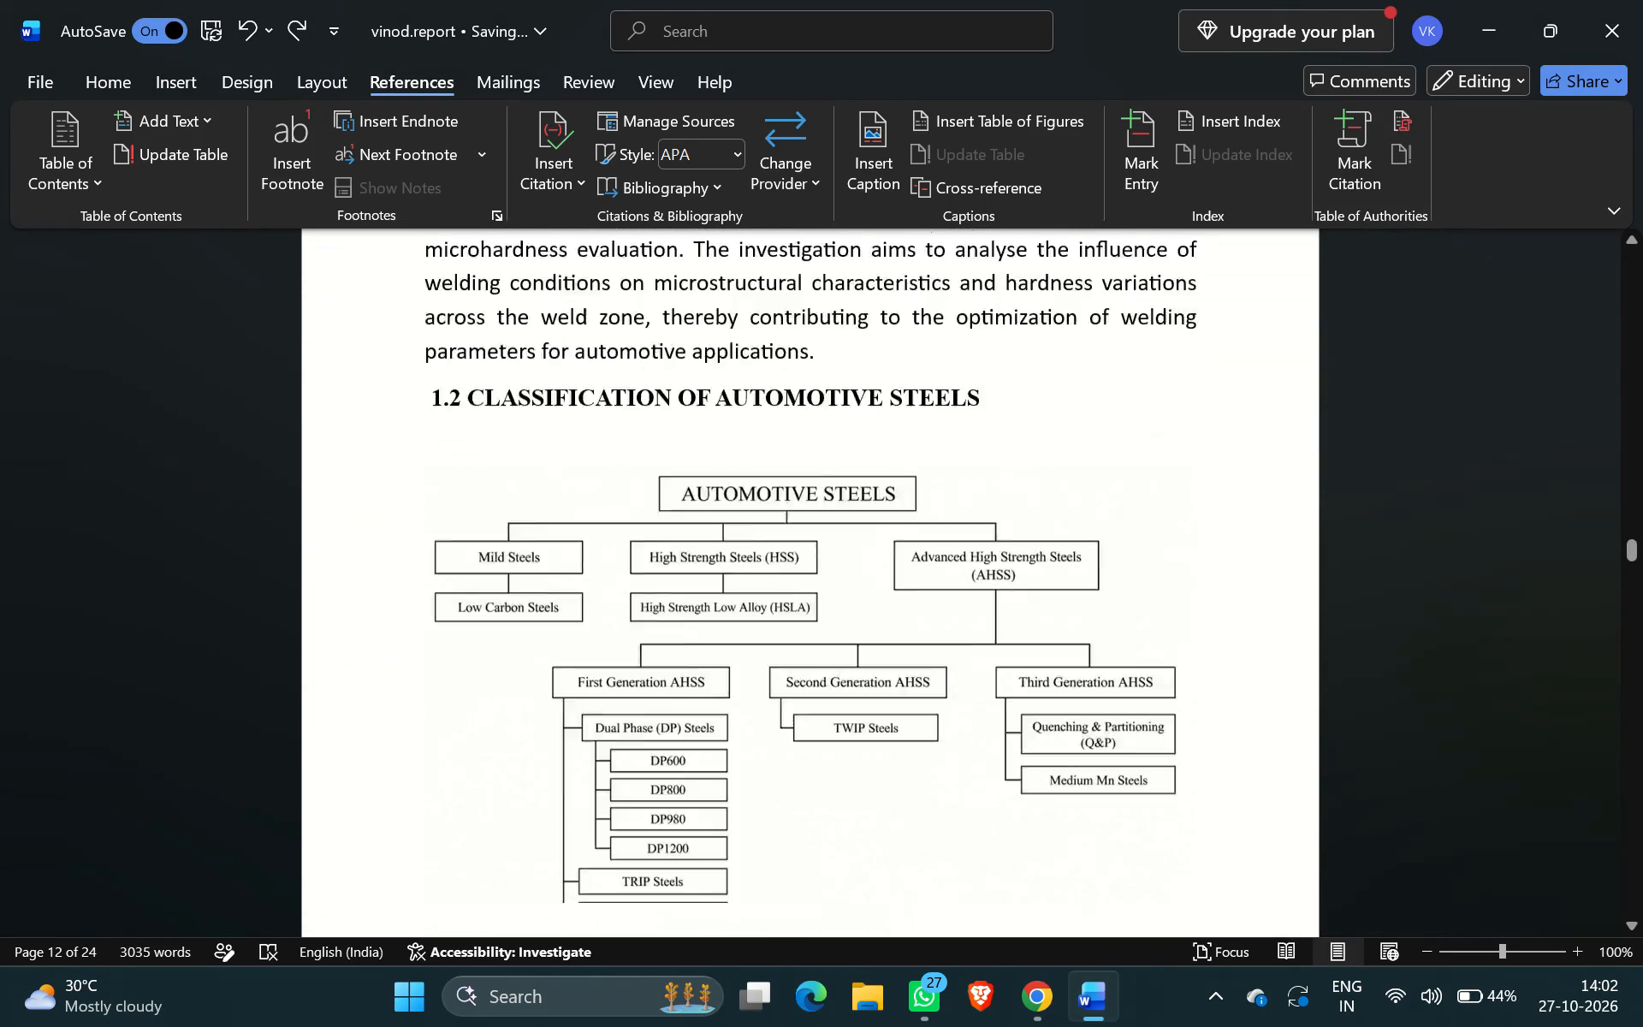
scroll(793, 828, "right", 1)
scroll(793, 828, "down", 4)
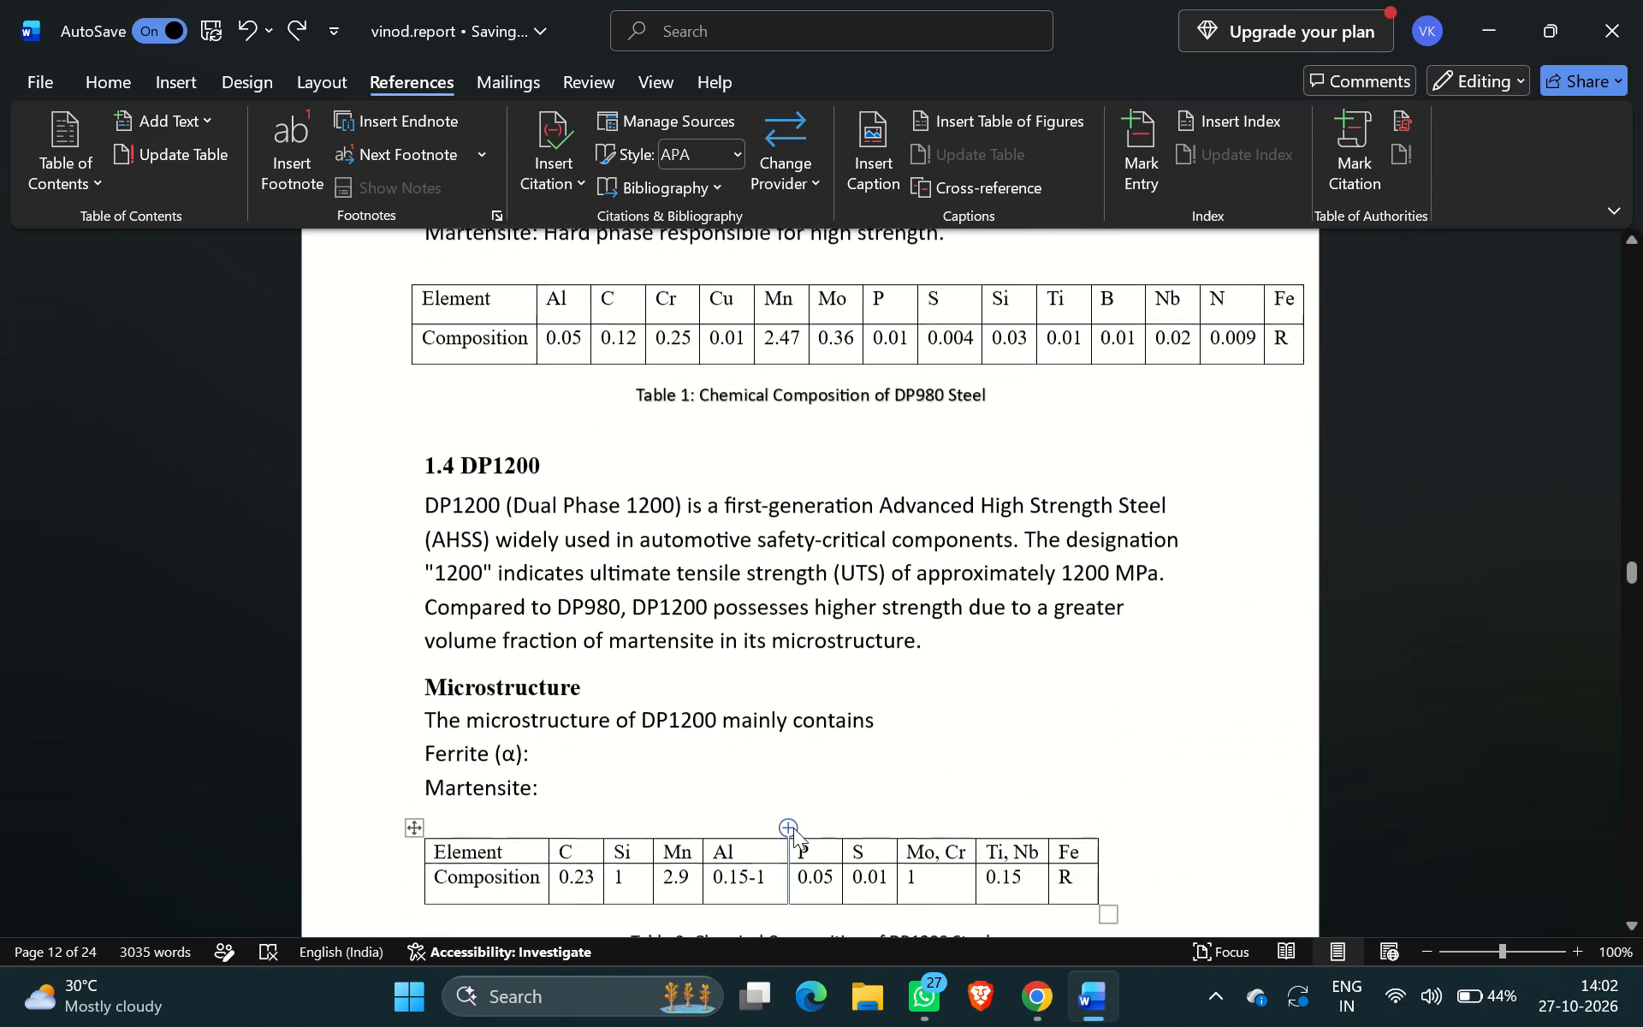
scroll(793, 828, "down", 4)
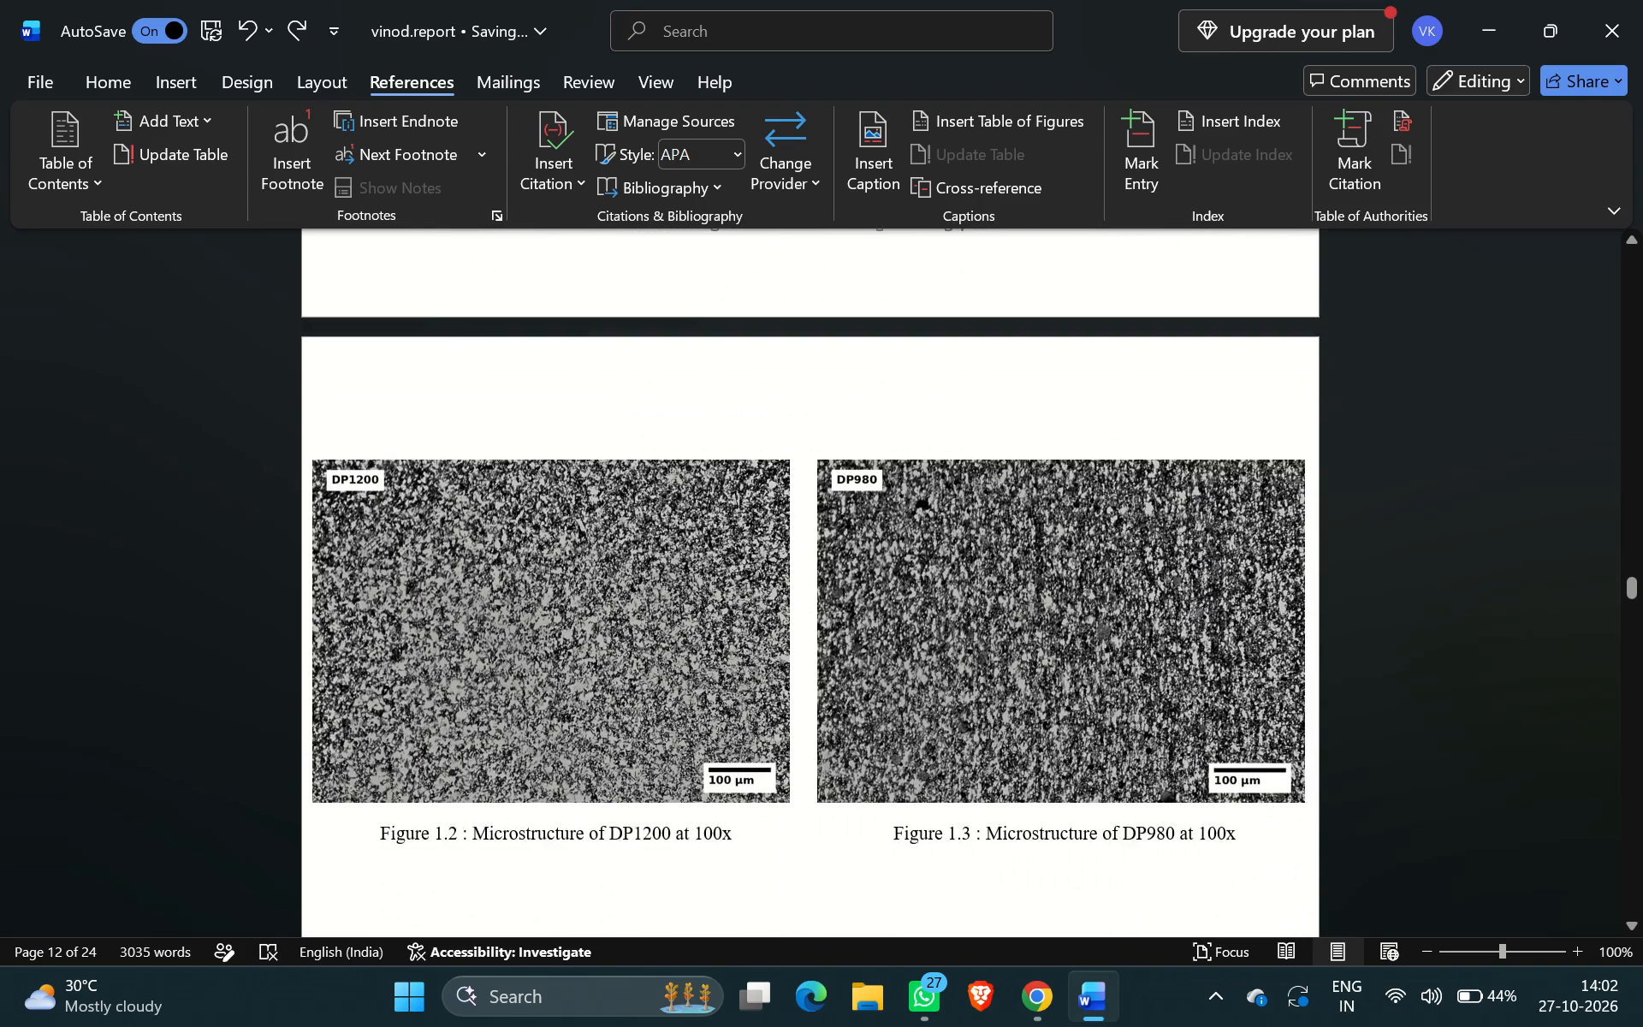
scroll(793, 828, "down", 4)
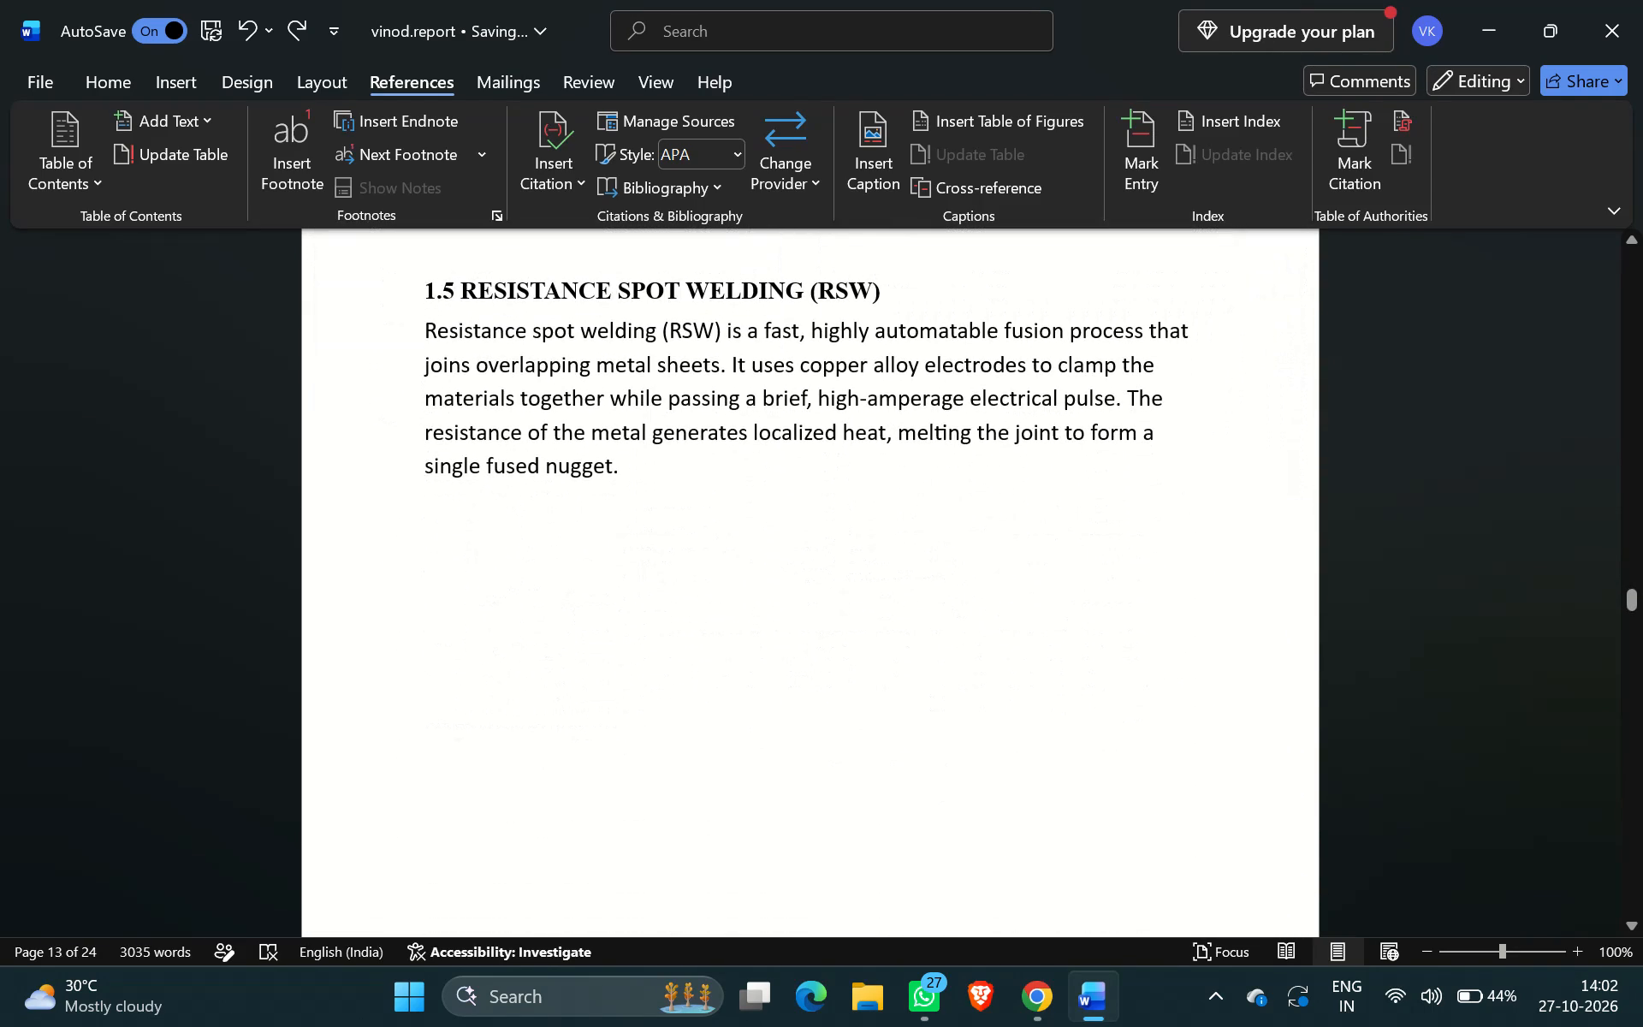
scroll(793, 828, "down", 3)
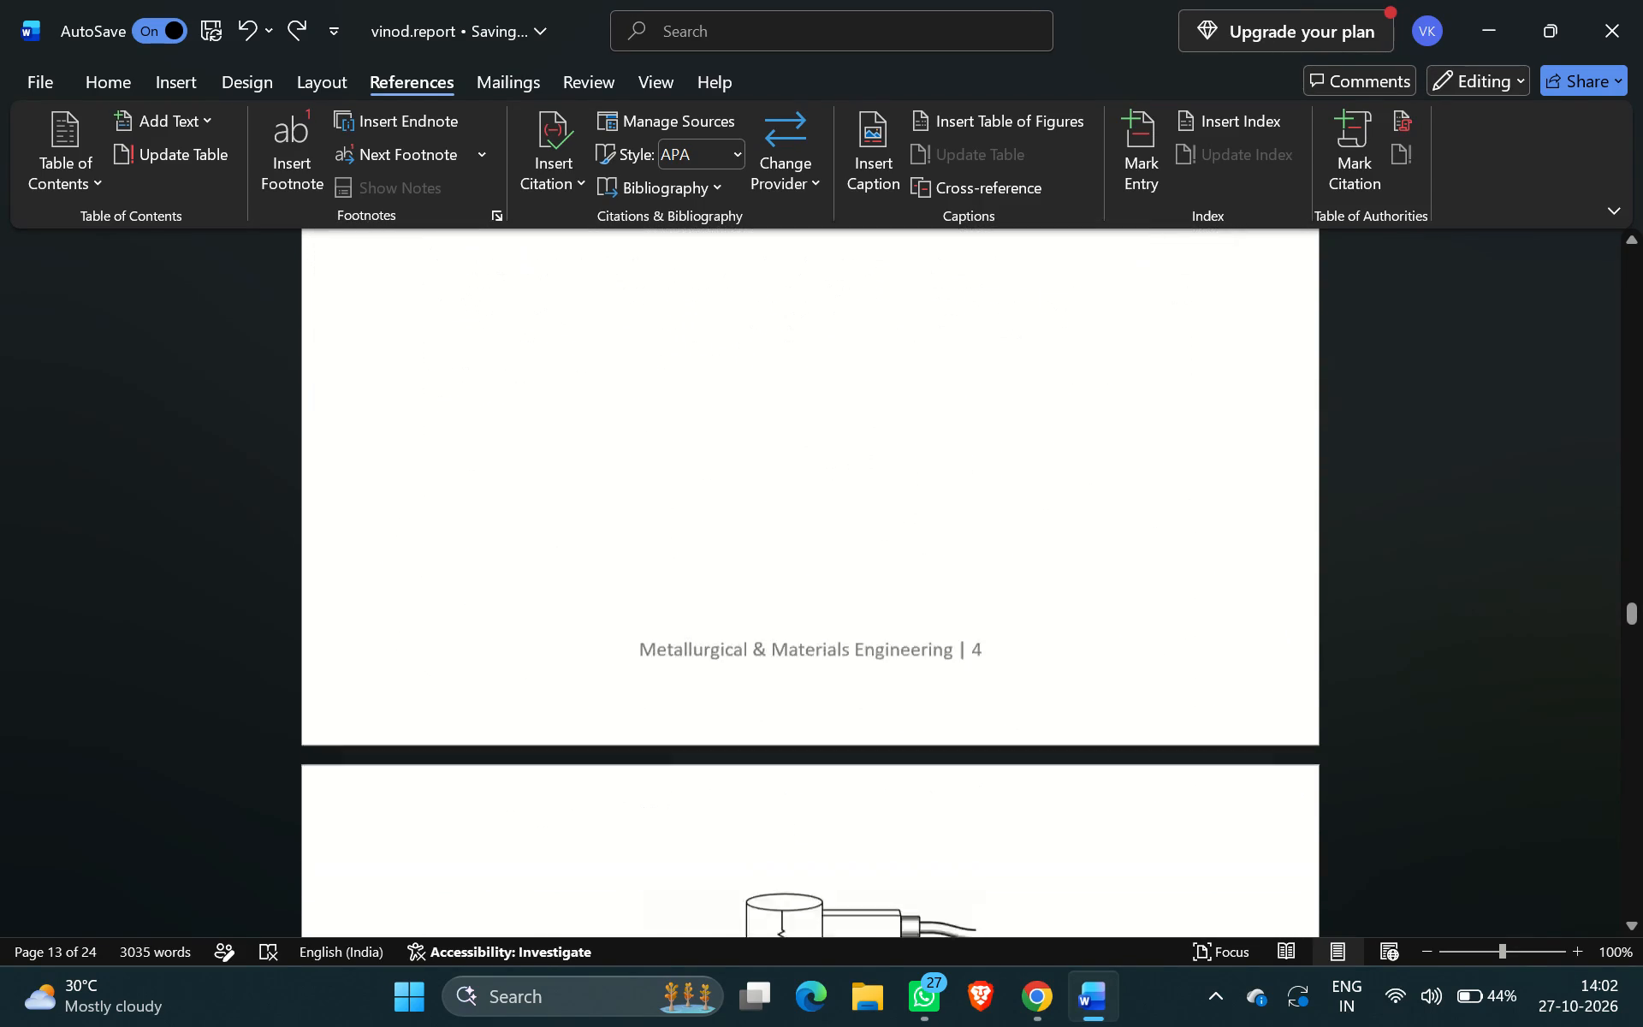
scroll(793, 828, "down", 3)
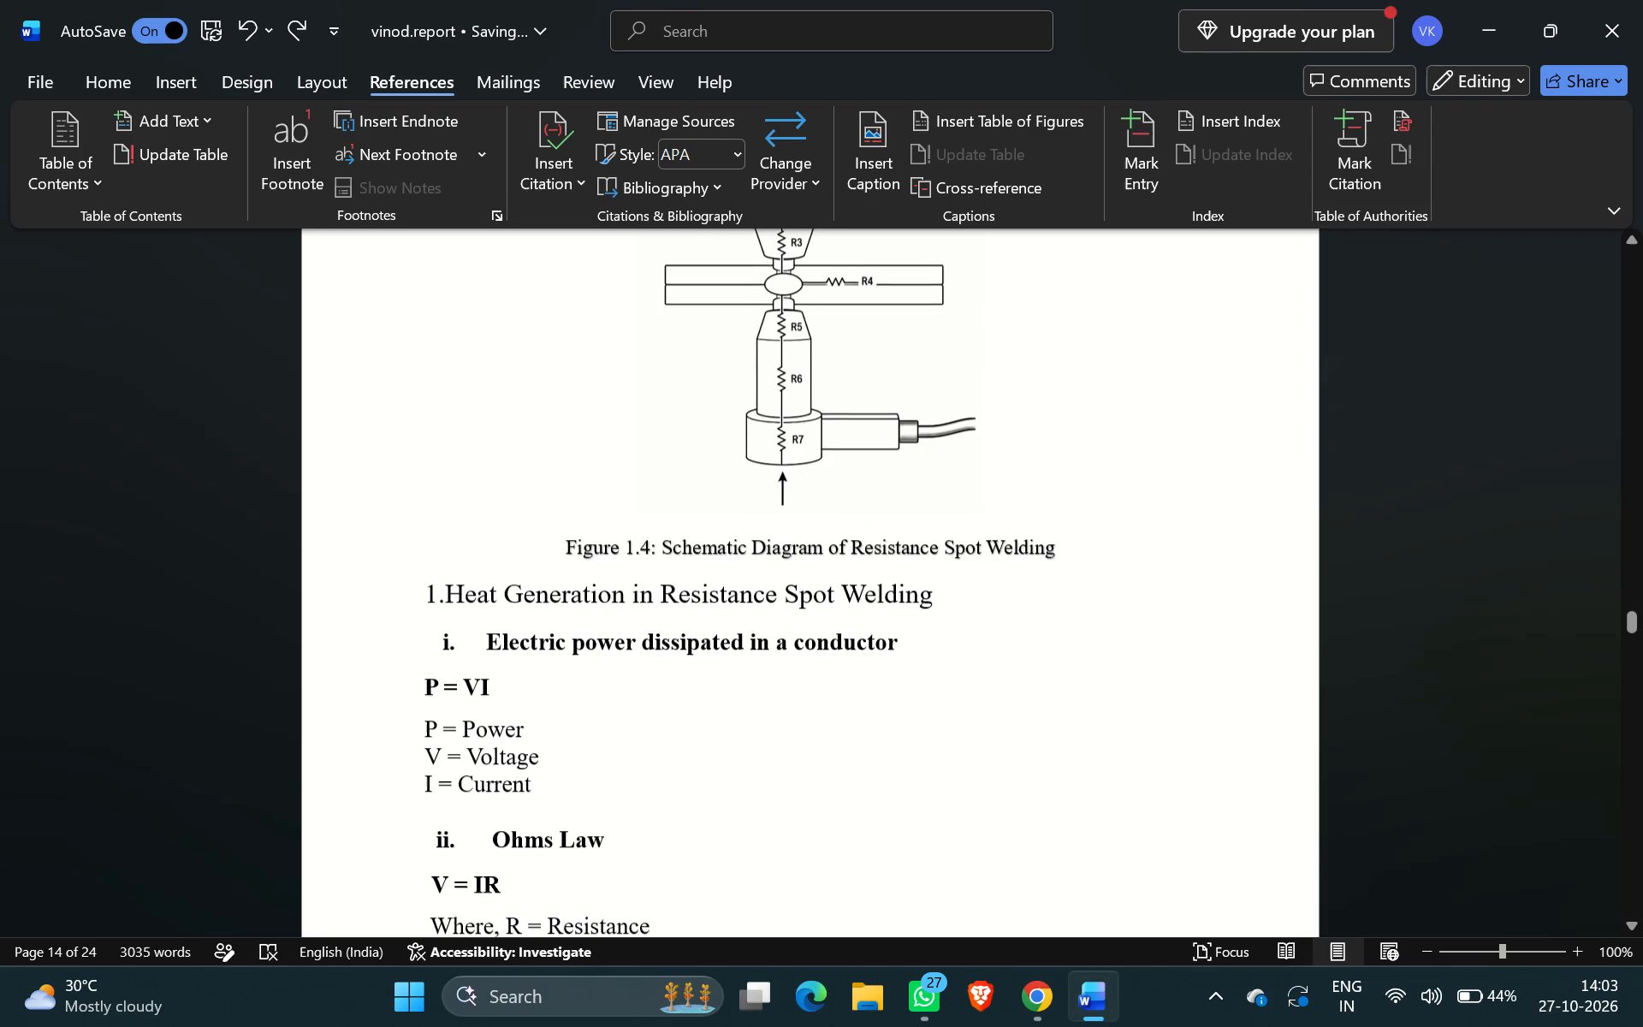
scroll(793, 828, "down", 1)
Re-examine the DP1200 and DP980 microstructure figures and the layout around section 1.5 Resistance Spot Welding.
scroll(793, 828, "up", 5)
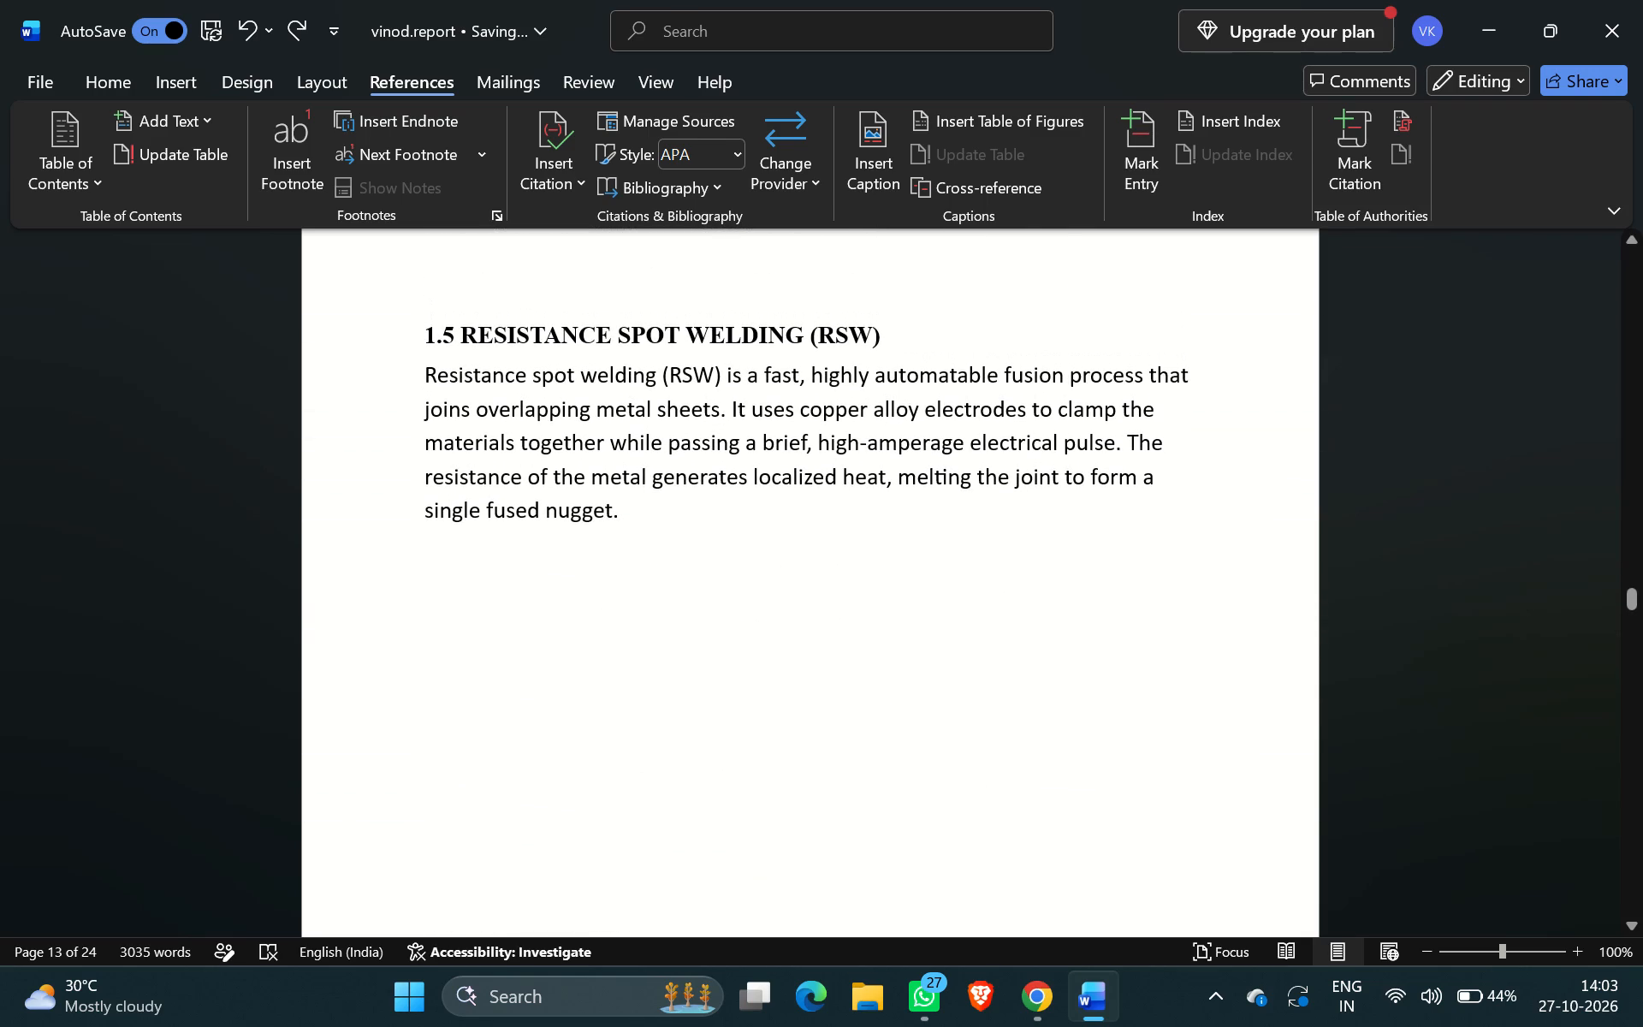
scroll(806, 899, "down", 4)
scroll(806, 899, "up", 2)
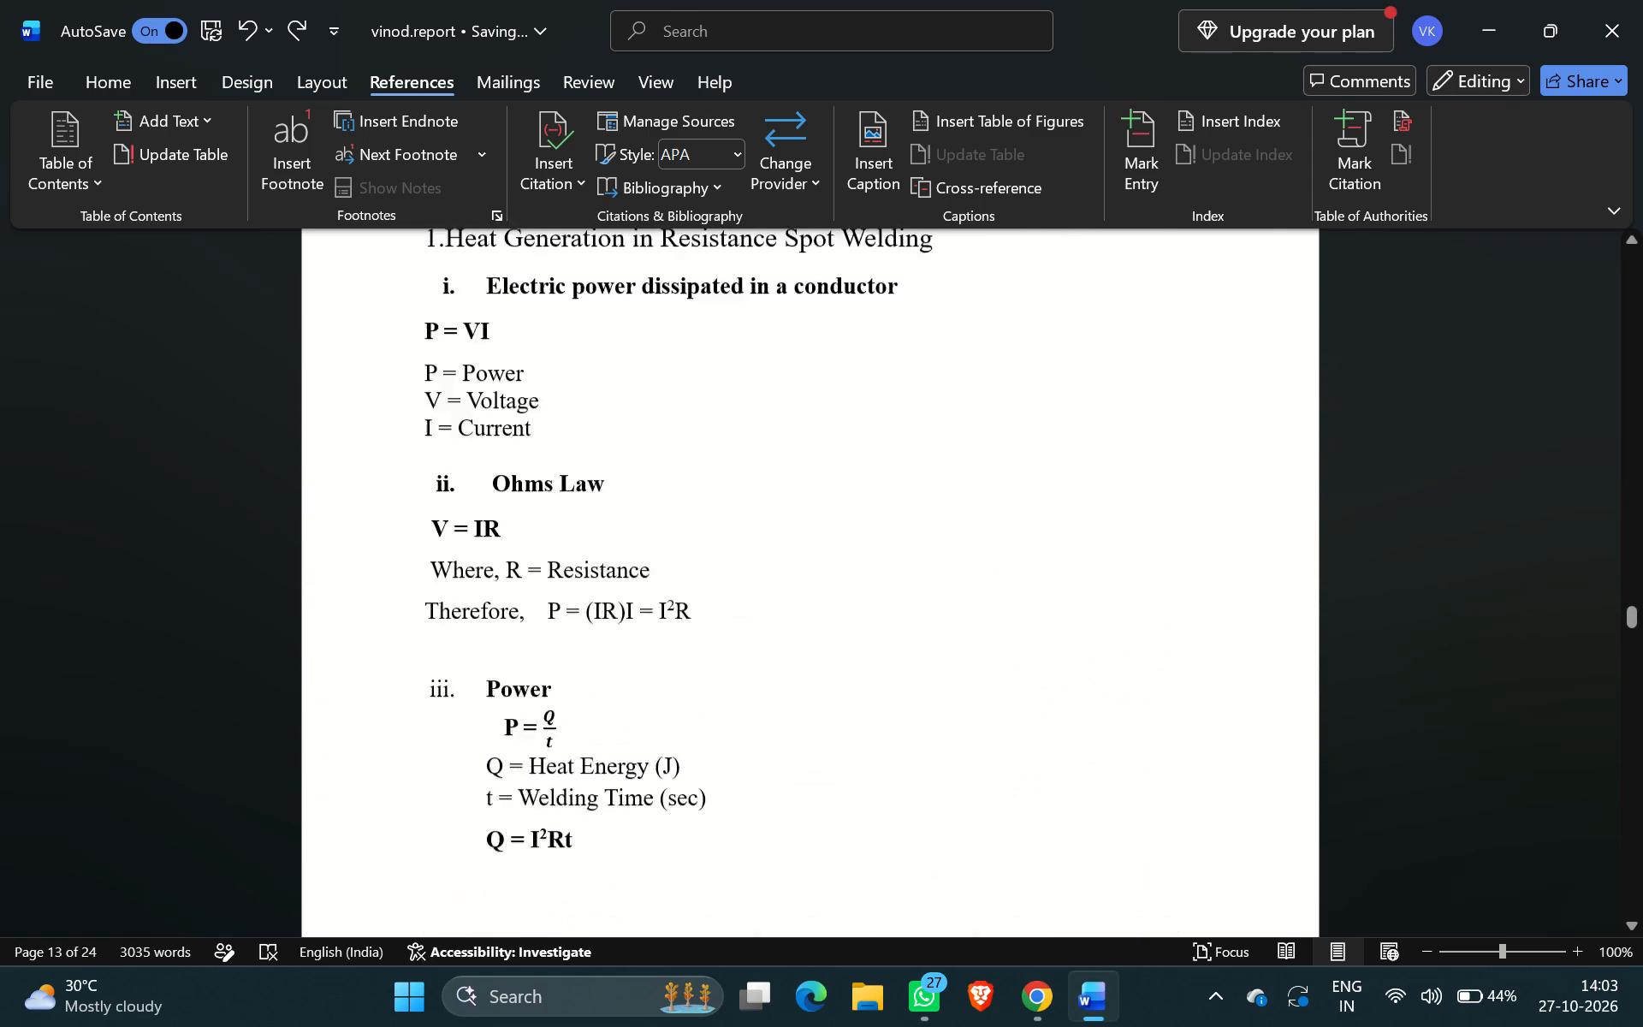
scroll(806, 899, "up", 1)
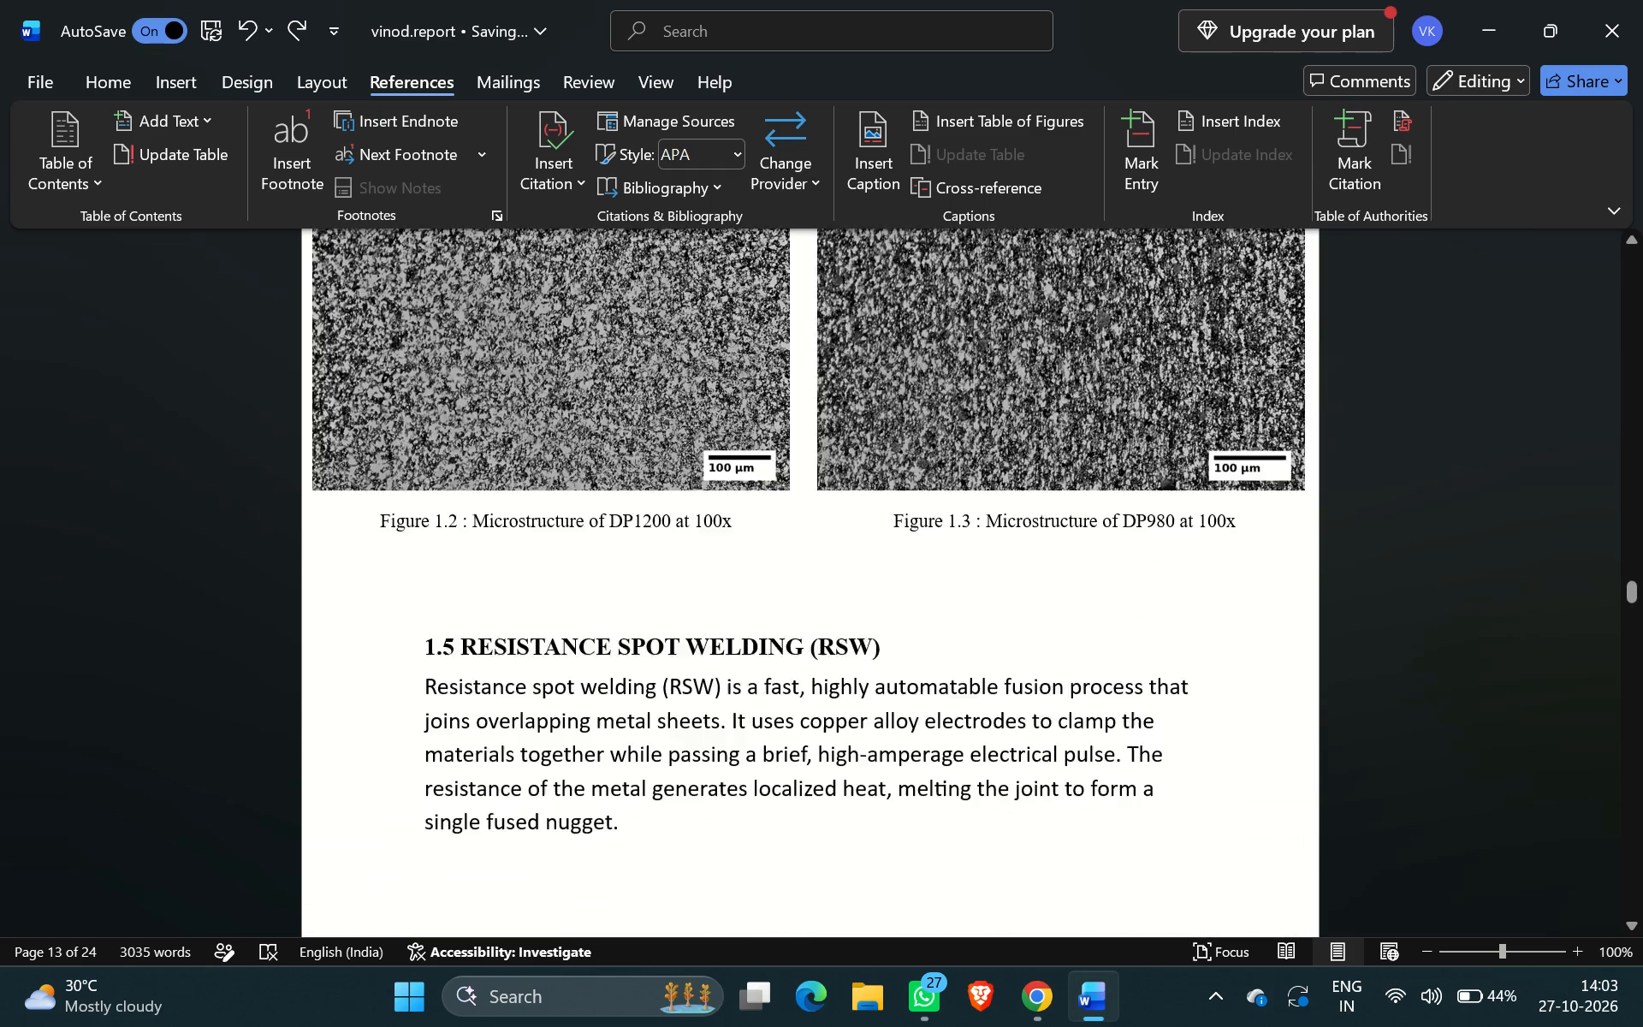
scroll(806, 899, "up", 5)
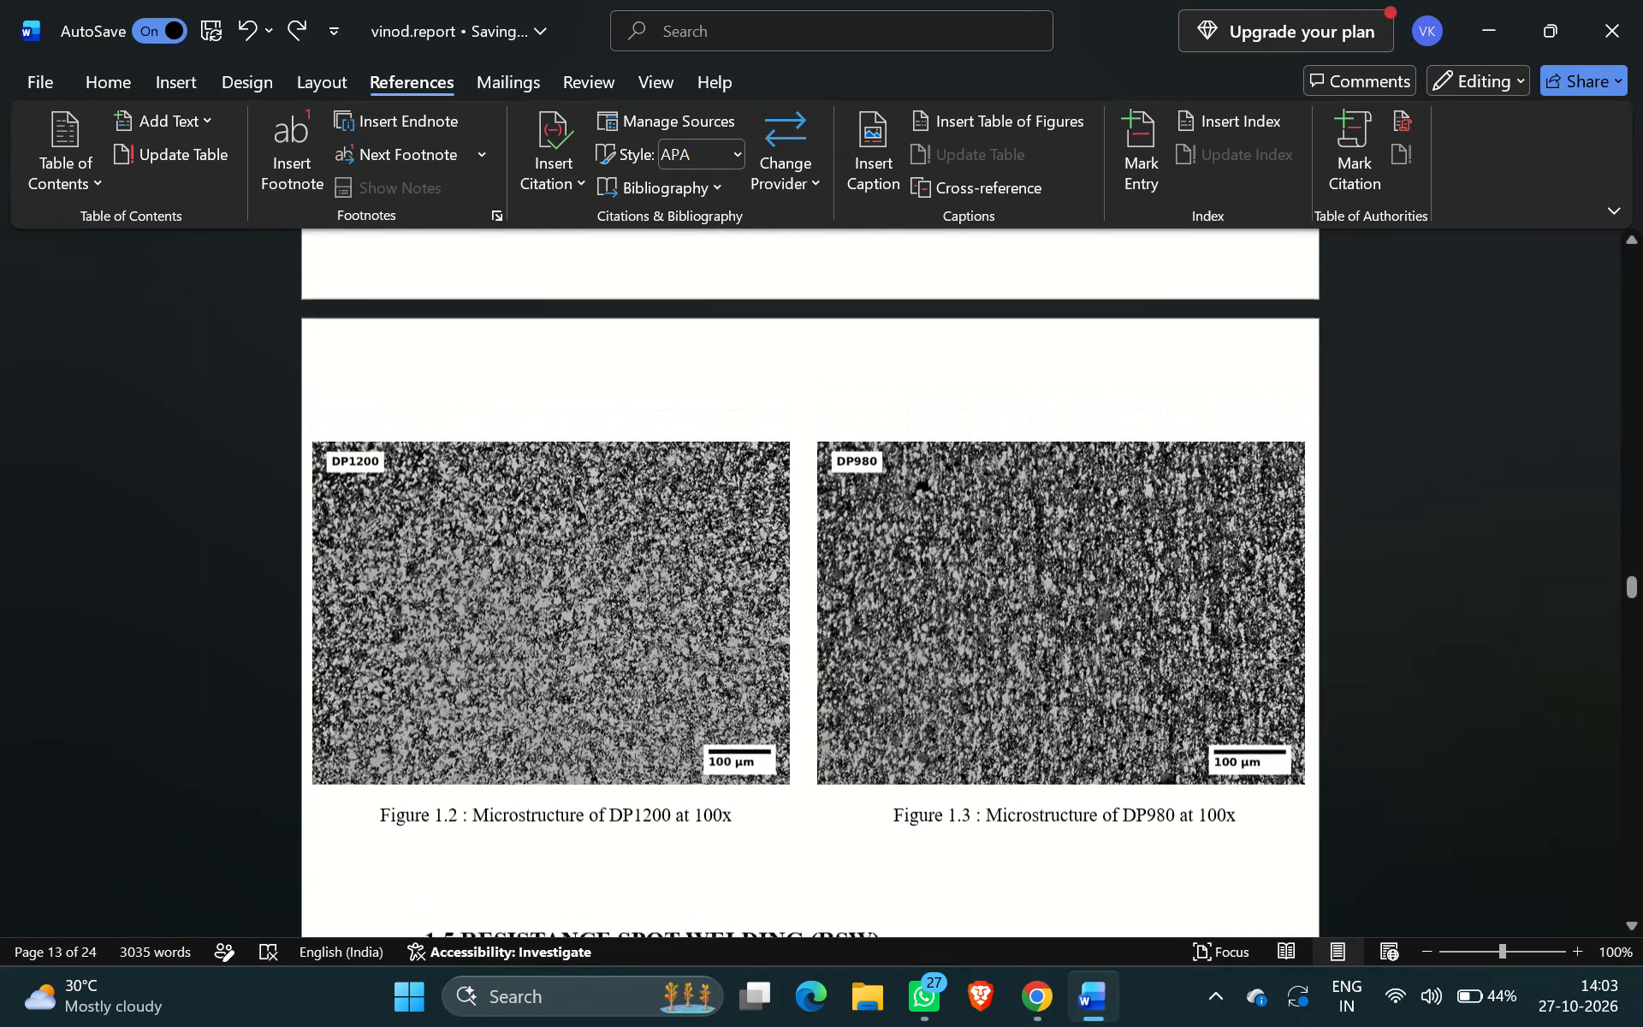
scroll(806, 899, "up", 2)
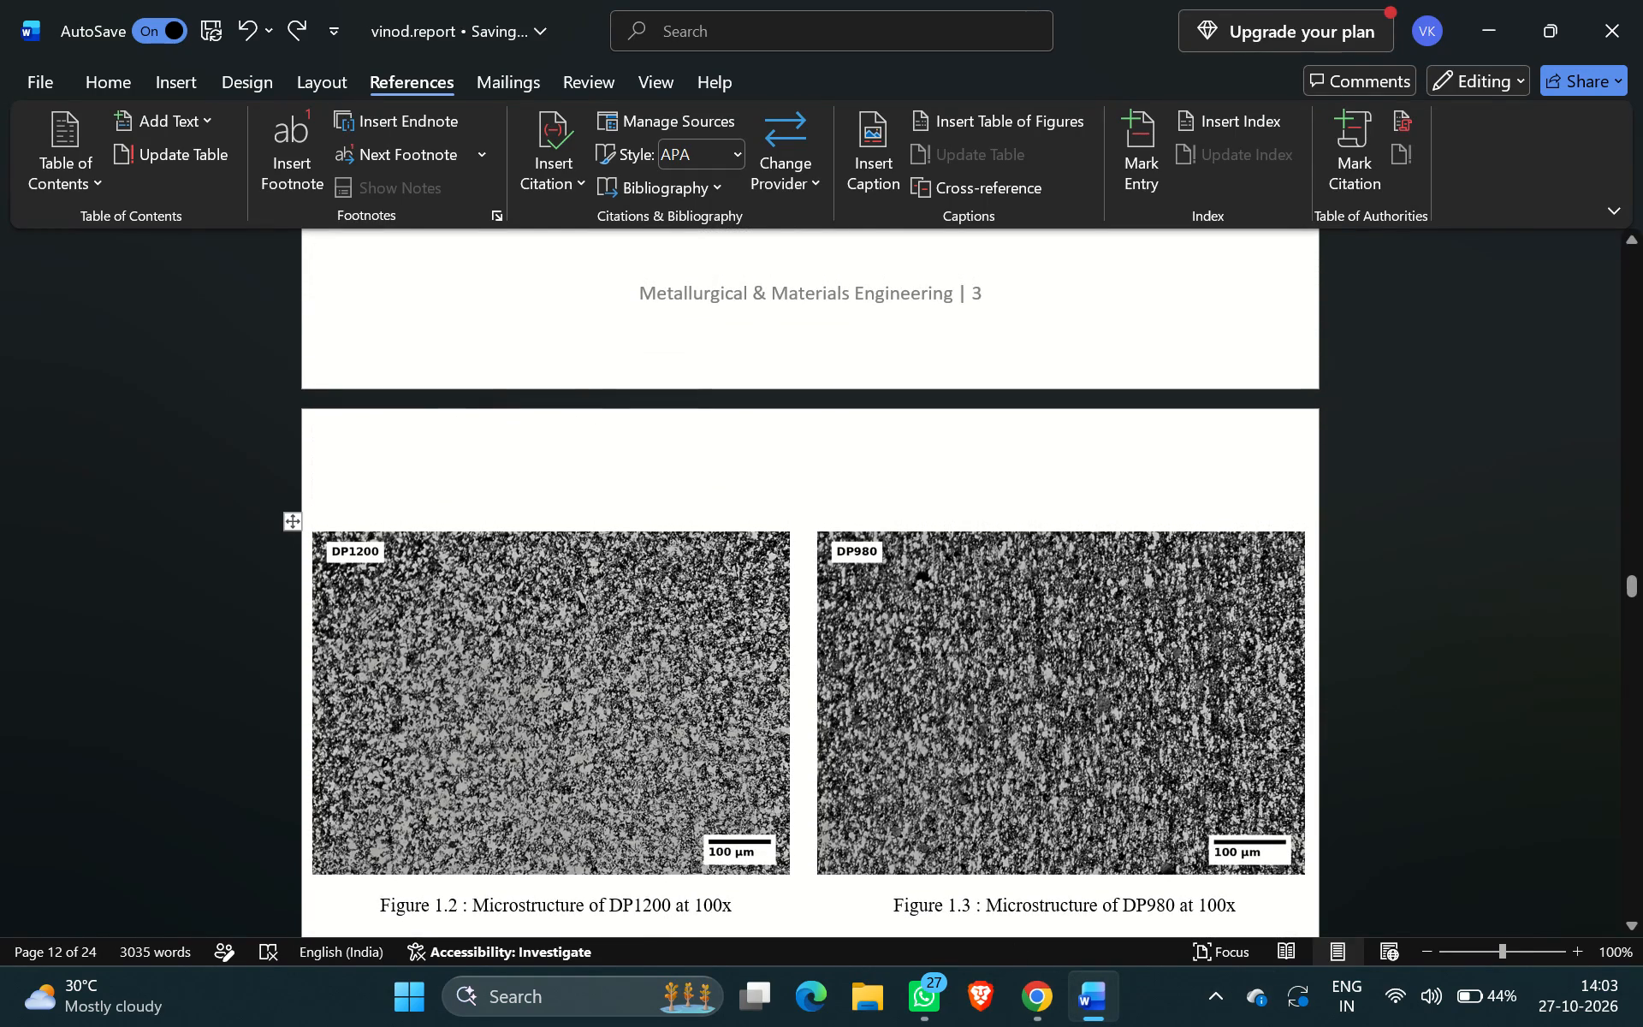
scroll(1045, 809, "down", 3)
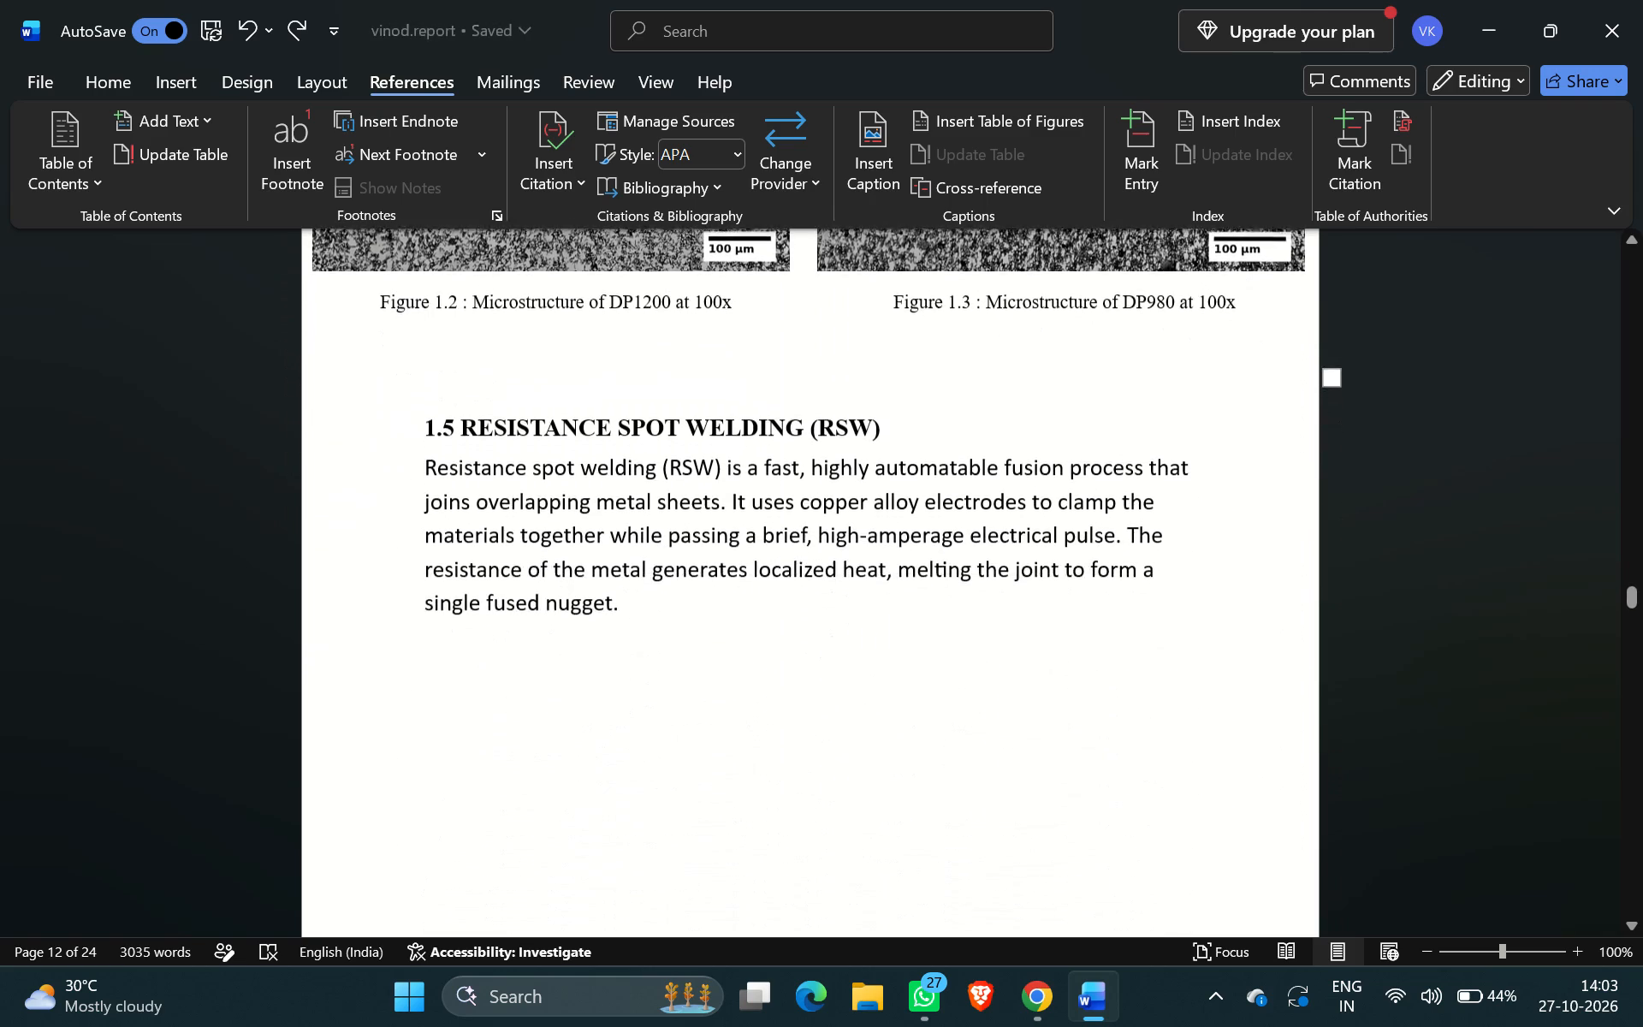
scroll(1045, 809, "down", 1)
scroll(1045, 809, "up", 1)
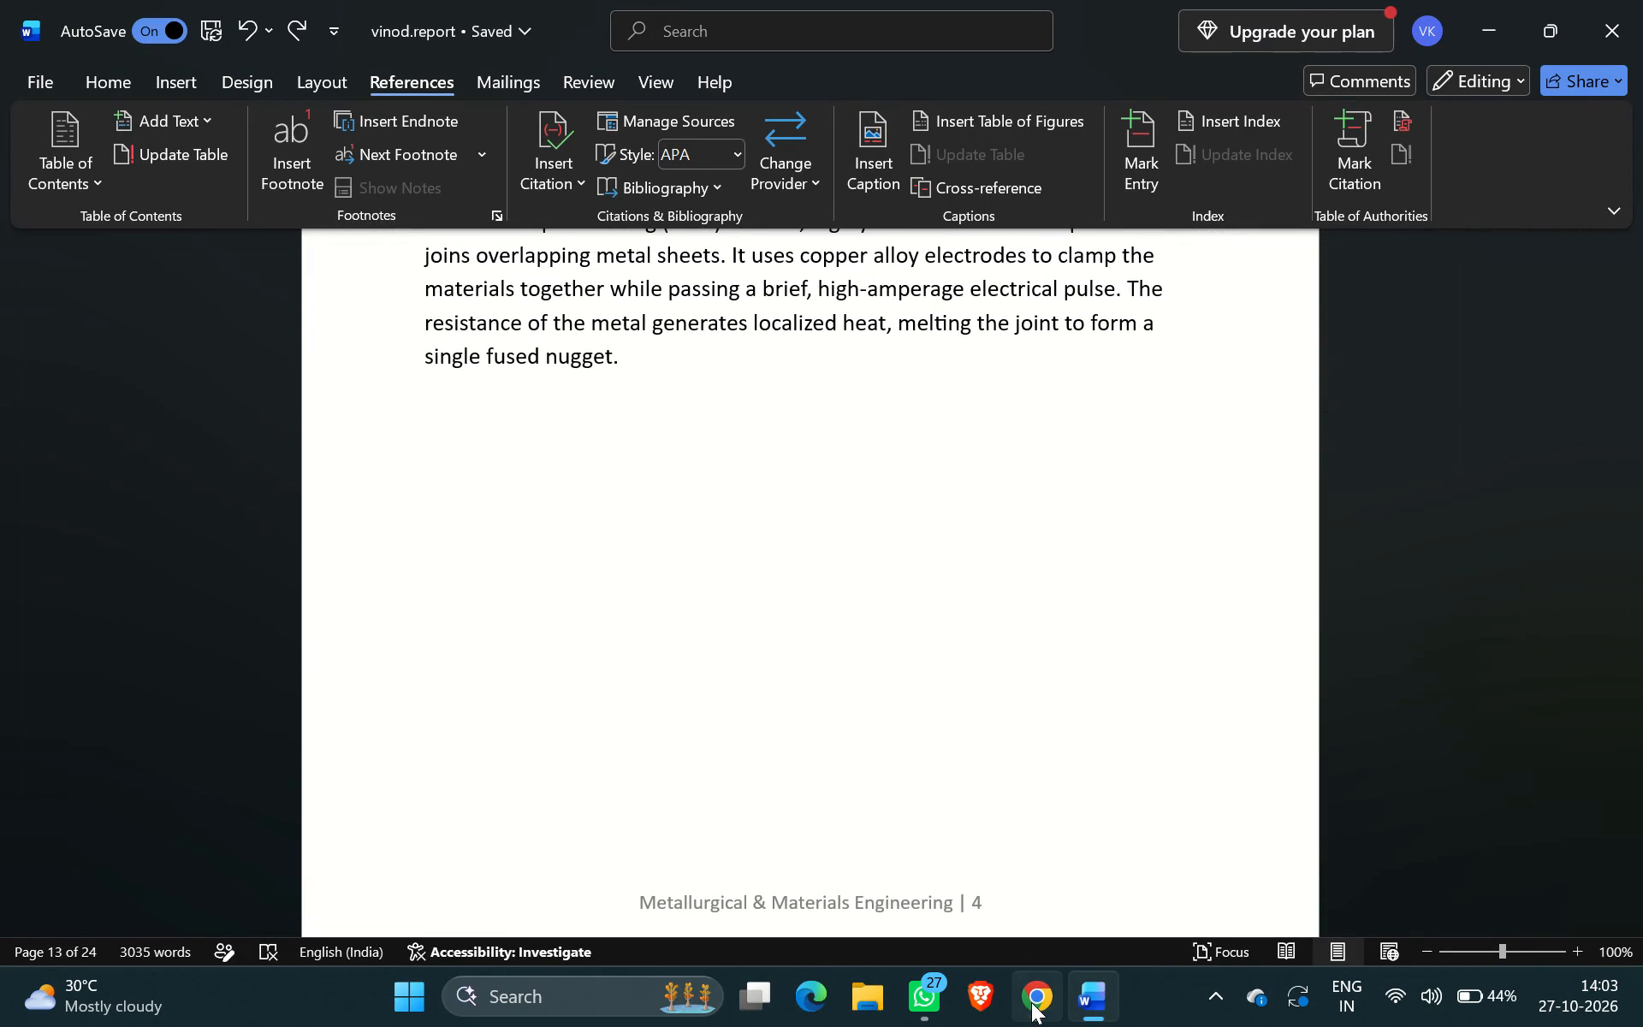
Switch to File Explorer and look through the recently used files for reference material.
left_click(867, 990)
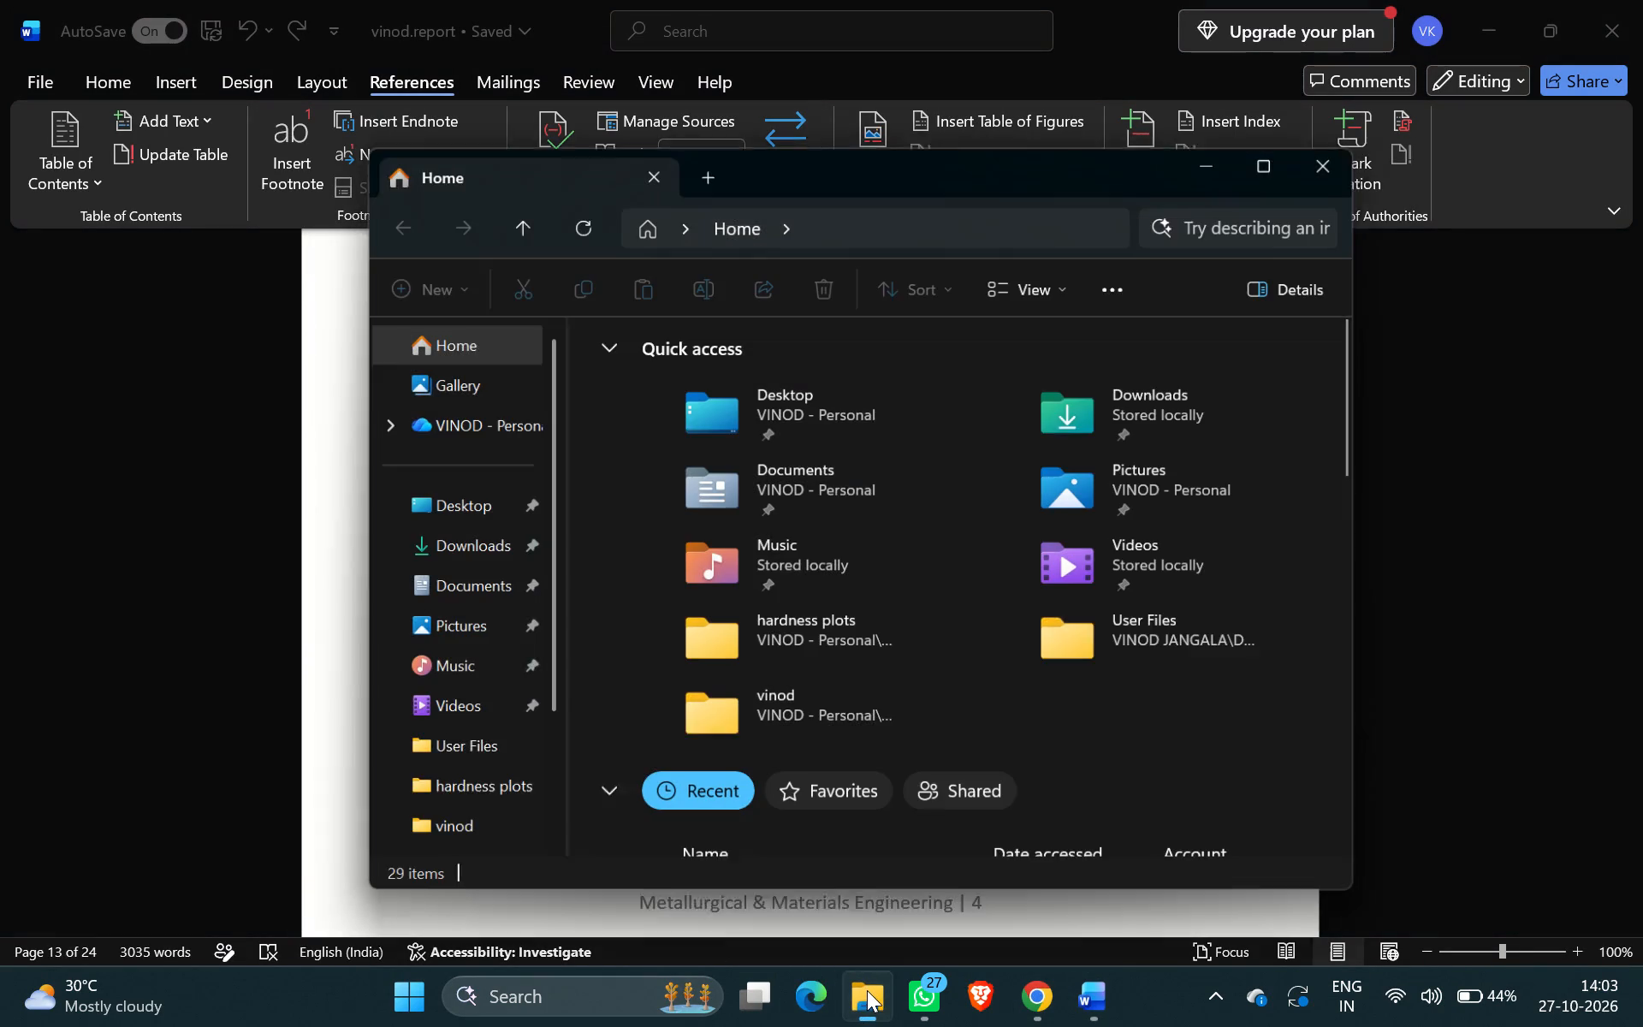
left_click(1284, 160)
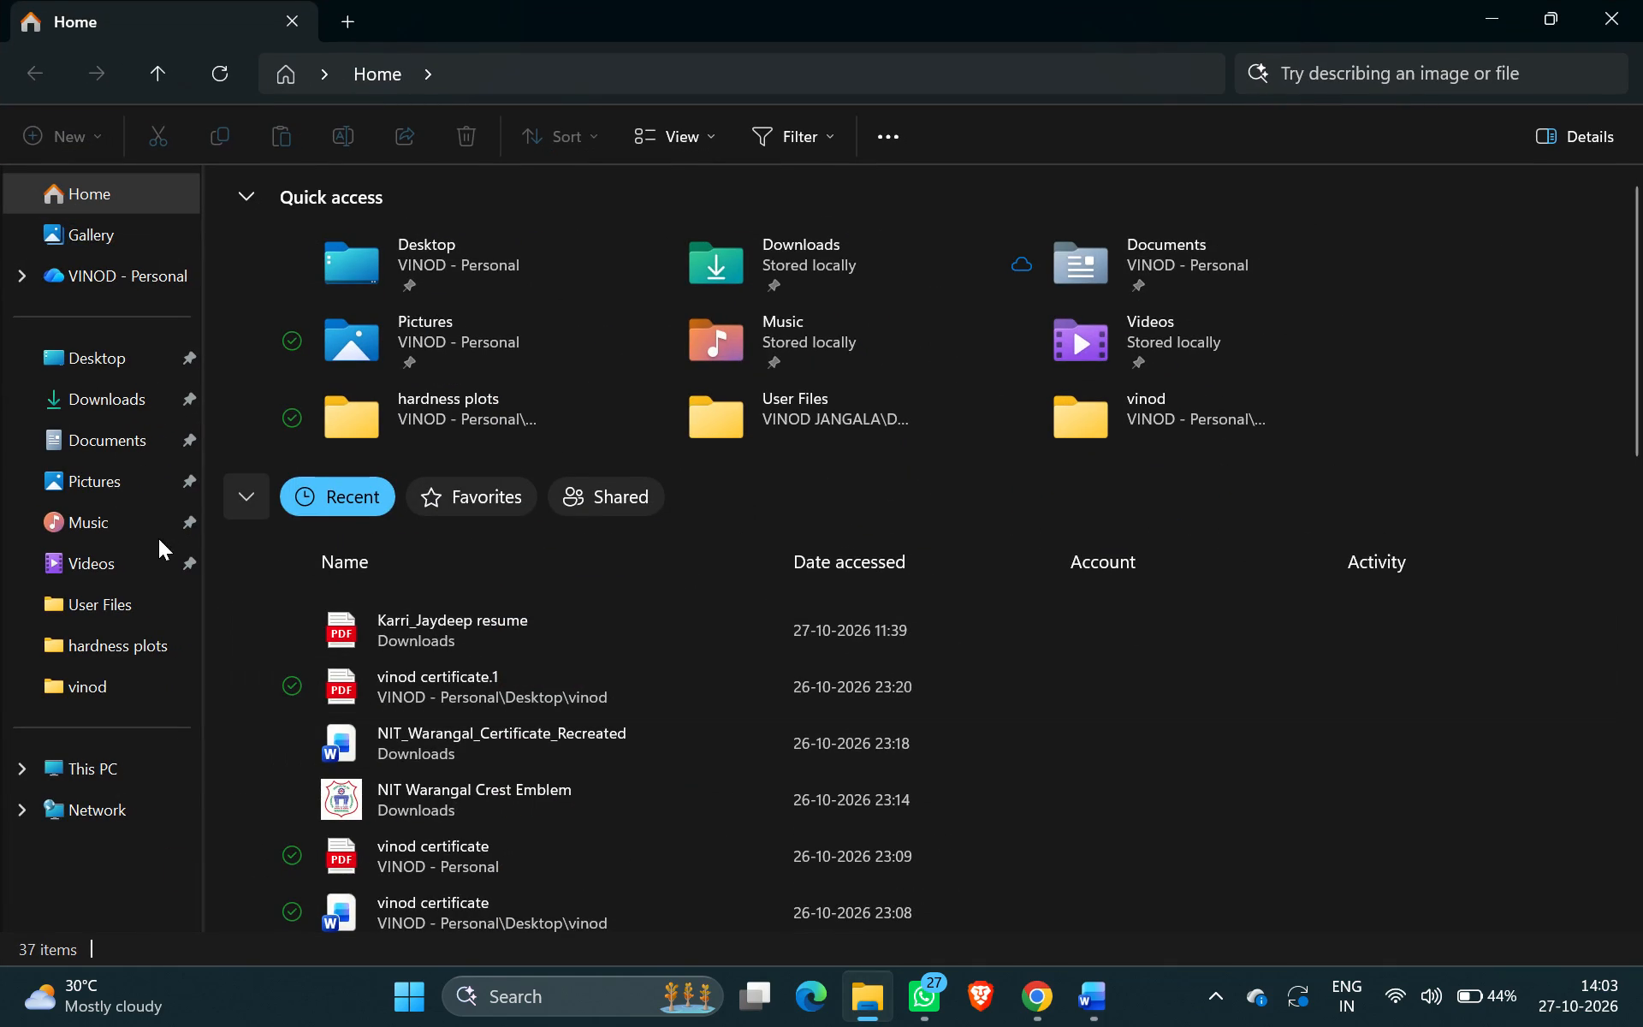
scroll(495, 733, "down", 1)
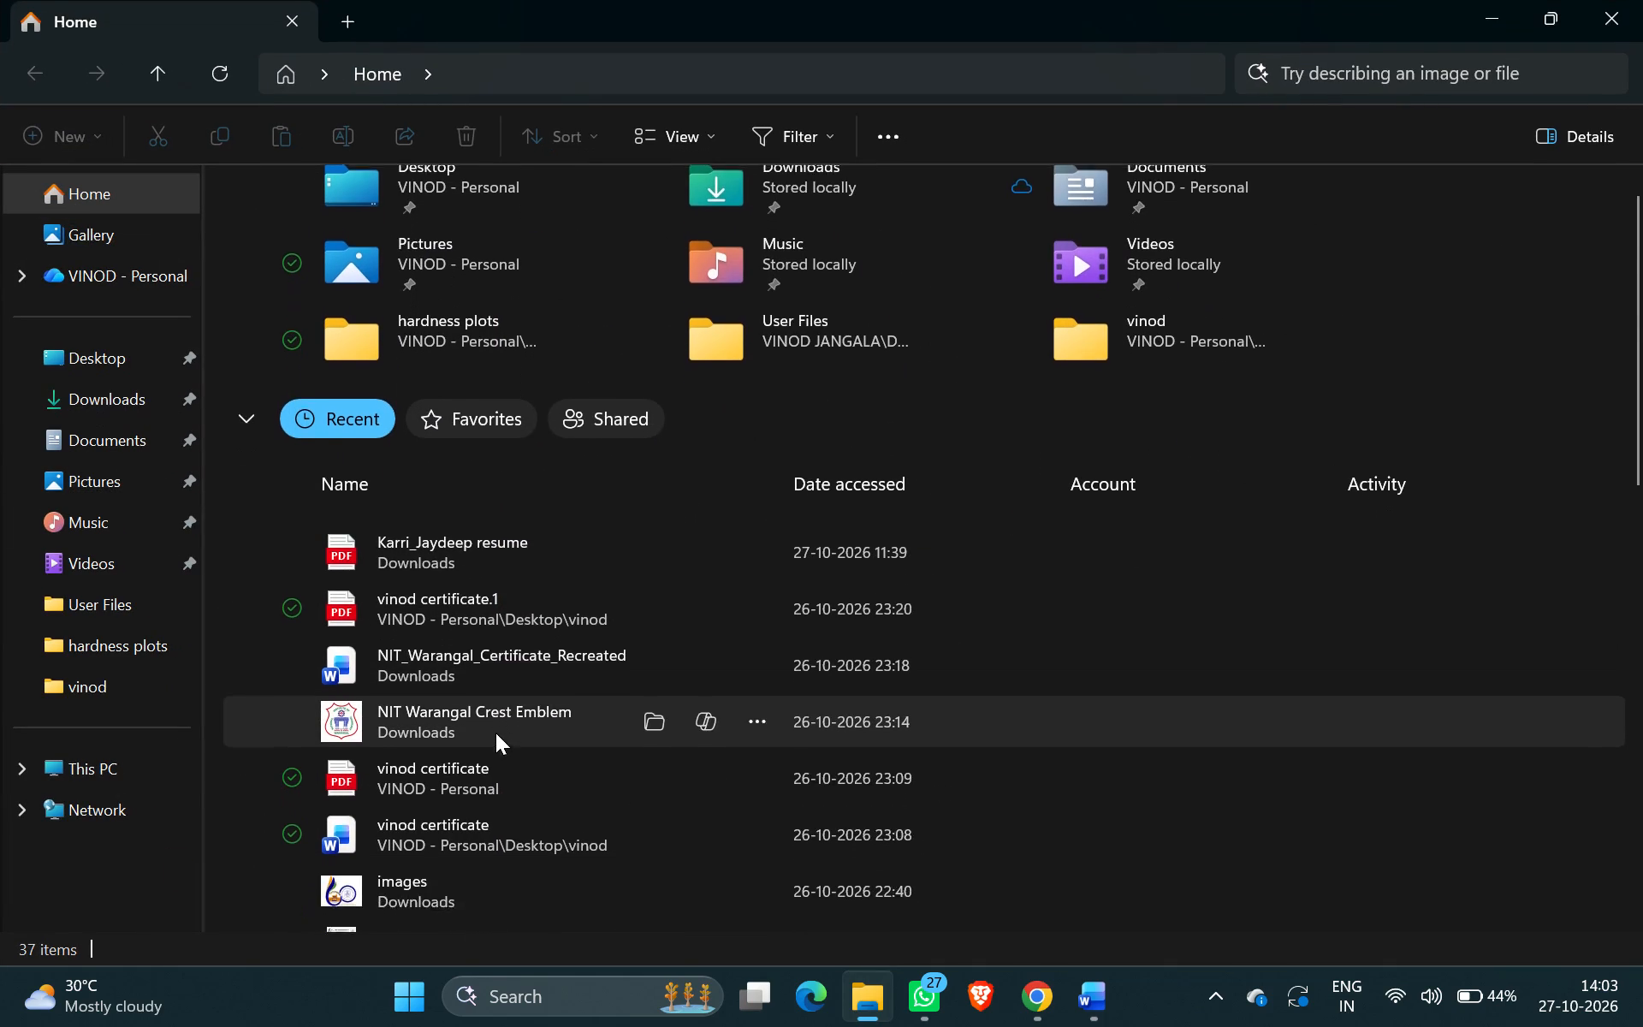
scroll(495, 733, "down", 3)
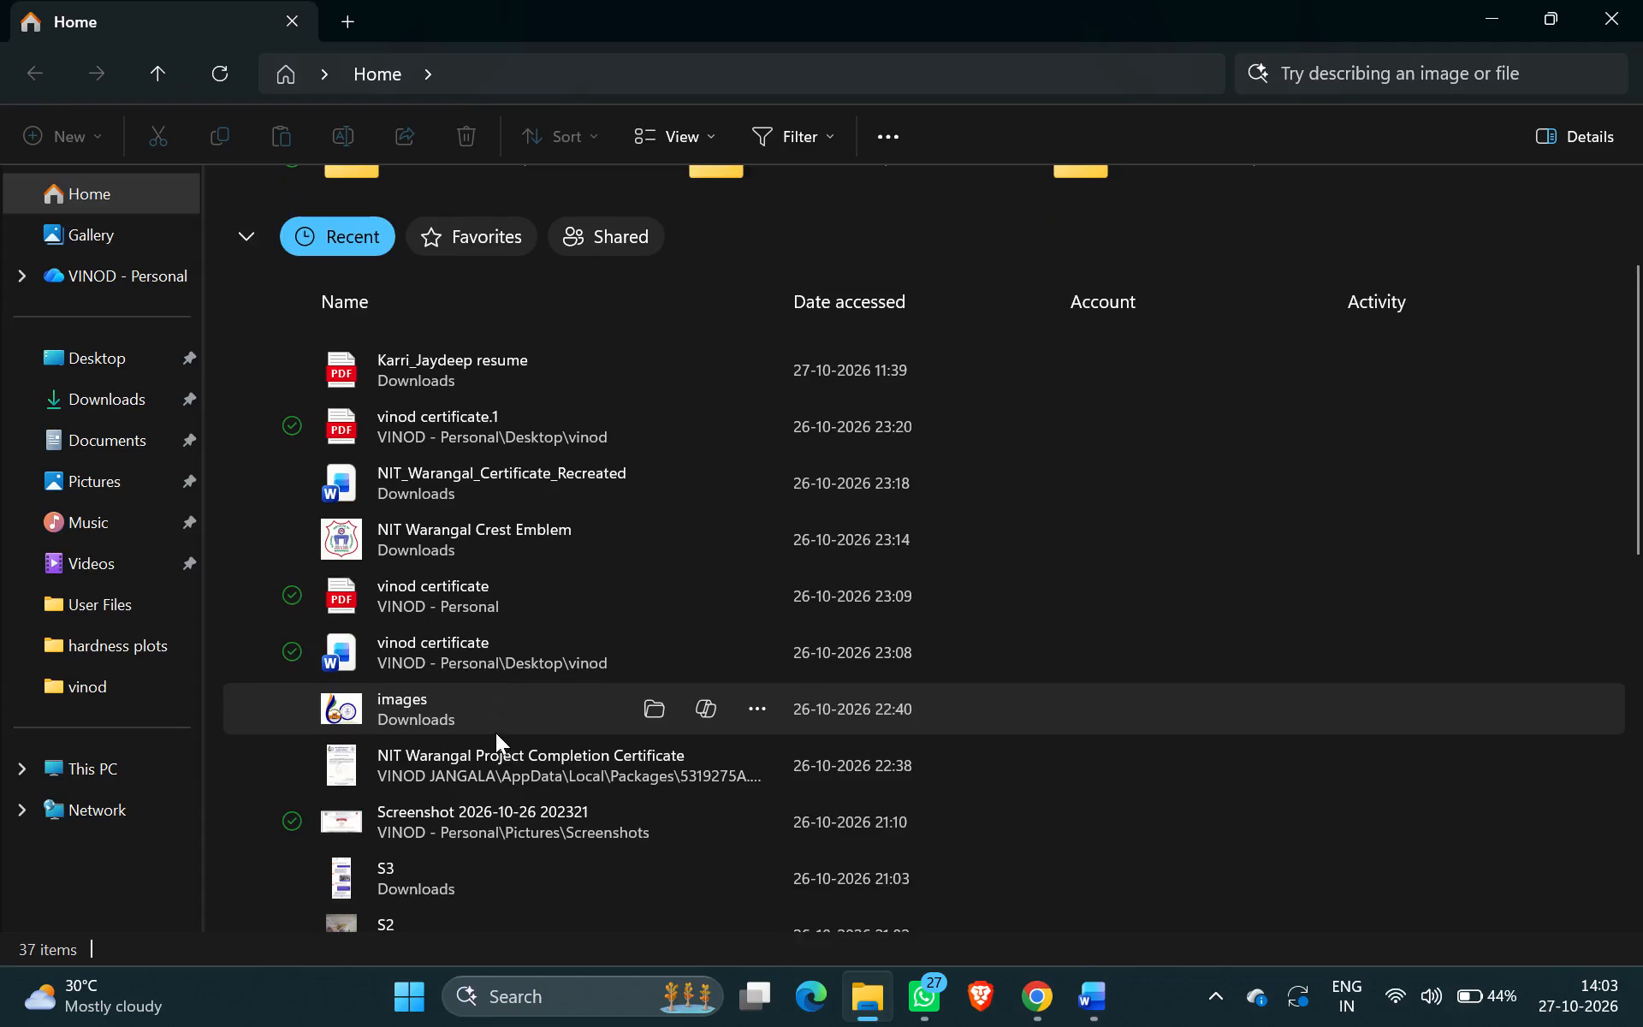
scroll(495, 733, "down", 3)
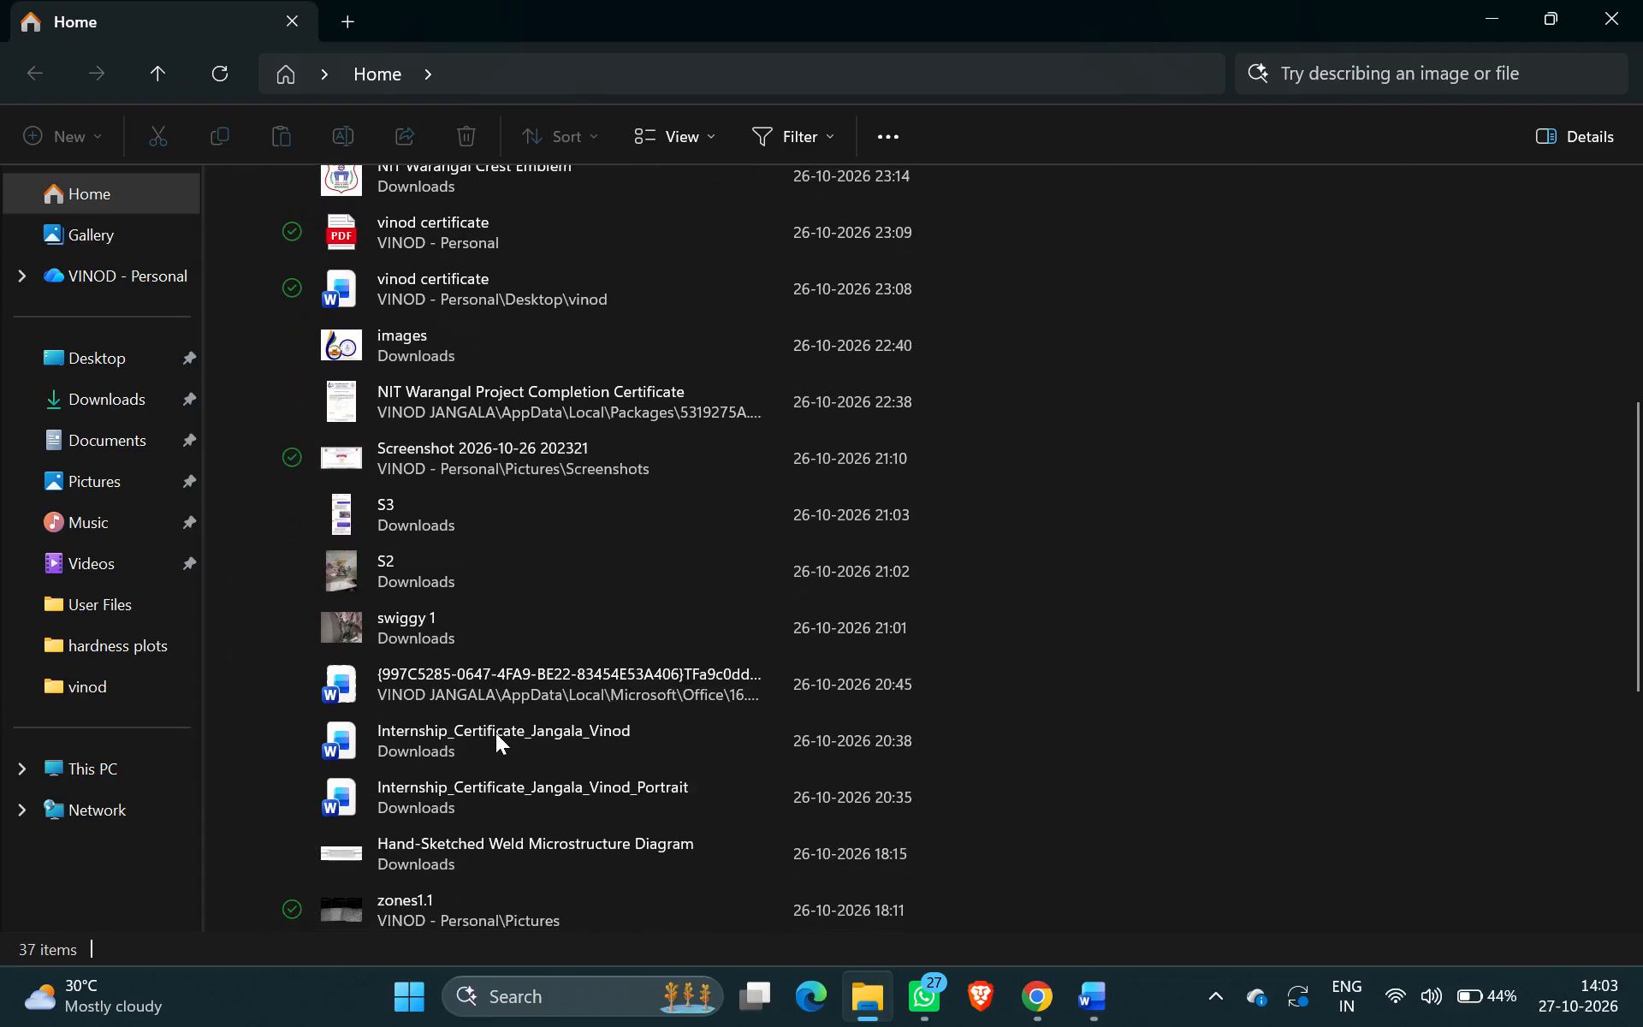
scroll(495, 733, "down", 4)
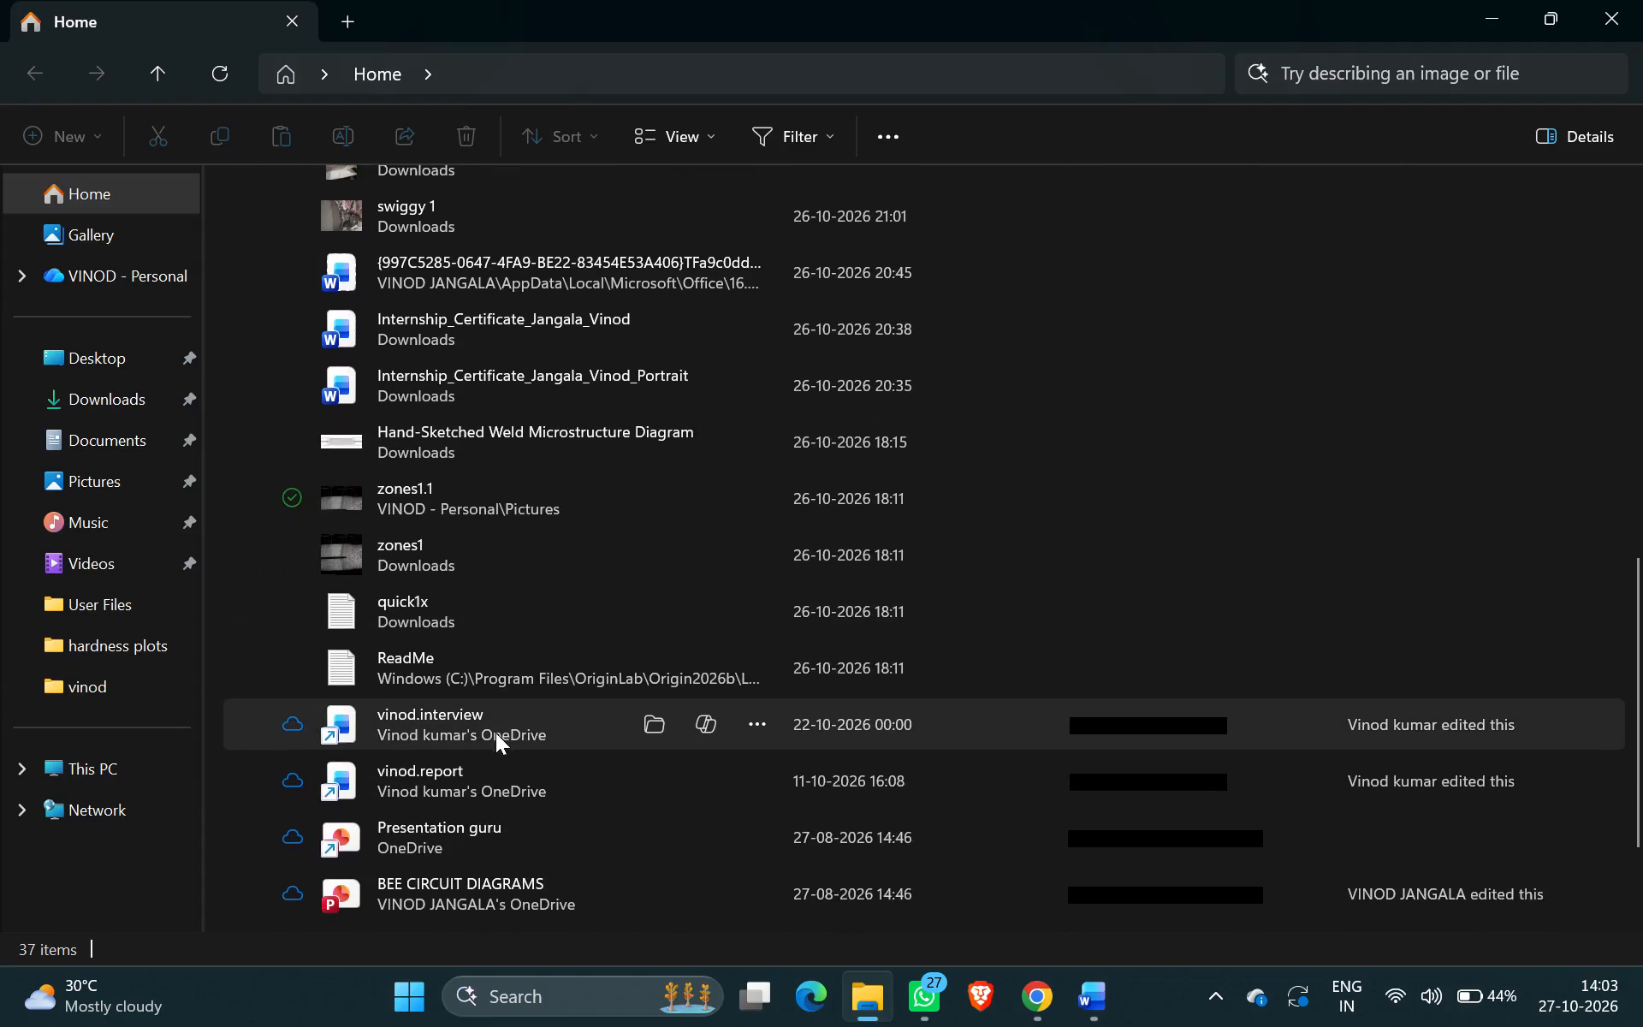
scroll(495, 733, "down", 2)
scroll(495, 733, "up", 2)
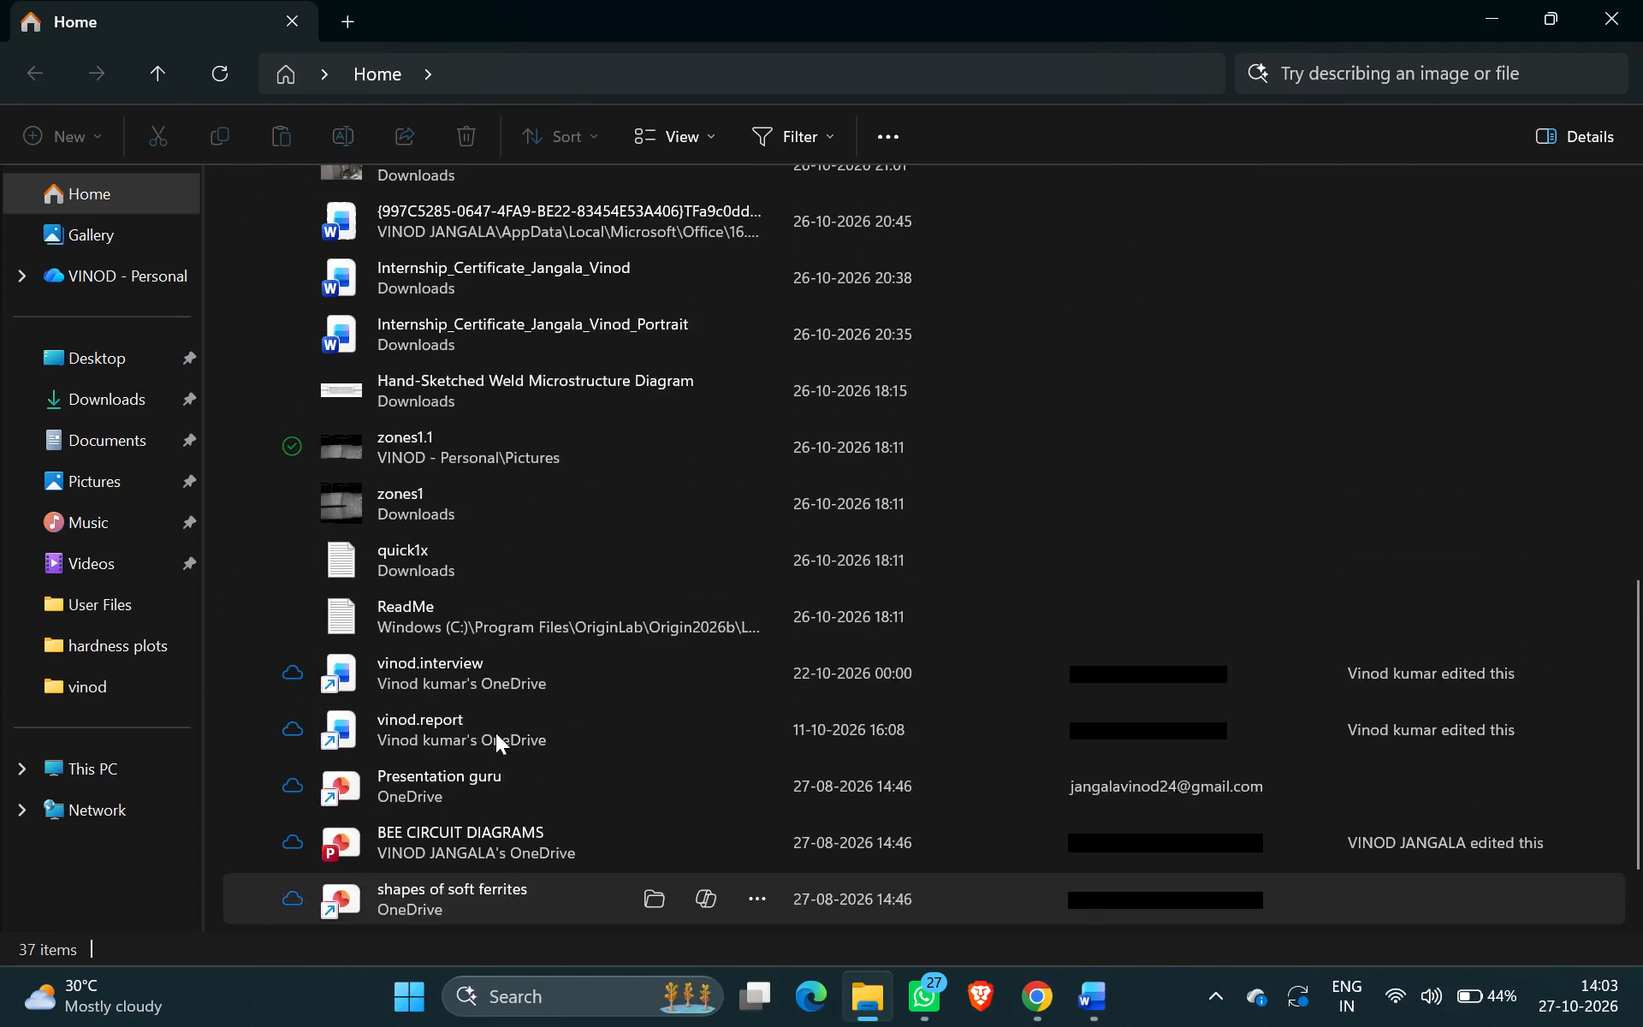
scroll(495, 733, "up", 1)
left_click(126, 448)
left_click_drag(126, 448, 121, 380)
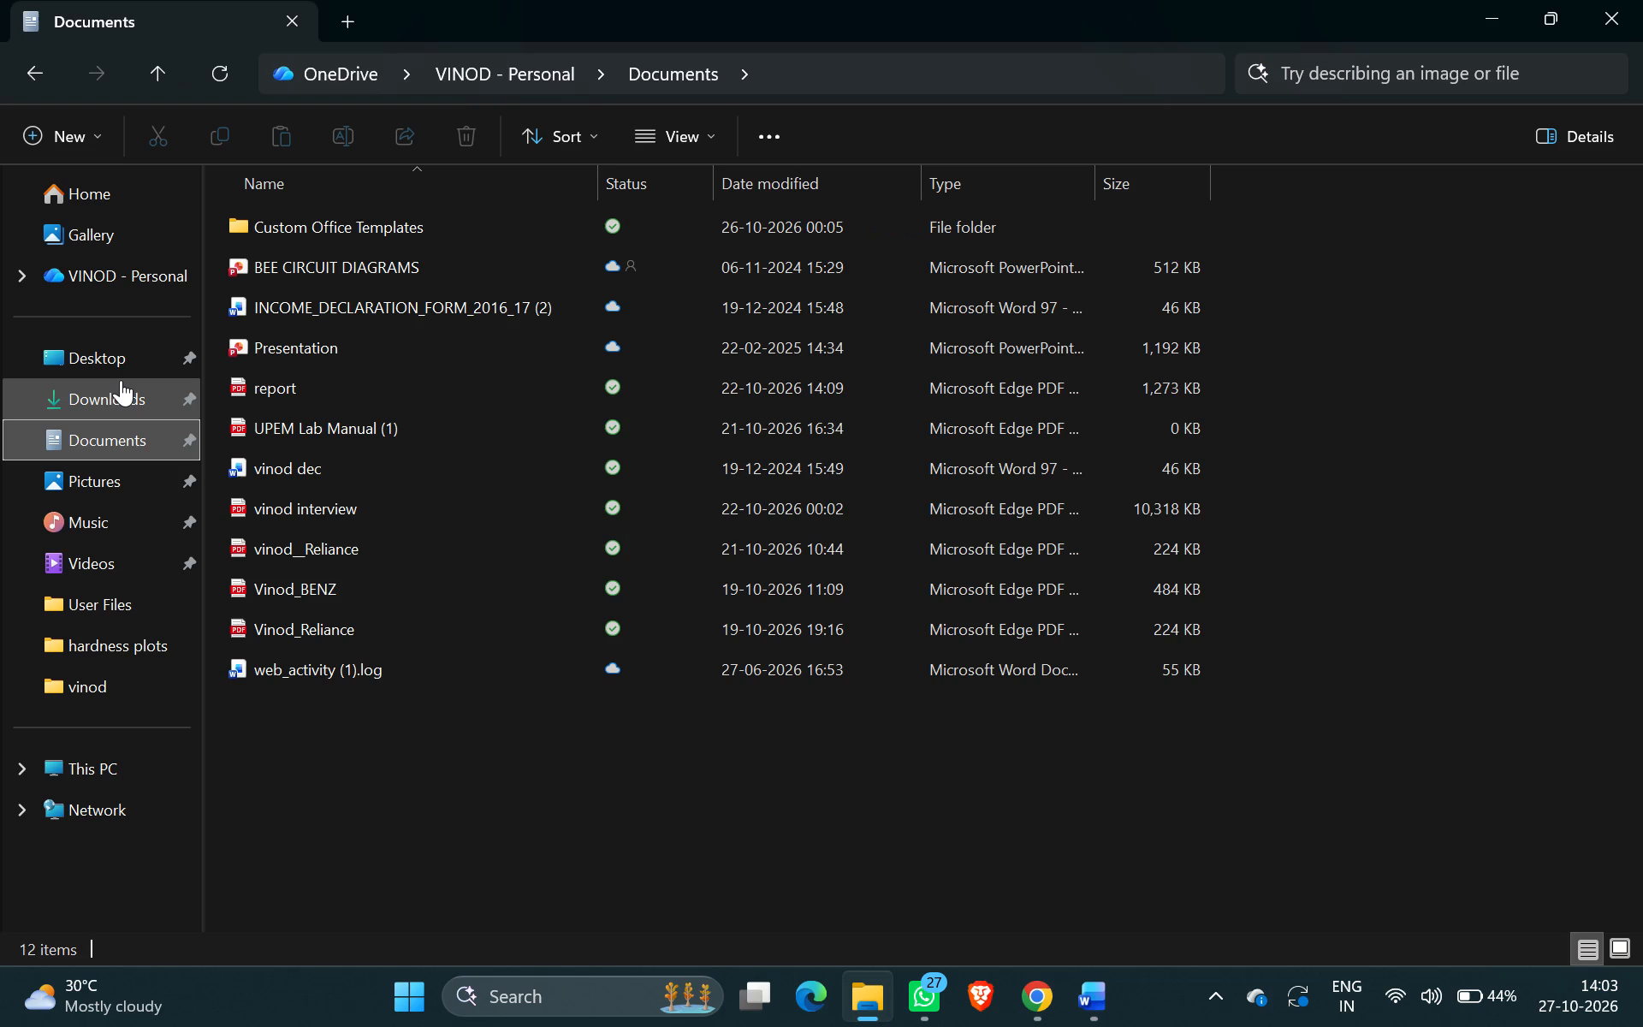
double_click(121, 384)
scroll(418, 544, "down", 1)
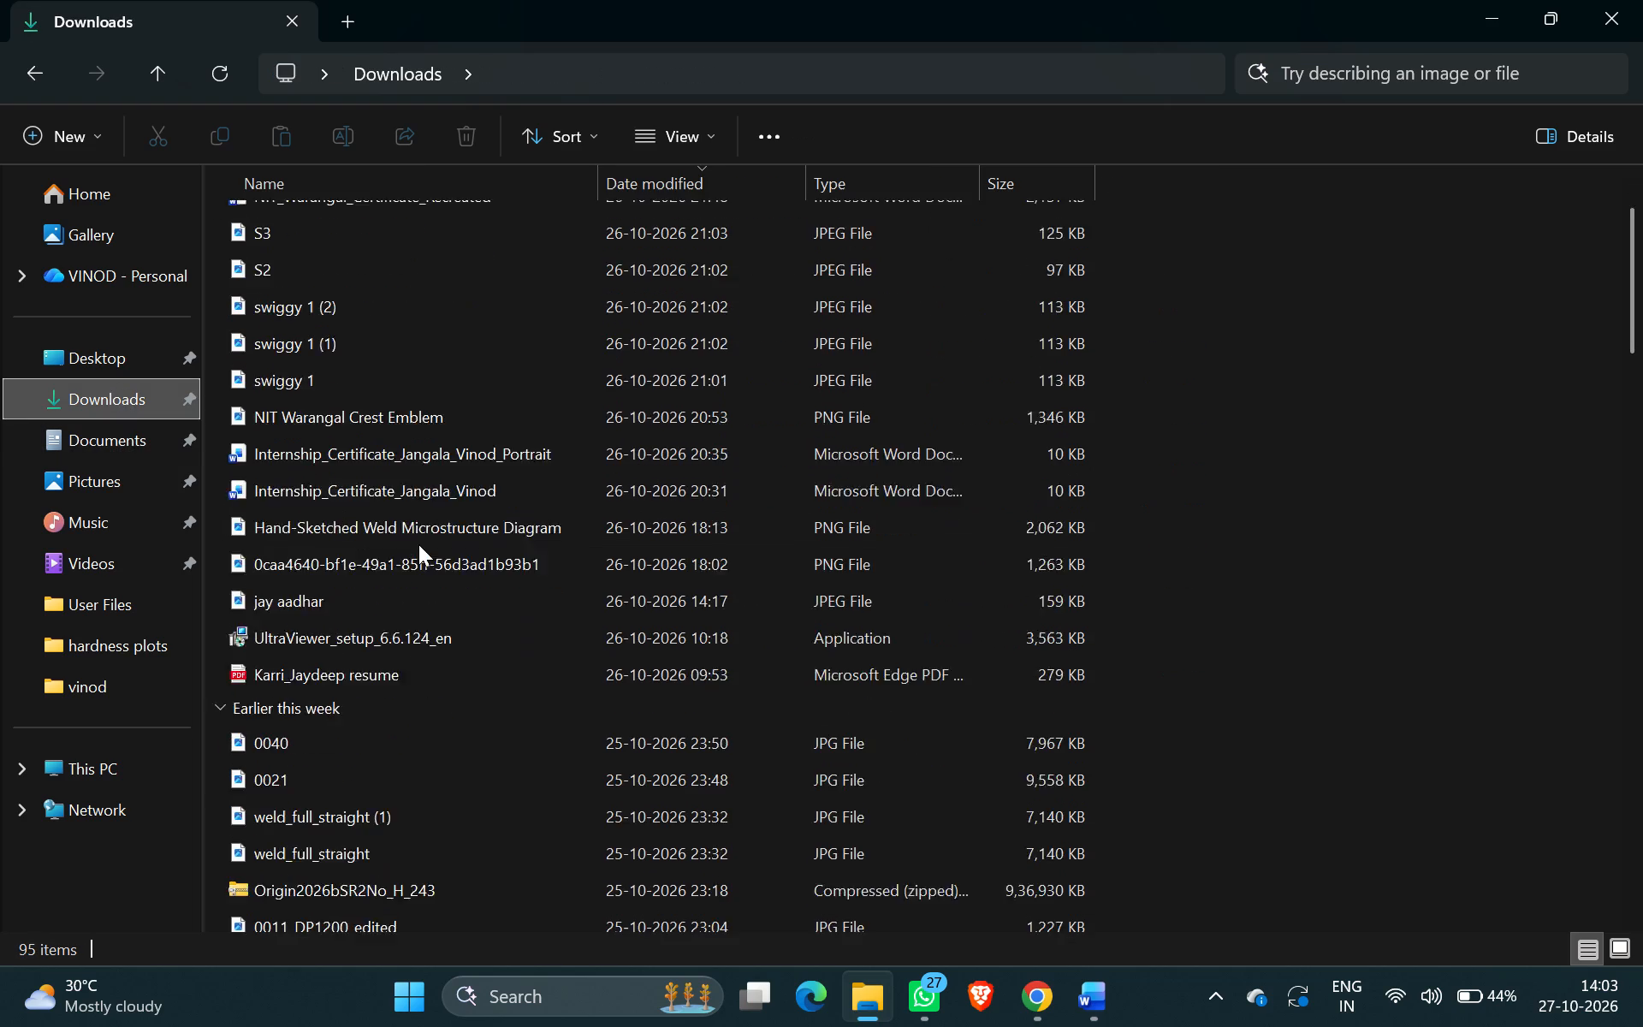
scroll(418, 544, "down", 3)
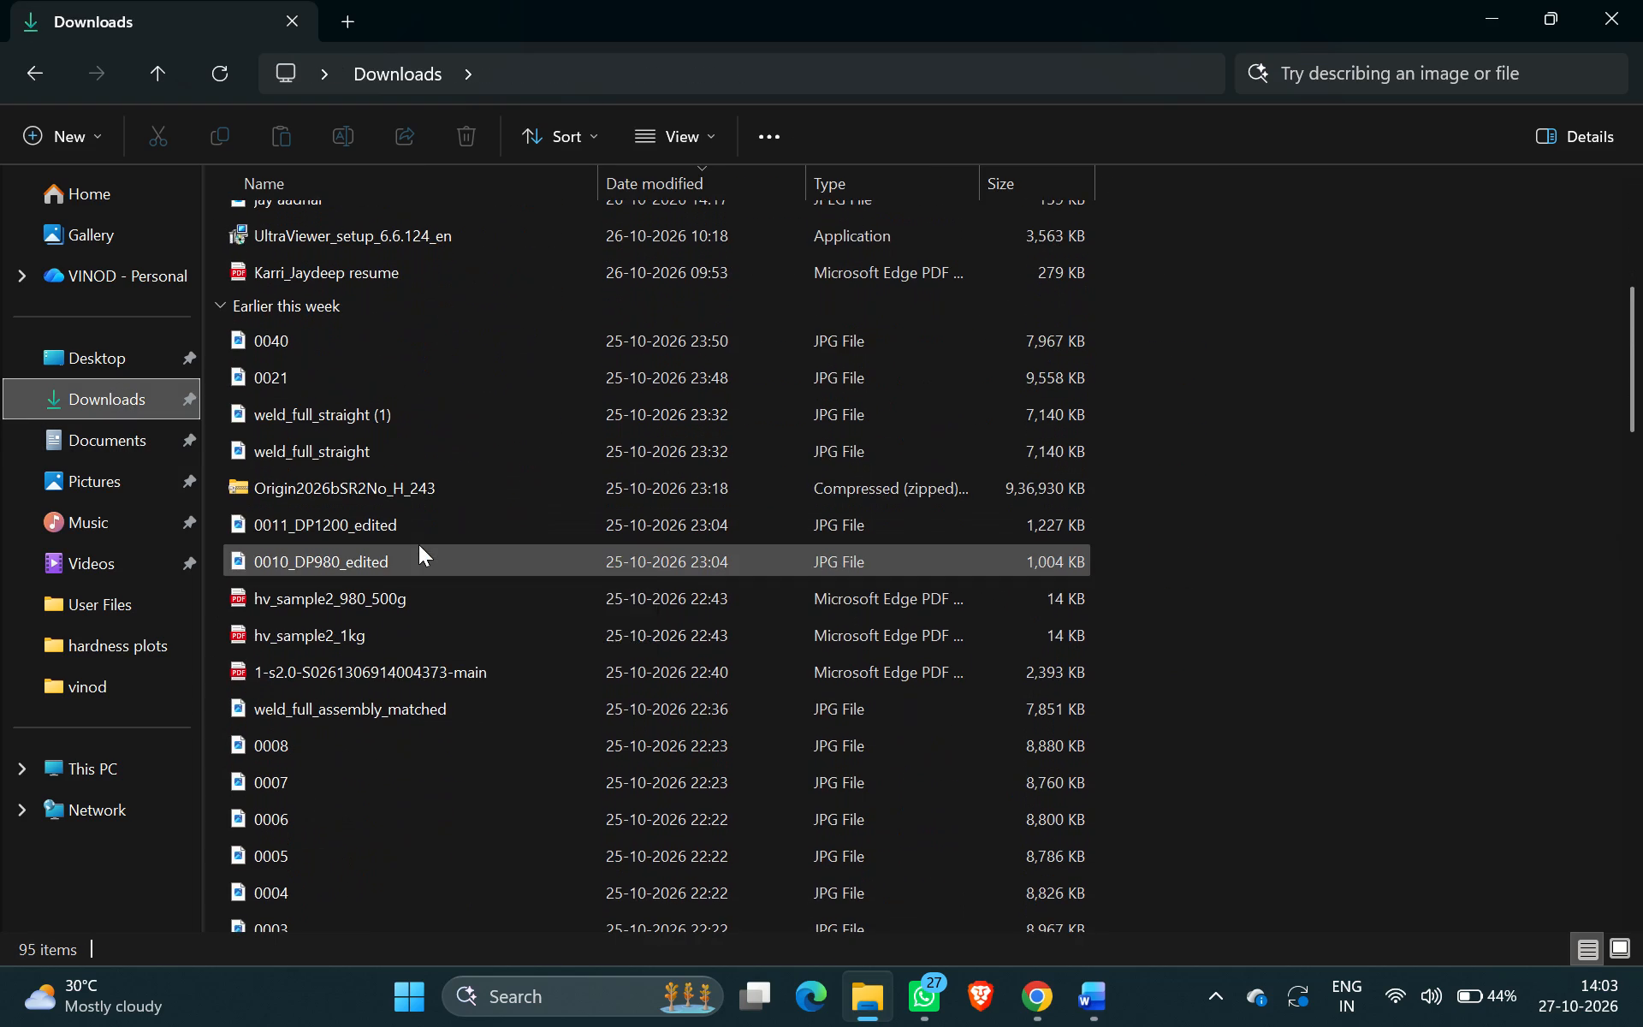
double_click(389, 658)
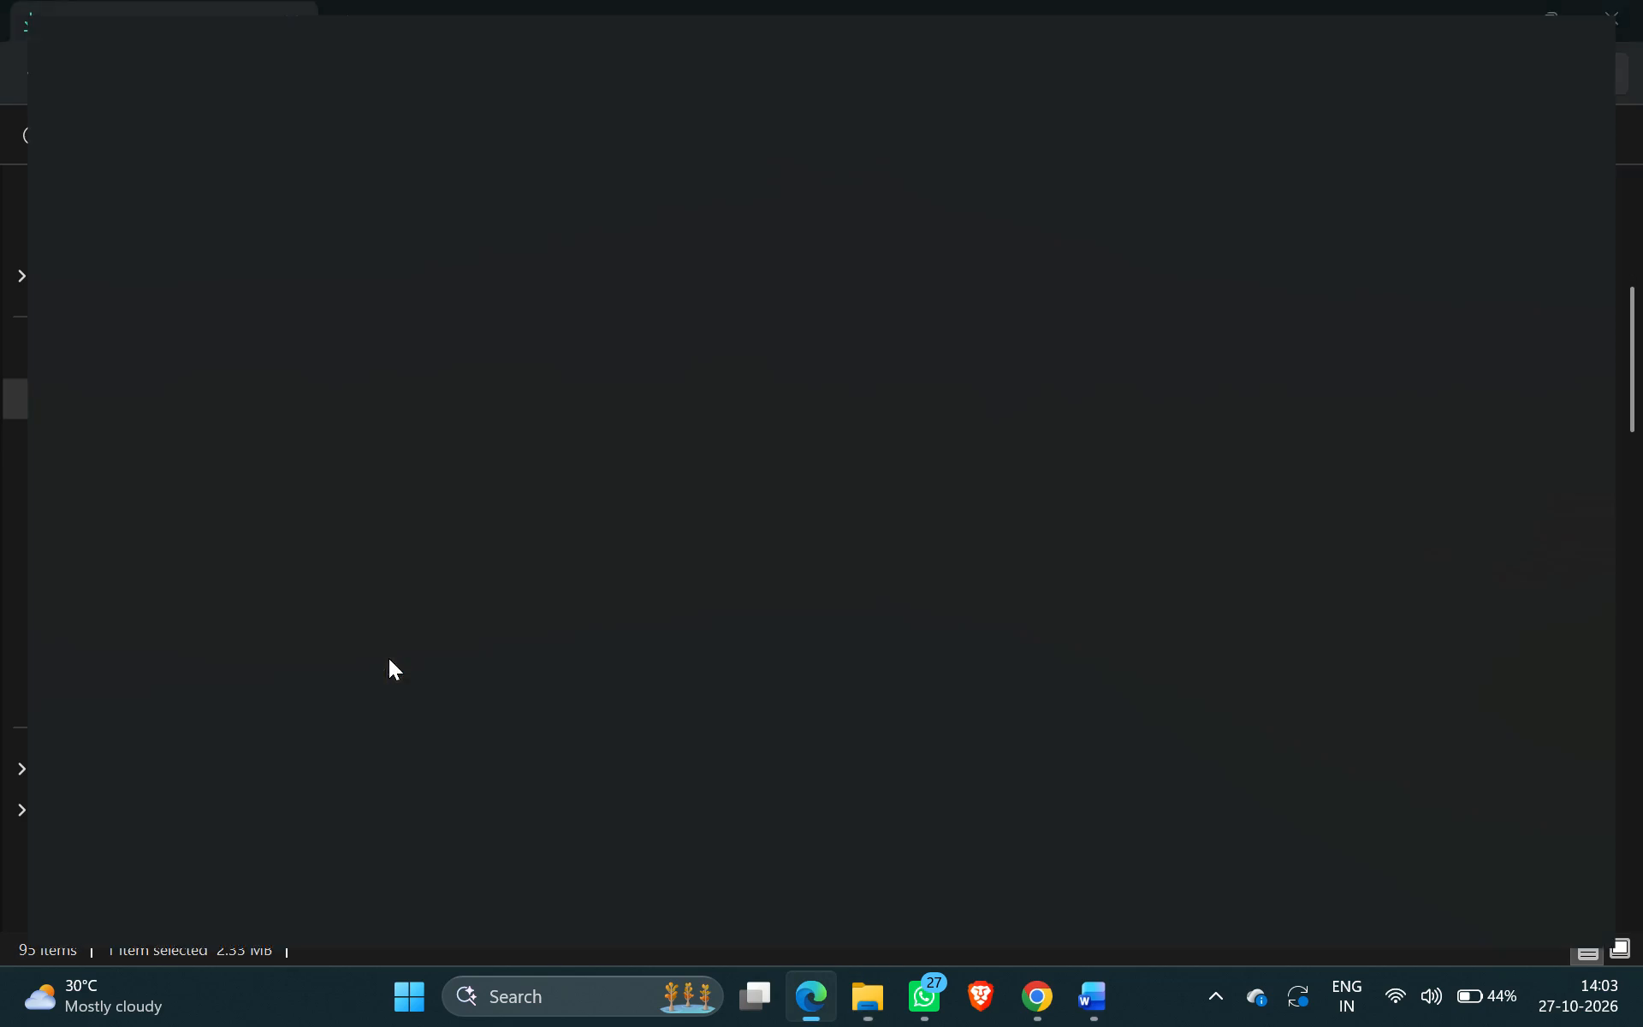
scroll(620, 686, "up", 6)
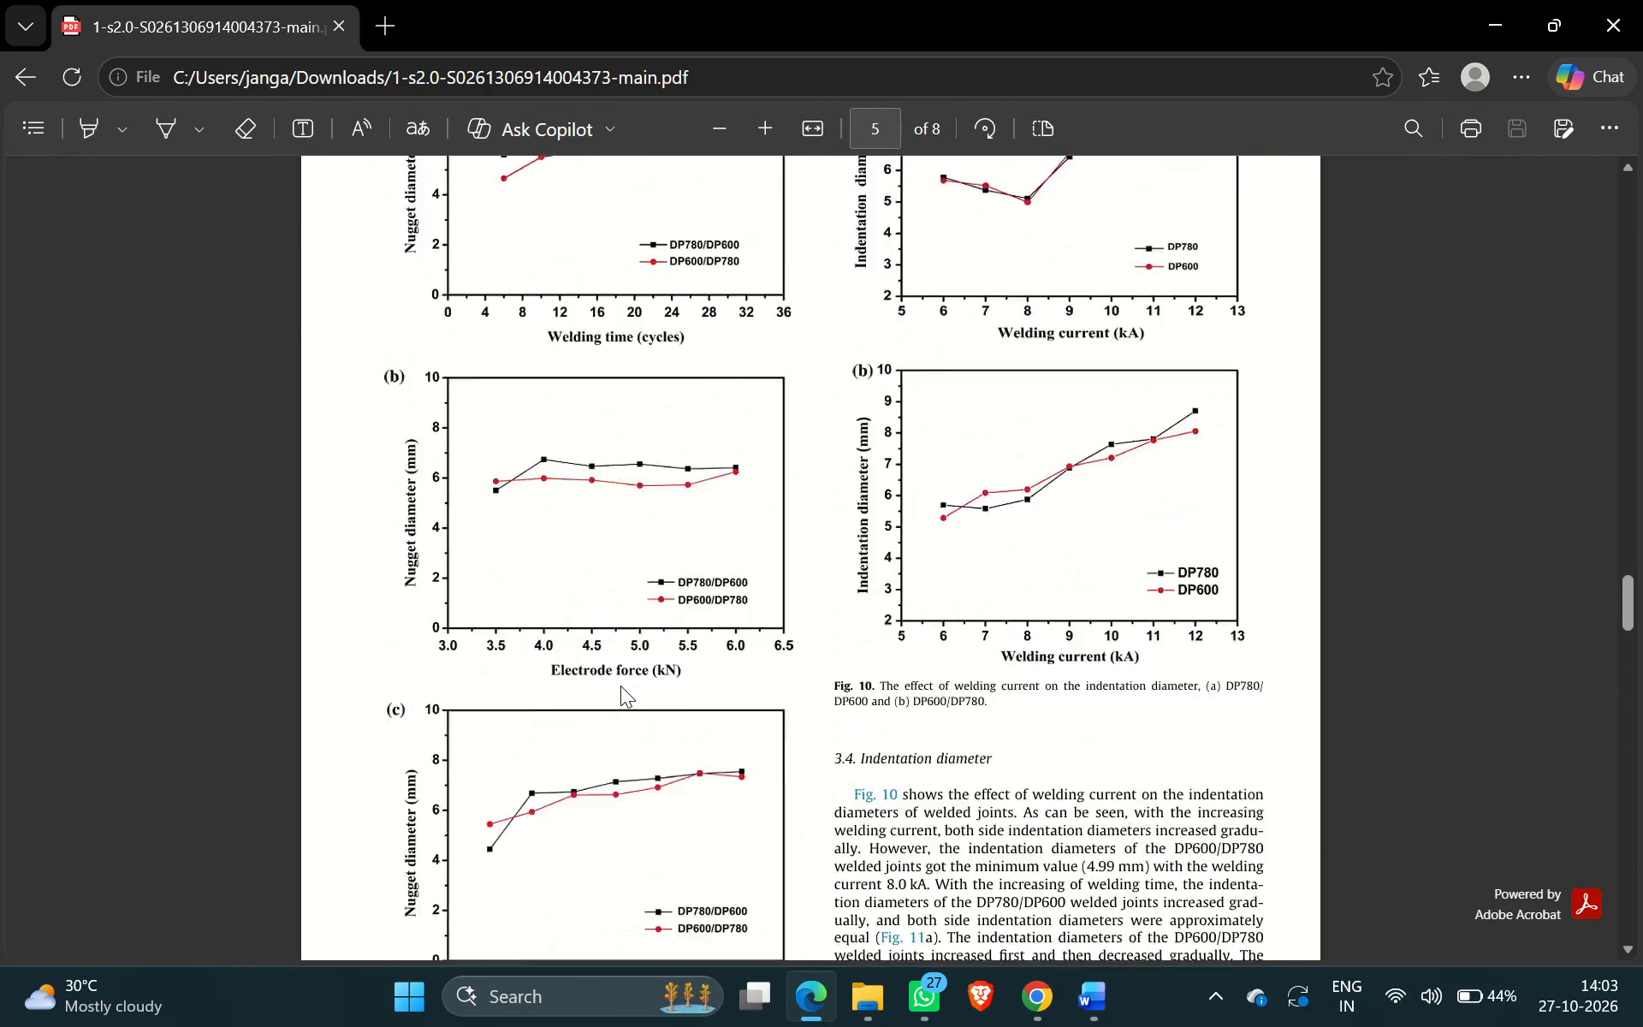
scroll(620, 686, "up", 5)
scroll(620, 686, "down", 5)
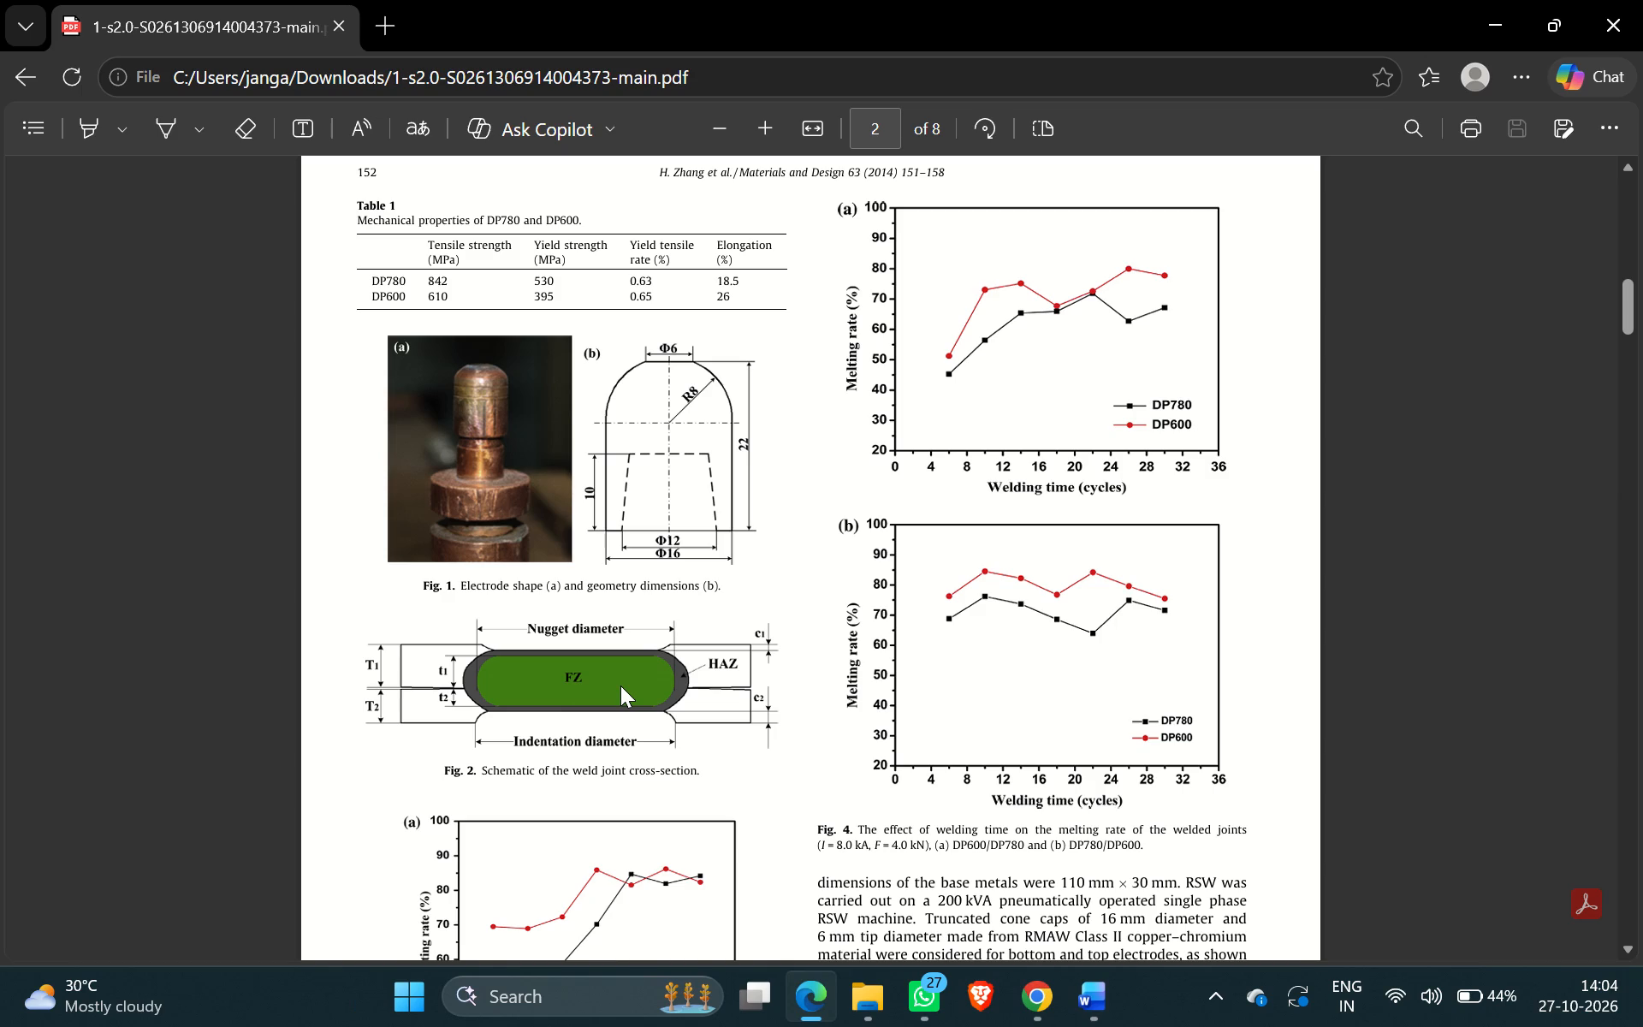
key("shift+super+s")
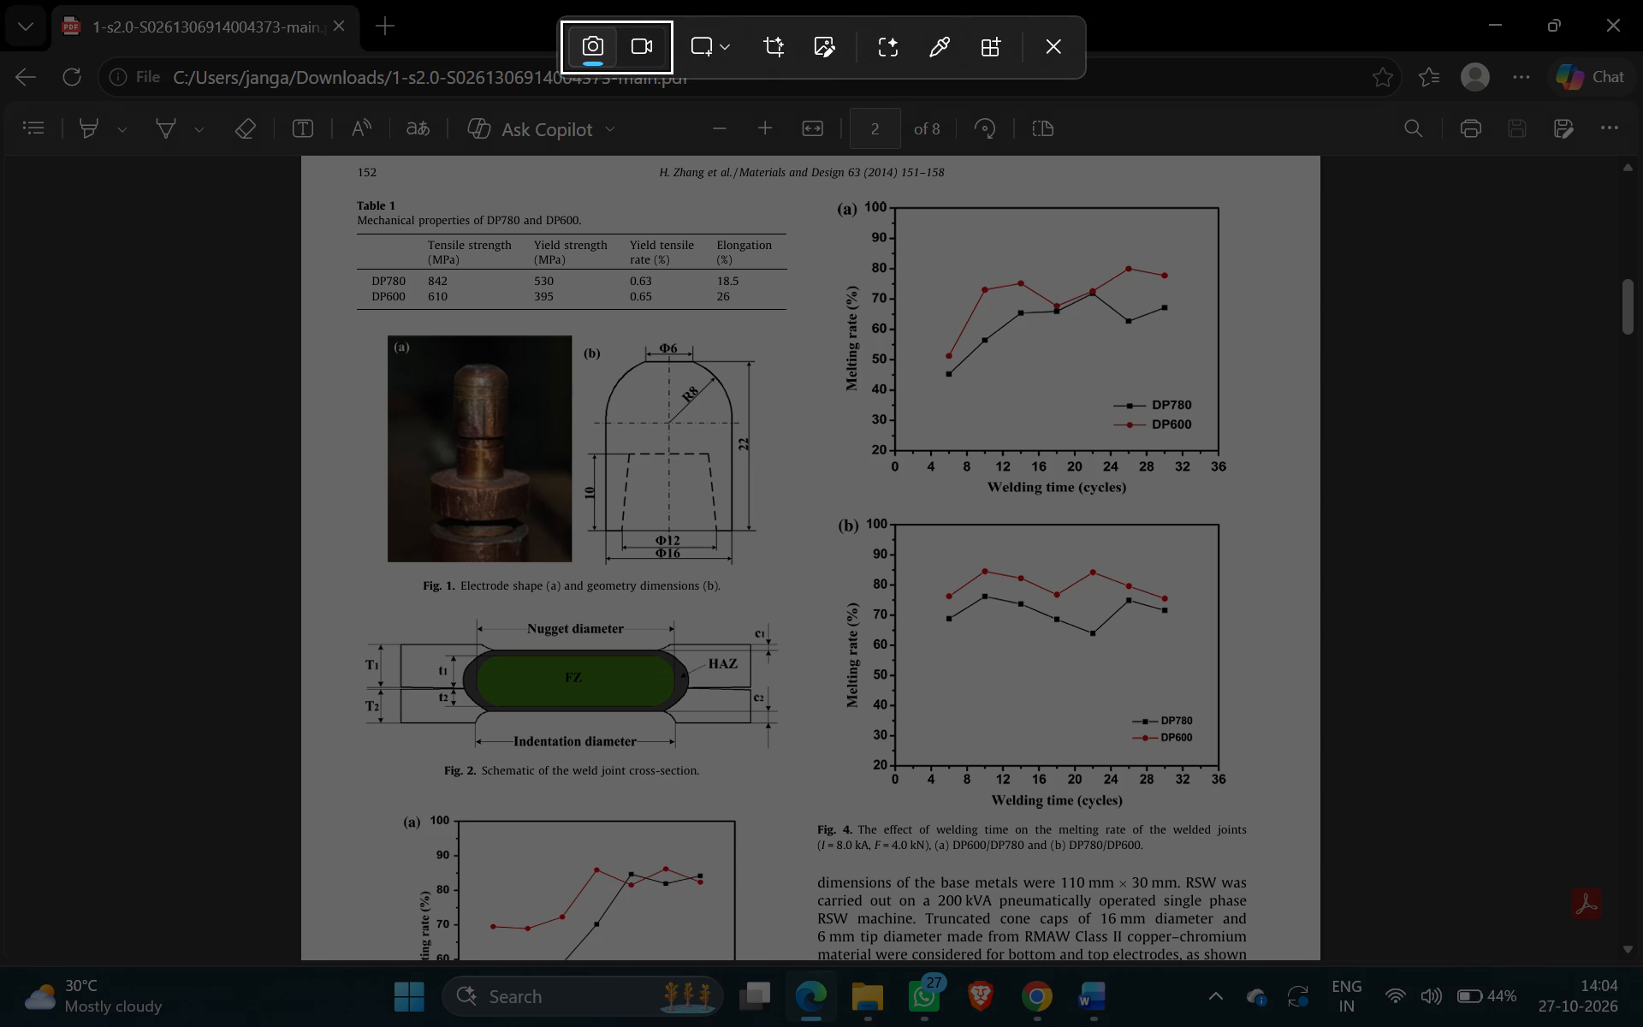